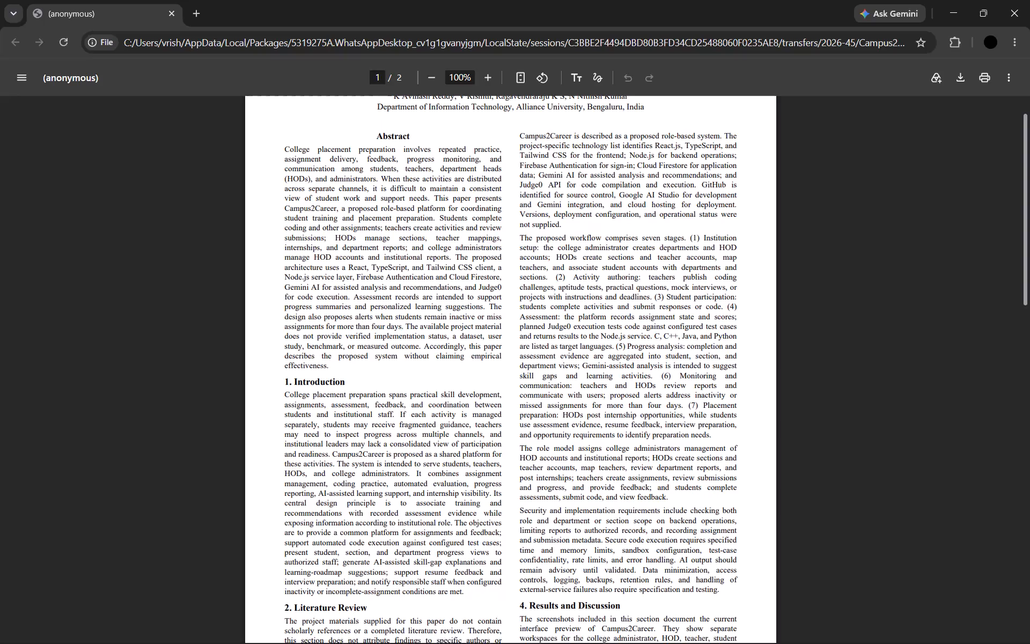
# Read through both pages of the Campus2Career paper, from the title and abstract to the figures and conclusion.
pyautogui.scroll(1, 461, 316)
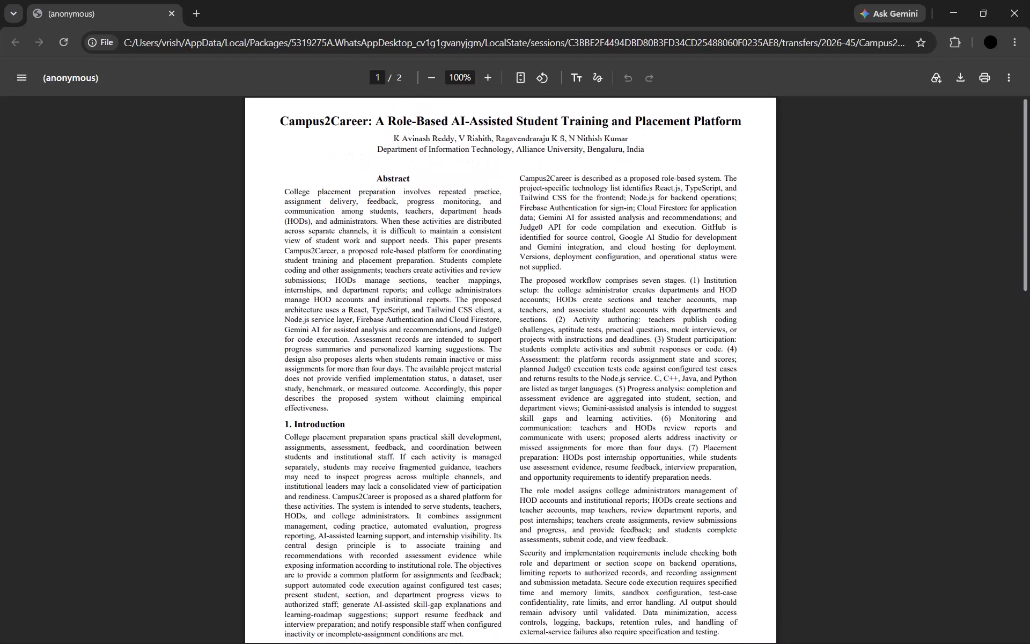
pyautogui.scroll(-3, 415, 285)
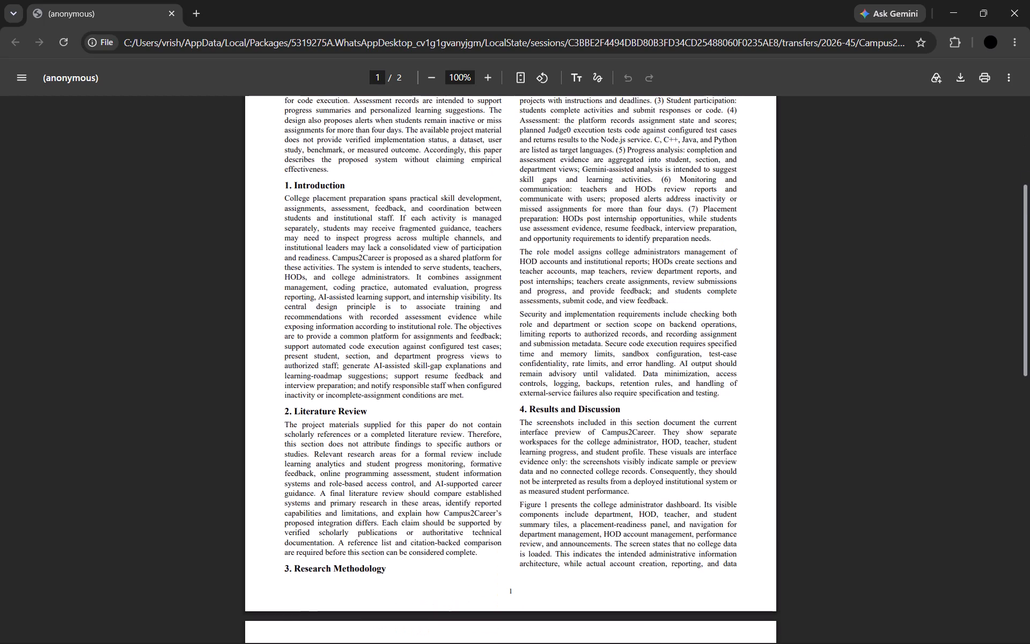
pyautogui.scroll(-3, 415, 285)
pyautogui.click(577, 474)
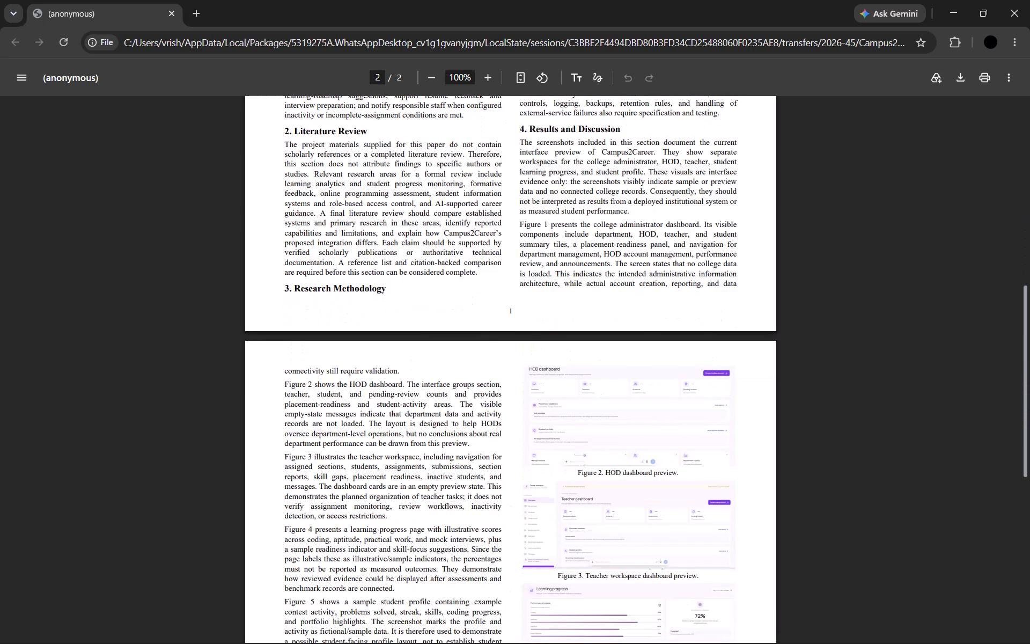
pyautogui.scroll(-4, 353, 438)
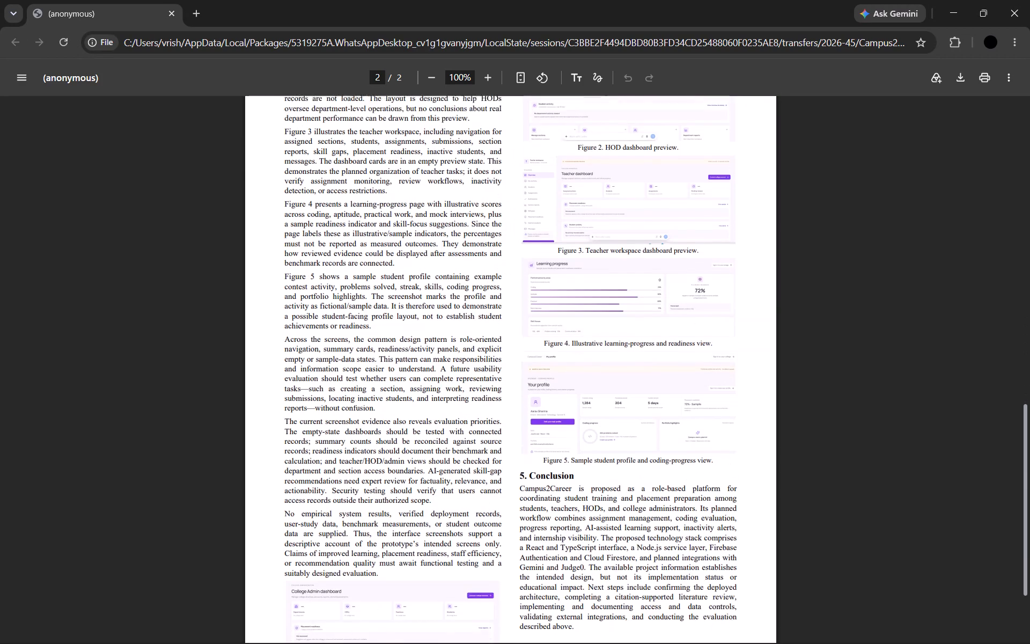
pyautogui.scroll(-2, 471, 483)
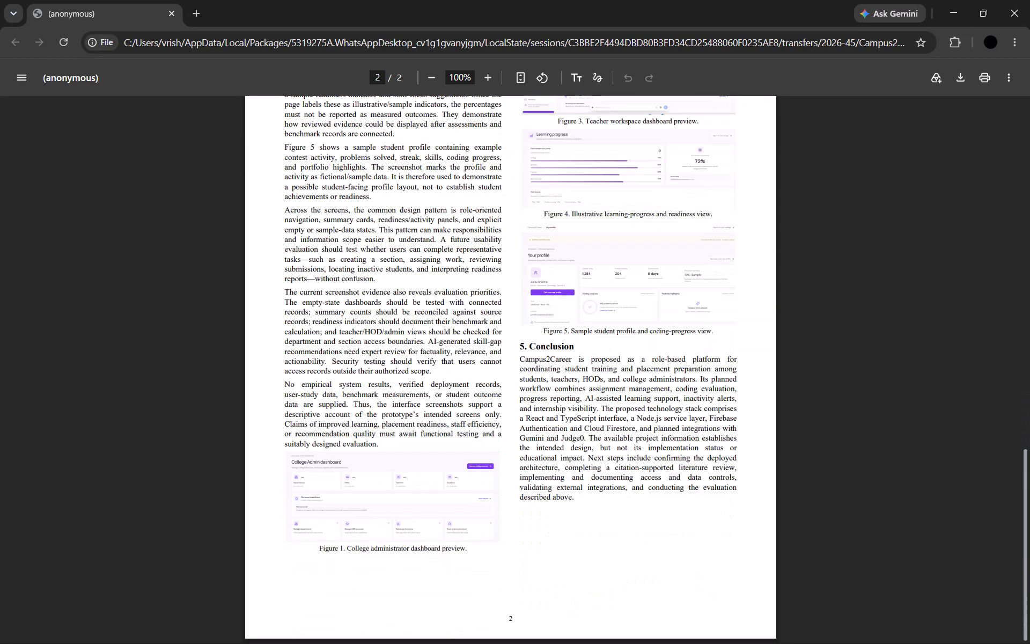
pyautogui.scroll(-1, 471, 483)
pyautogui.scroll(8, 471, 483)
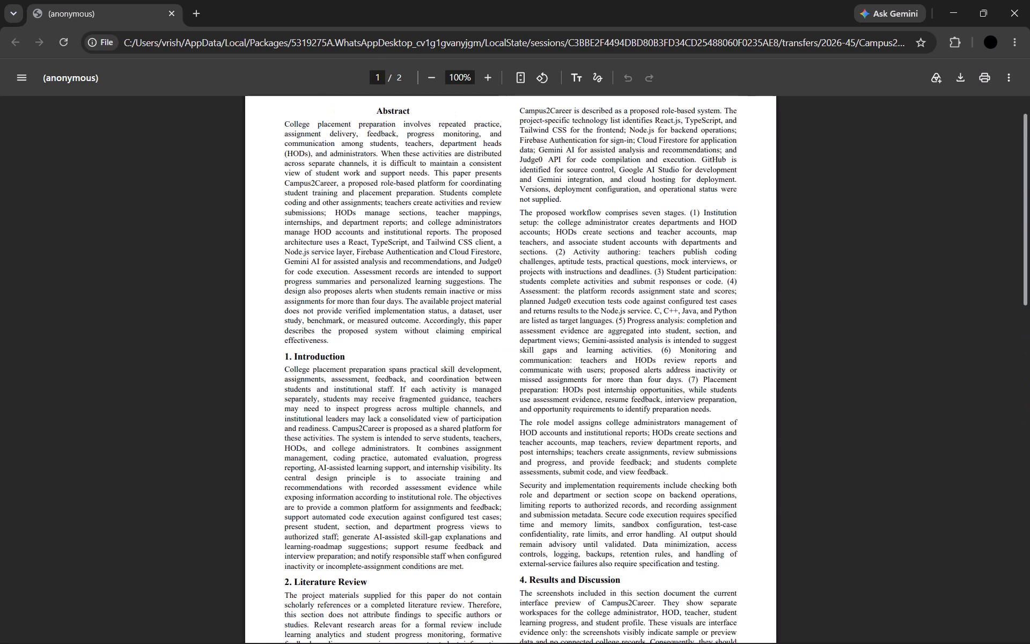
# Examine the "3. Research Methodology" heading at the end of page 1 and how the text and figures continue on page 2.
pyautogui.scroll(-1, 324, 447)
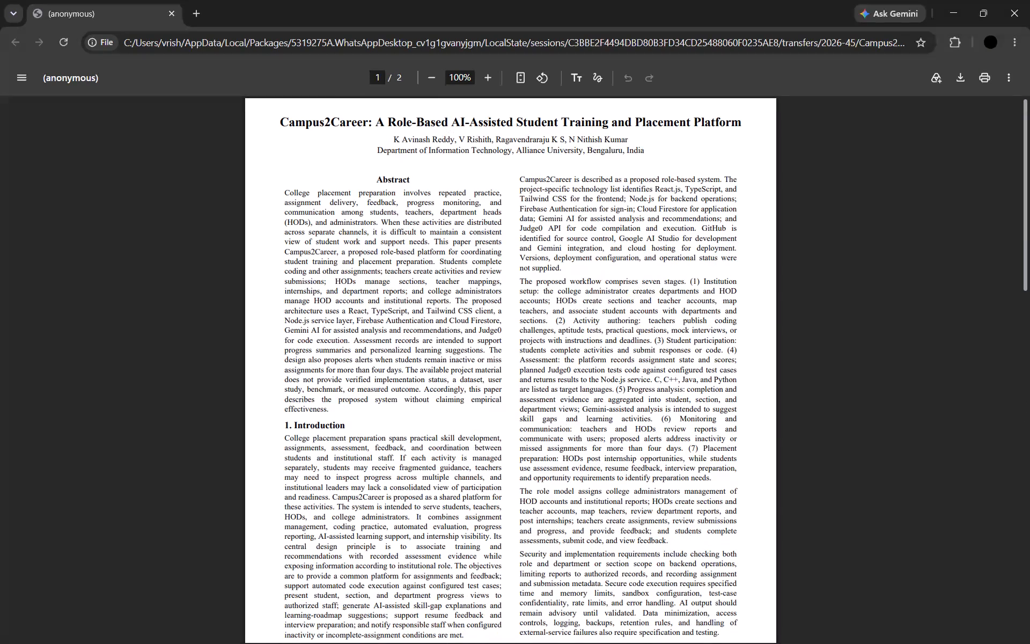
pyautogui.scroll(-1, 324, 447)
pyautogui.scroll(-1, 367, 529)
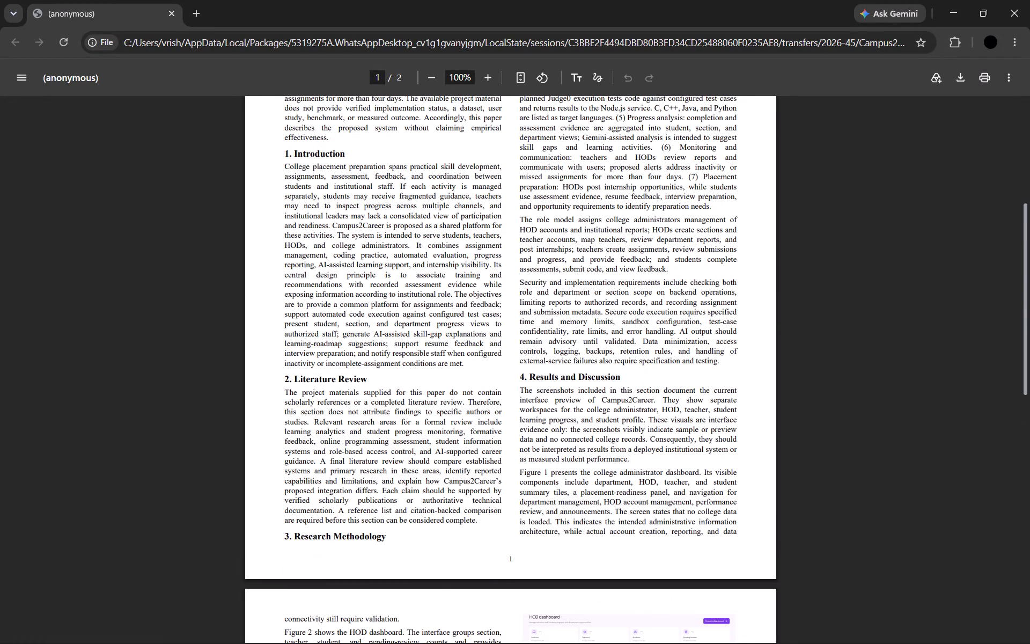
pyautogui.scroll(-1, 367, 529)
pyautogui.moveTo(385, 495); pyautogui.dragTo(281, 486)
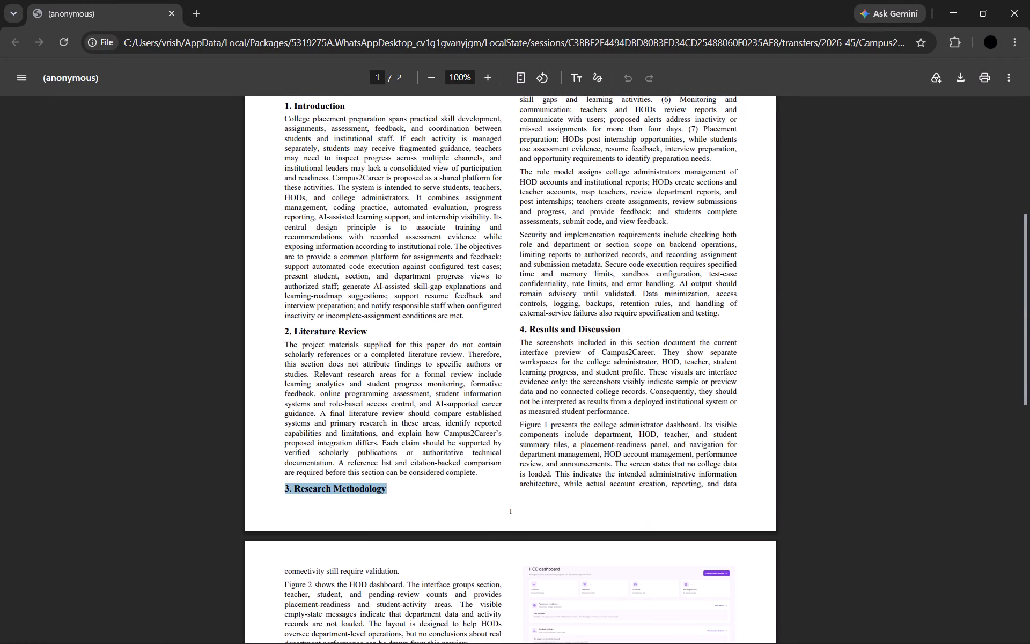
pyautogui.click(281, 486)
pyautogui.scroll(-4, 473, 401)
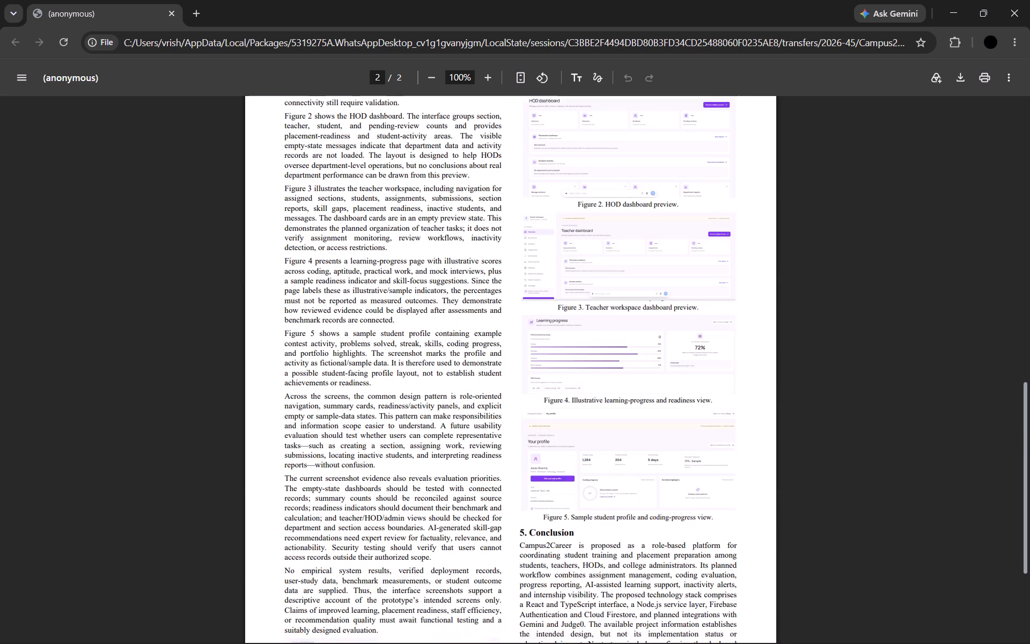
pyautogui.scroll(-2, 473, 401)
pyautogui.scroll(7, 473, 401)
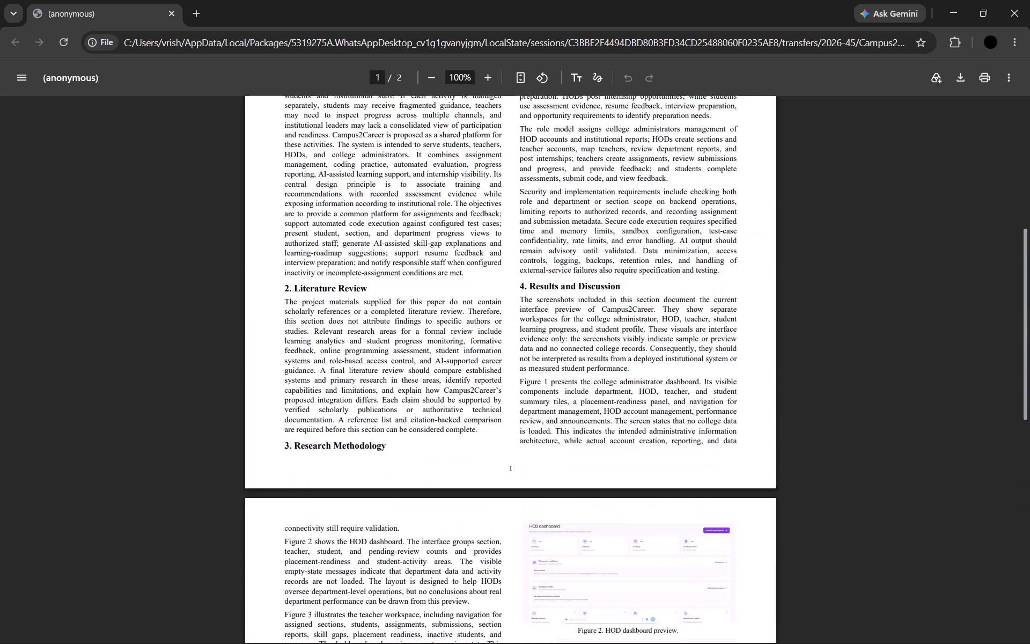
pyautogui.scroll(5, 546, 246)
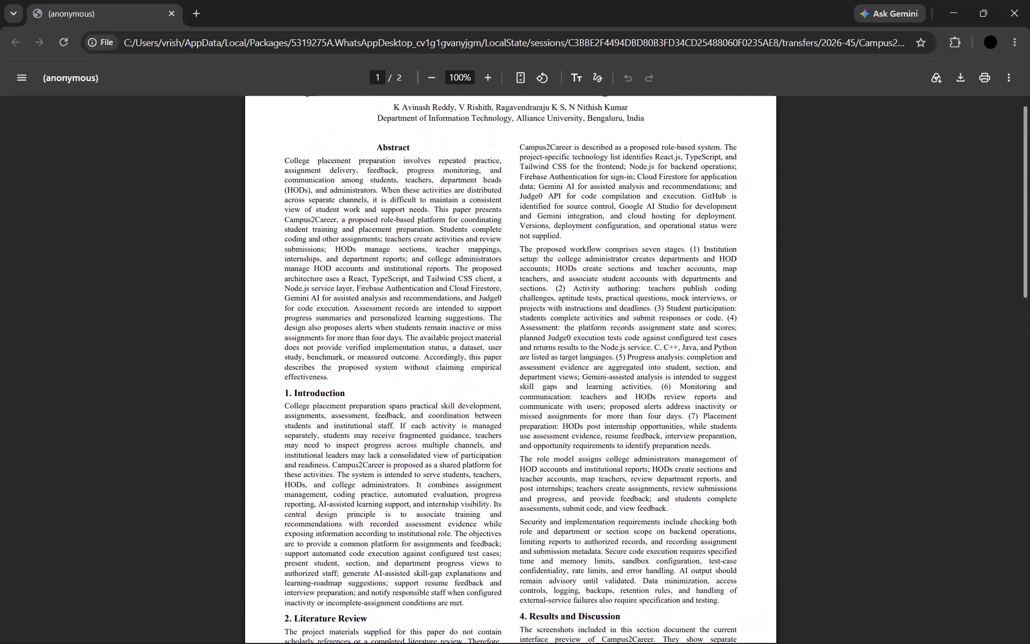
pyautogui.scroll(2, 546, 246)
# Review the paper's section order and two-column layout again, from the introduction to the dashboard figures and conclusion.
pyautogui.scroll(-3, 546, 246)
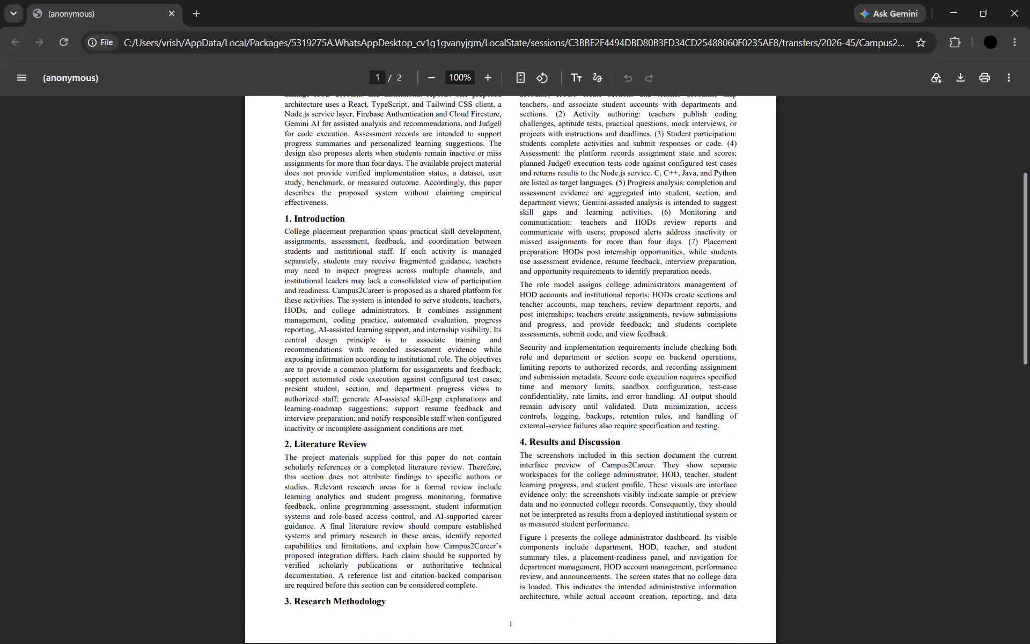
pyautogui.scroll(-4, 546, 246)
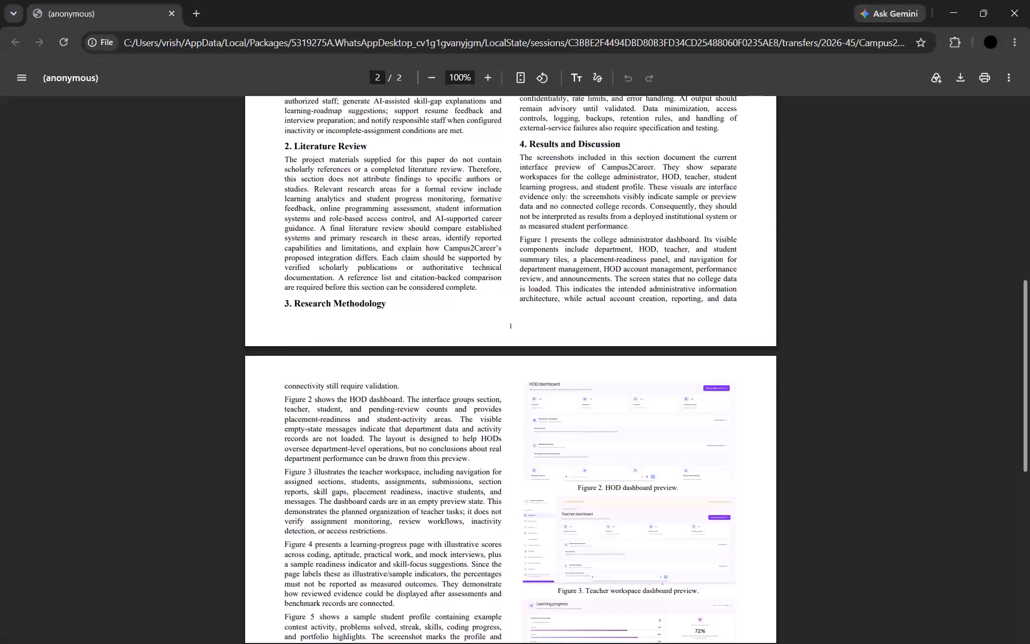
pyautogui.scroll(-3, 445, 419)
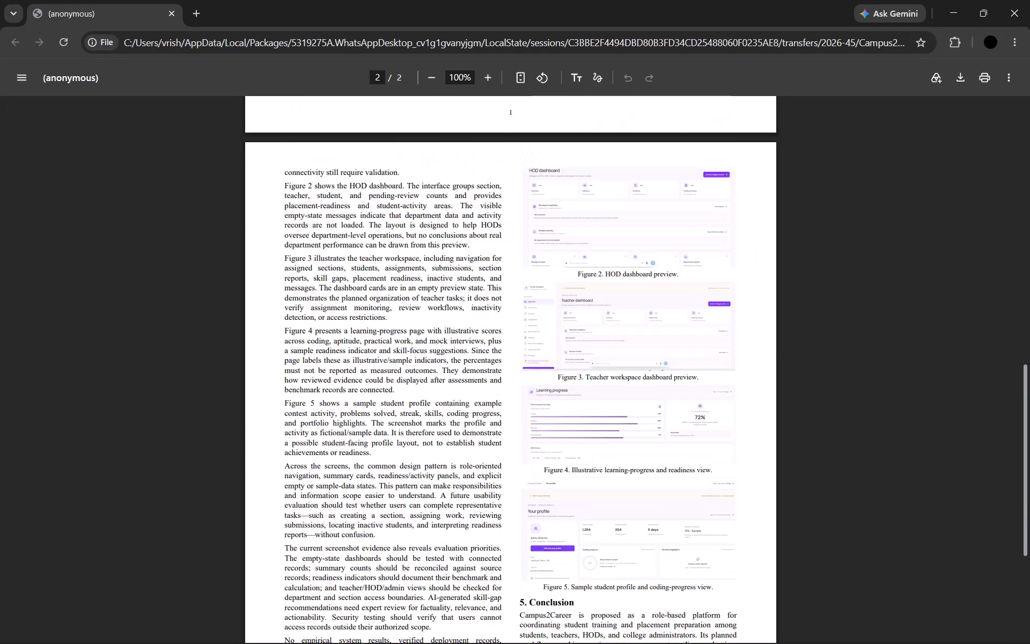
pyautogui.scroll(-1, 445, 419)
pyautogui.scroll(1, 445, 419)
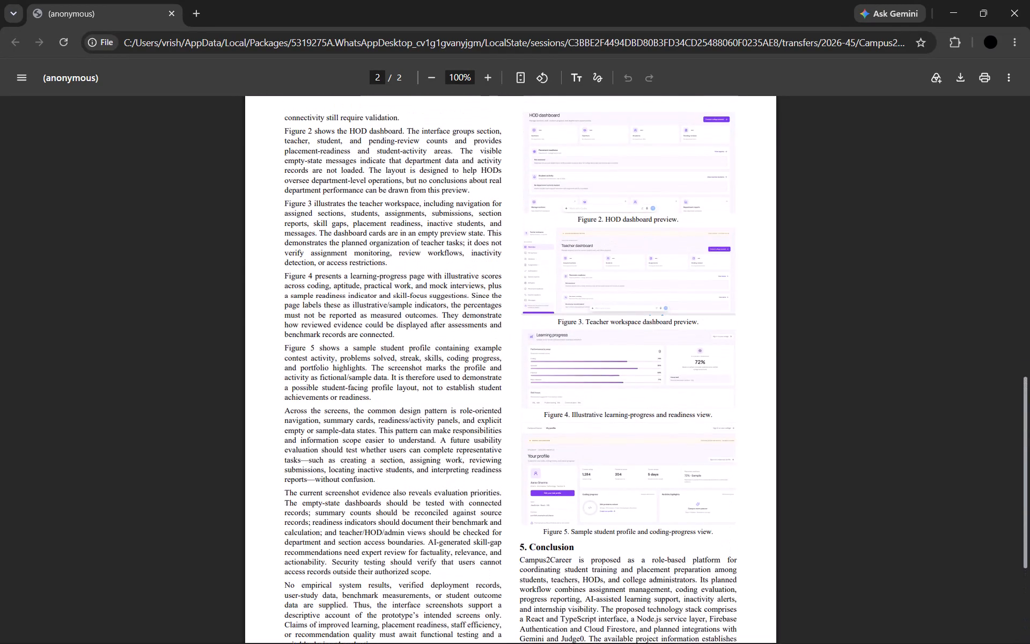
pyautogui.scroll(4, 445, 419)
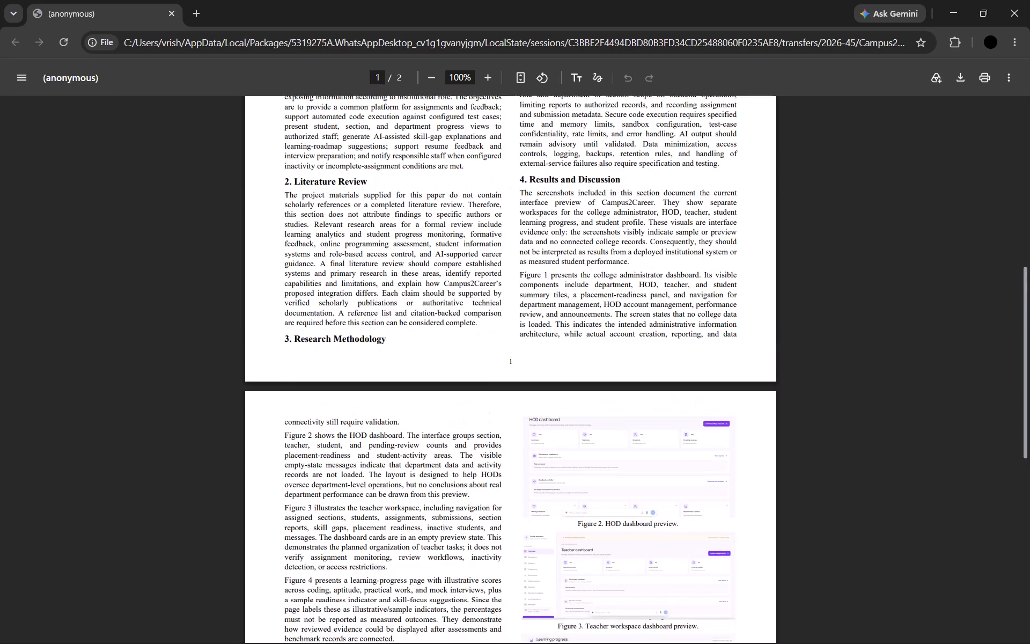
pyautogui.scroll(4, 445, 419)
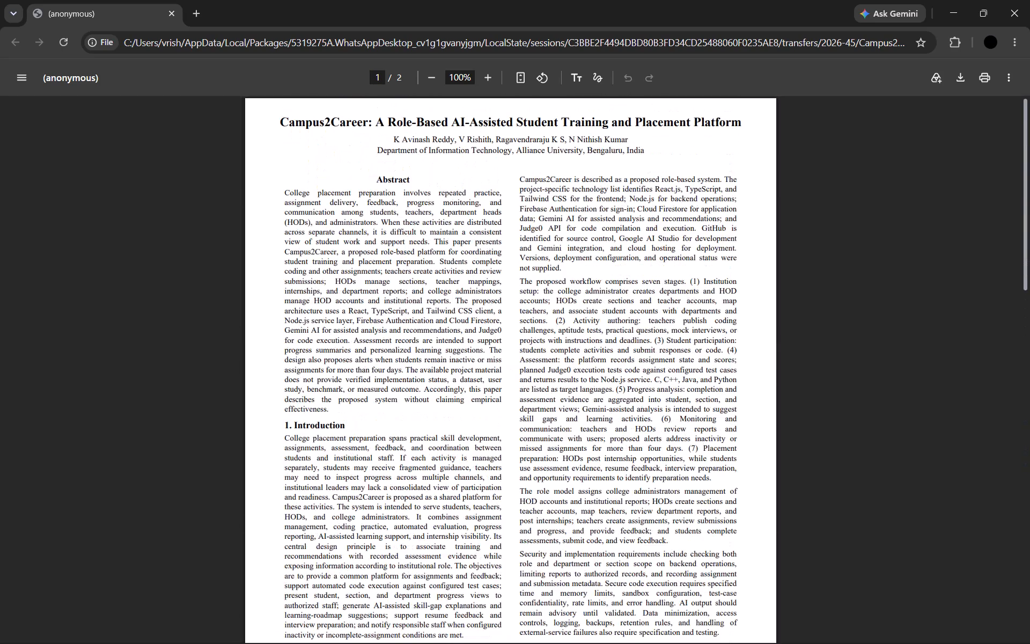
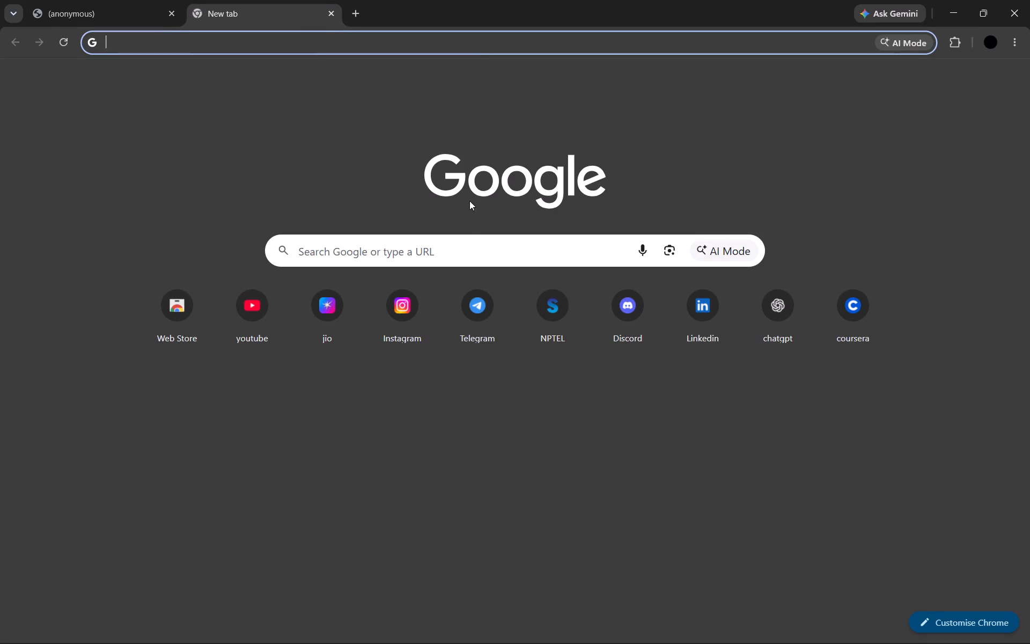
# Search the web for "quickleaf", open the Overleaf projects page from the results, and dismiss the discount offer.
pyautogui.click(468, 240)
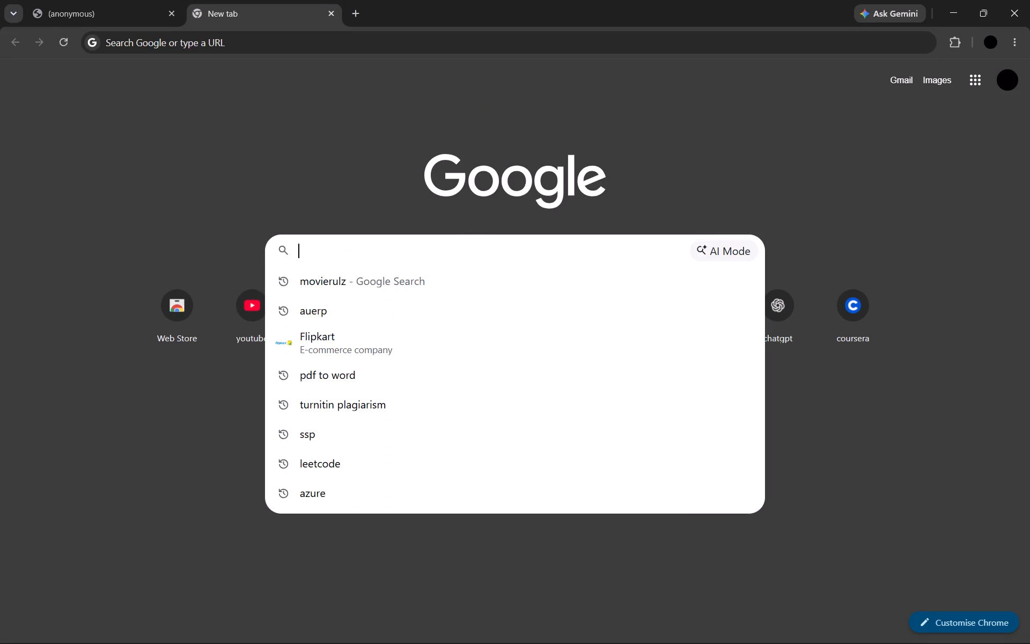
pyautogui.write('quickleaf')
pyautogui.press('Return')
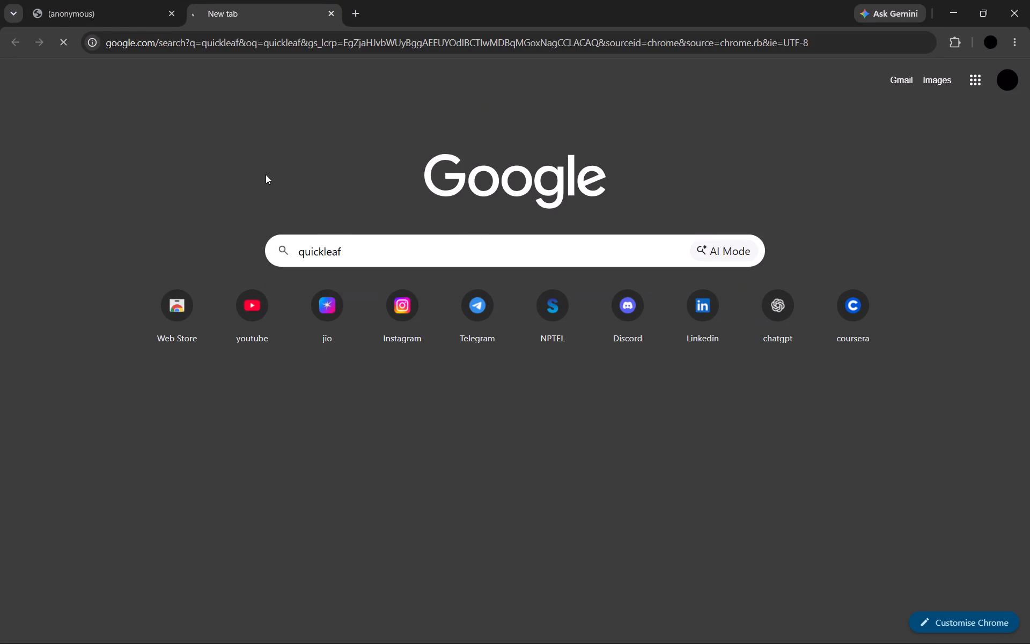
pyautogui.click(310, 184)
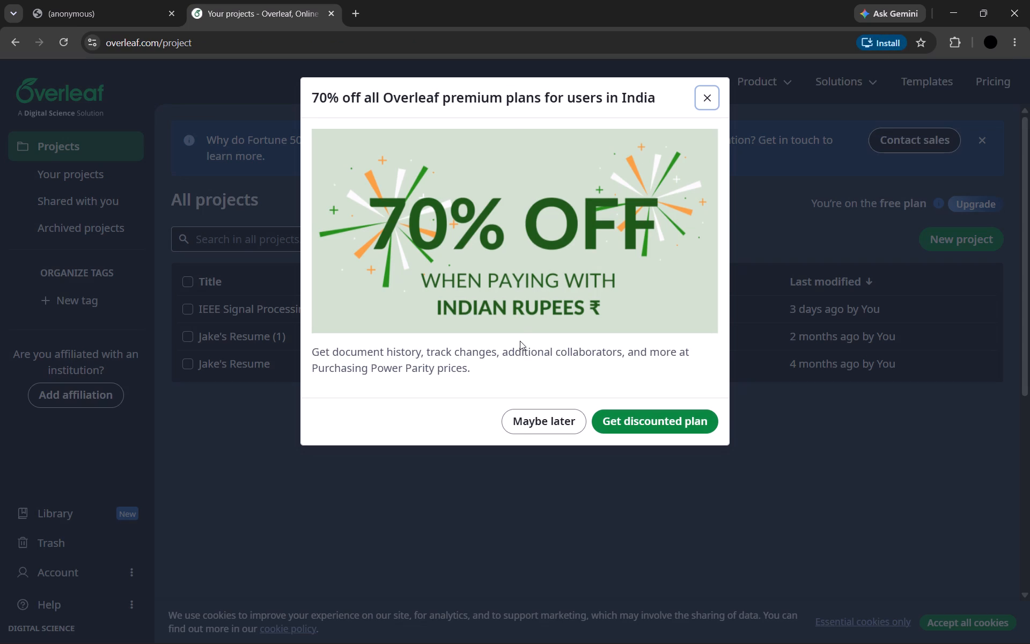
pyautogui.click(529, 420)
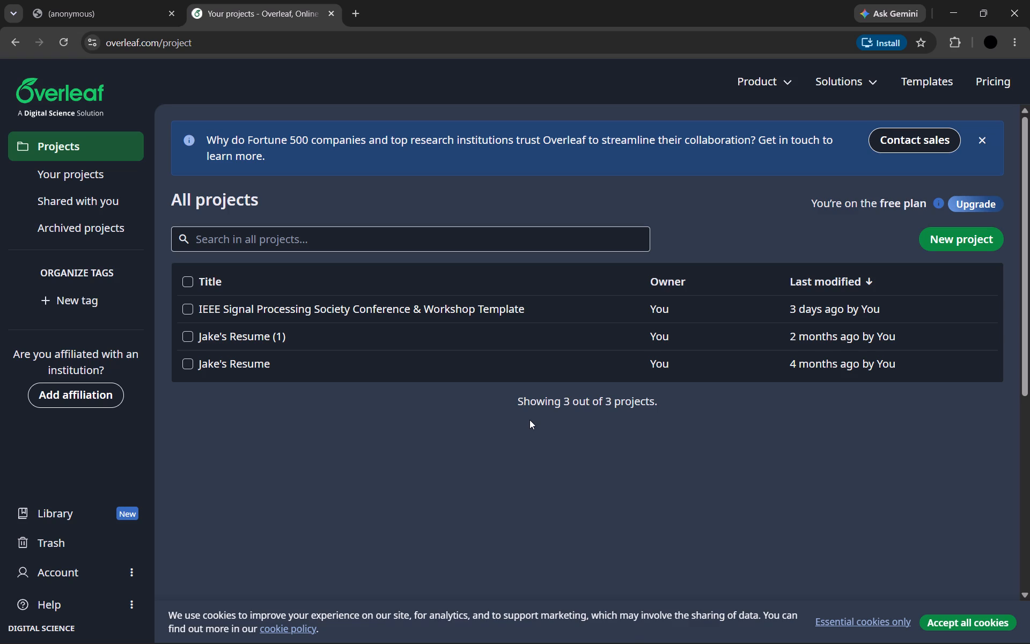
# Open YouTube from the desktop and play the "Bhaja Govindam - Lyrical" mix.
pyautogui.doubleClick(81, 189)
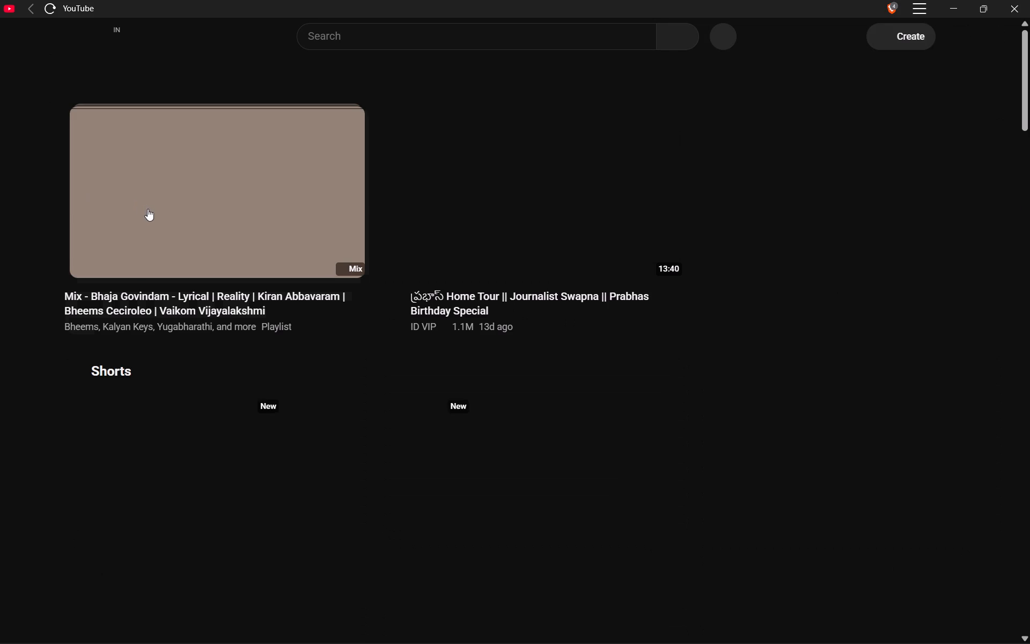
pyautogui.click(158, 219)
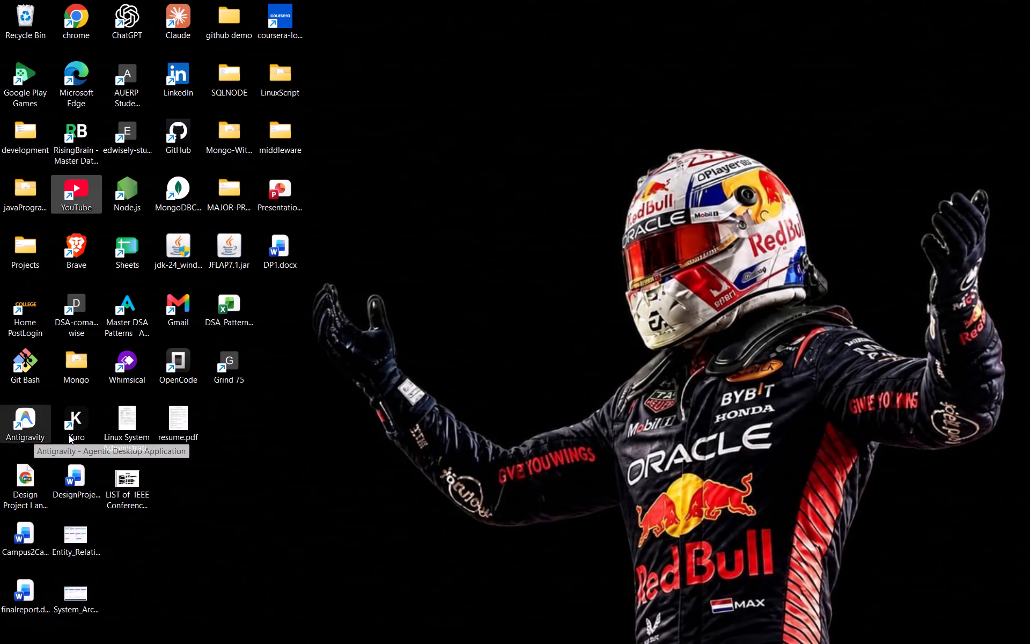
# Launch the Kuro app from the desktop.
pyautogui.tripleClick(74, 429)
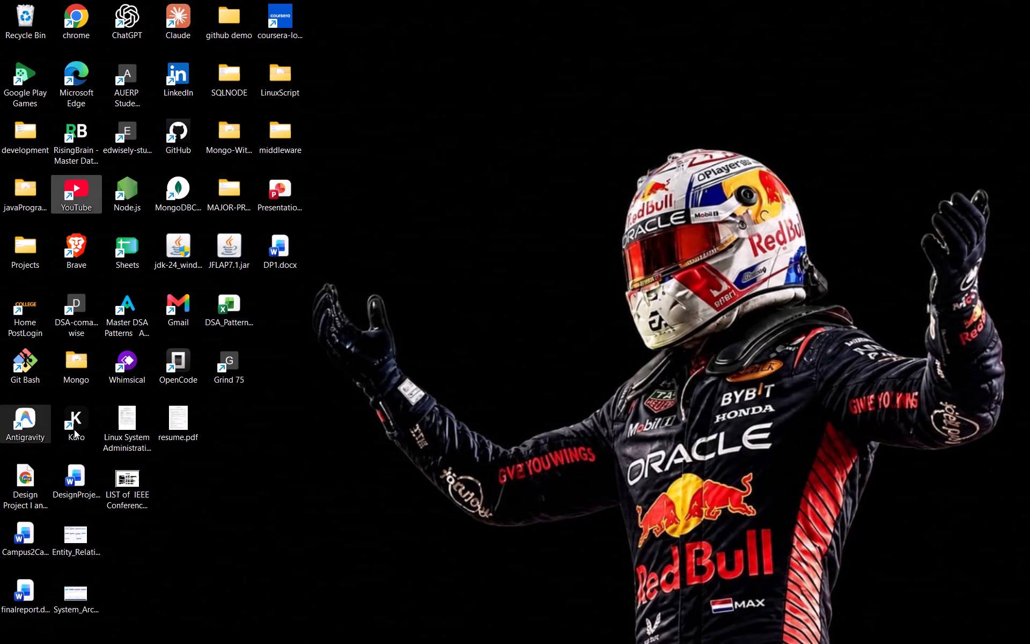
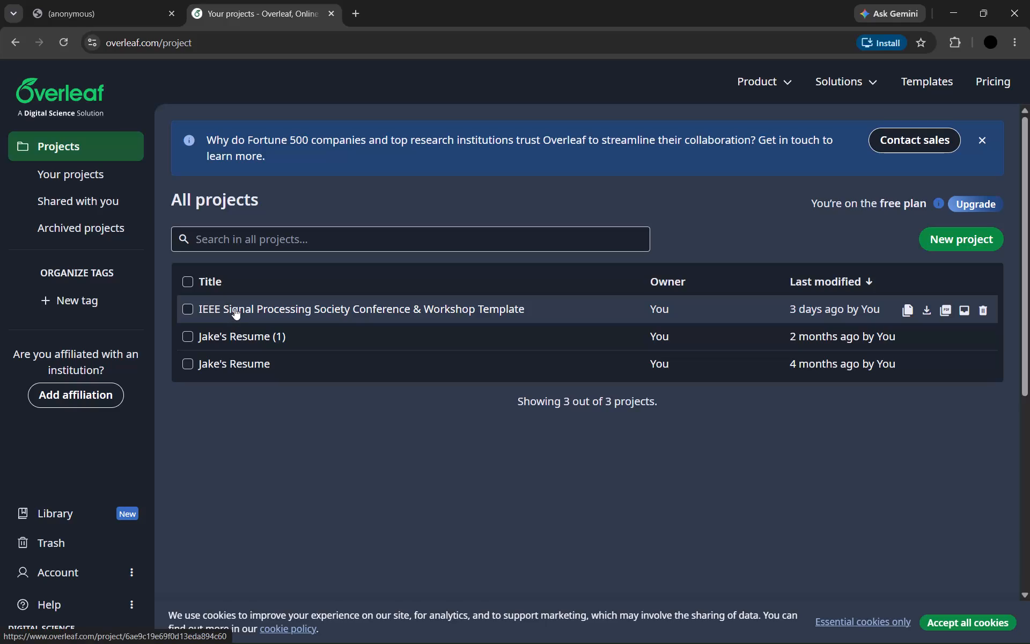
# Open the "IEEE Signal Processing Society Conference & Workshop Template" project and check the Campus2Career PDF's first page while it loads.
pyautogui.click(289, 310)
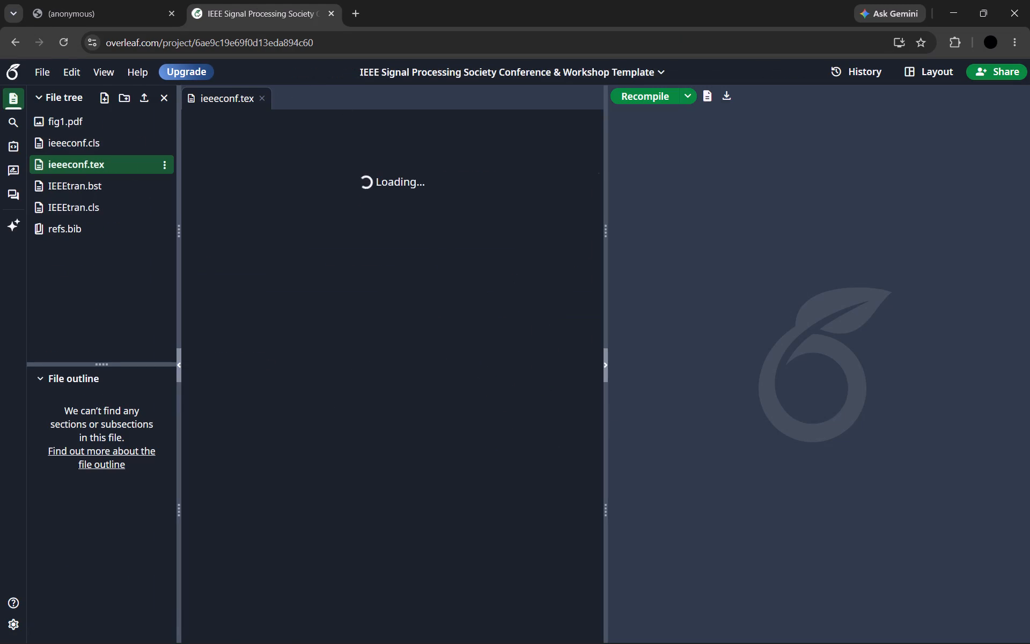
pyautogui.click(123, 0)
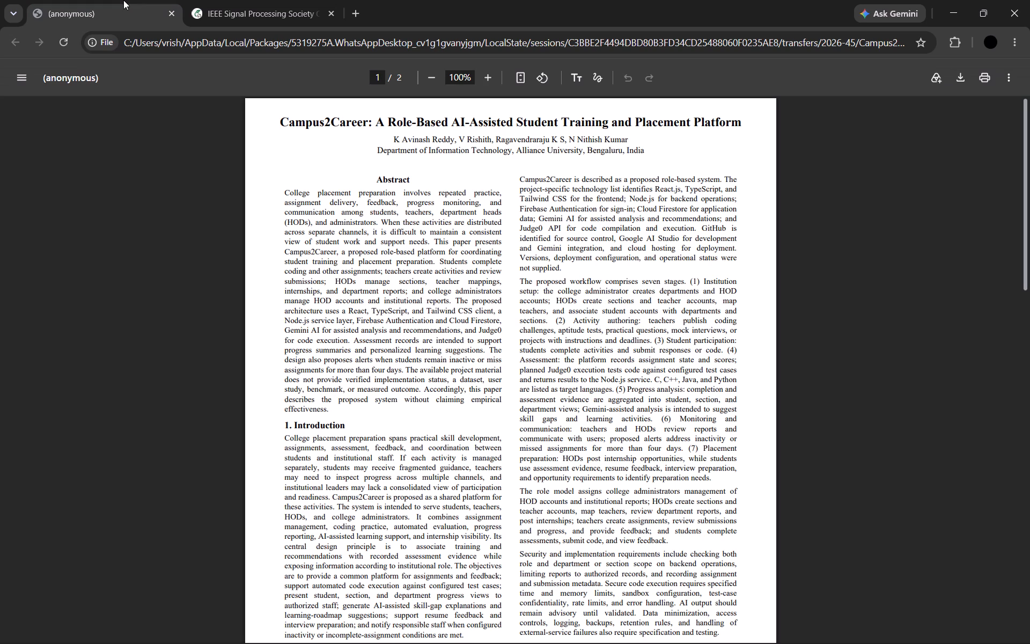
pyautogui.click(266, 0)
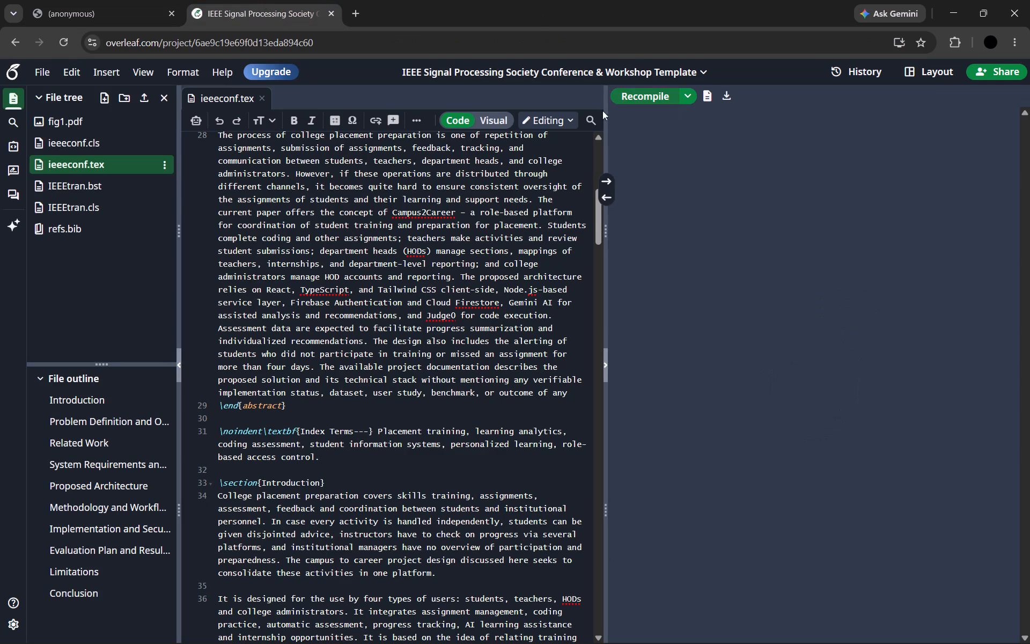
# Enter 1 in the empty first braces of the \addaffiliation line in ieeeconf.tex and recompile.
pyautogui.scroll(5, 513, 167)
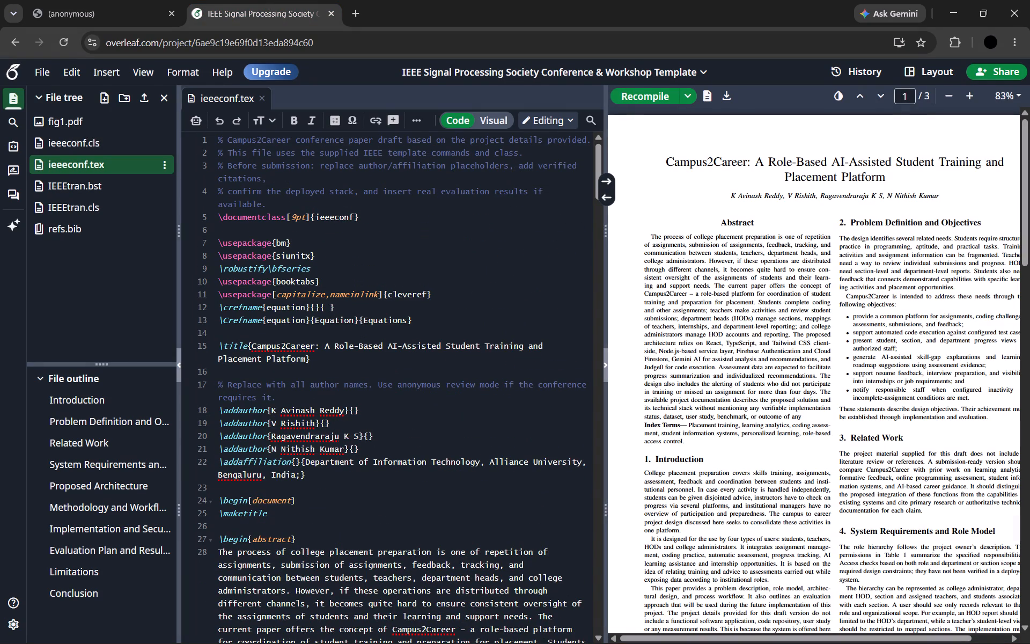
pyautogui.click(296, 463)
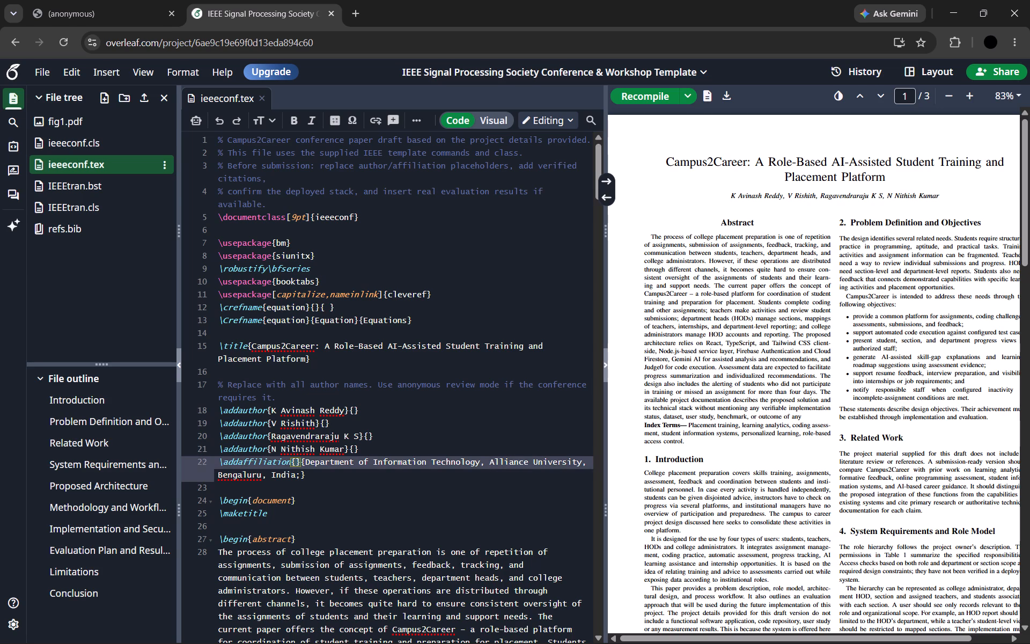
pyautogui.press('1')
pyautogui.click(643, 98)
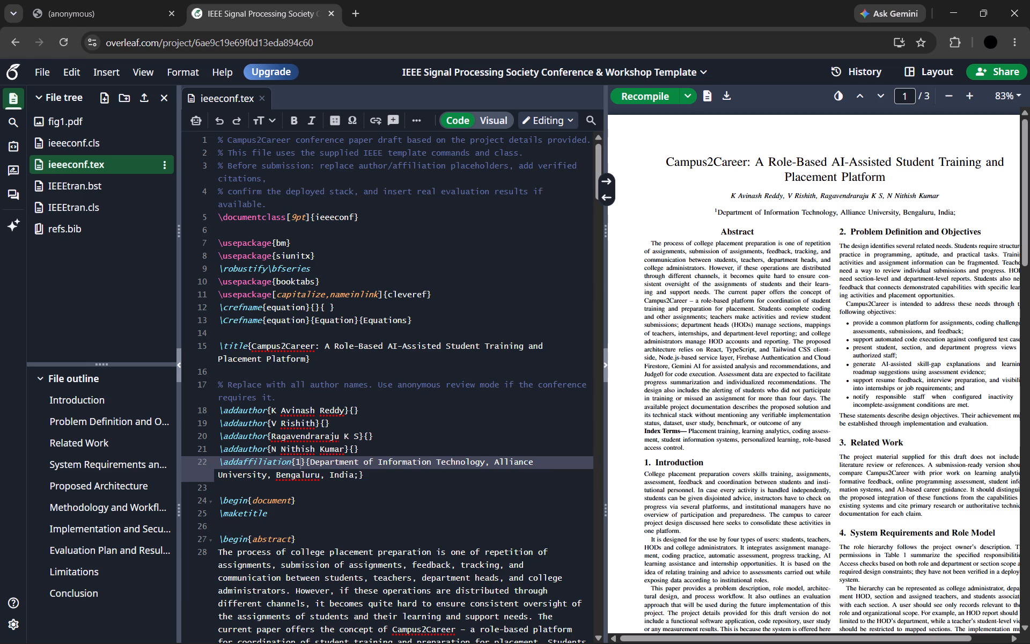
# Replace the 1 in the \addaffiliation line's first braces with a single space and recompile the paper.
pyautogui.press('BackSpace')
pyautogui.press('space')
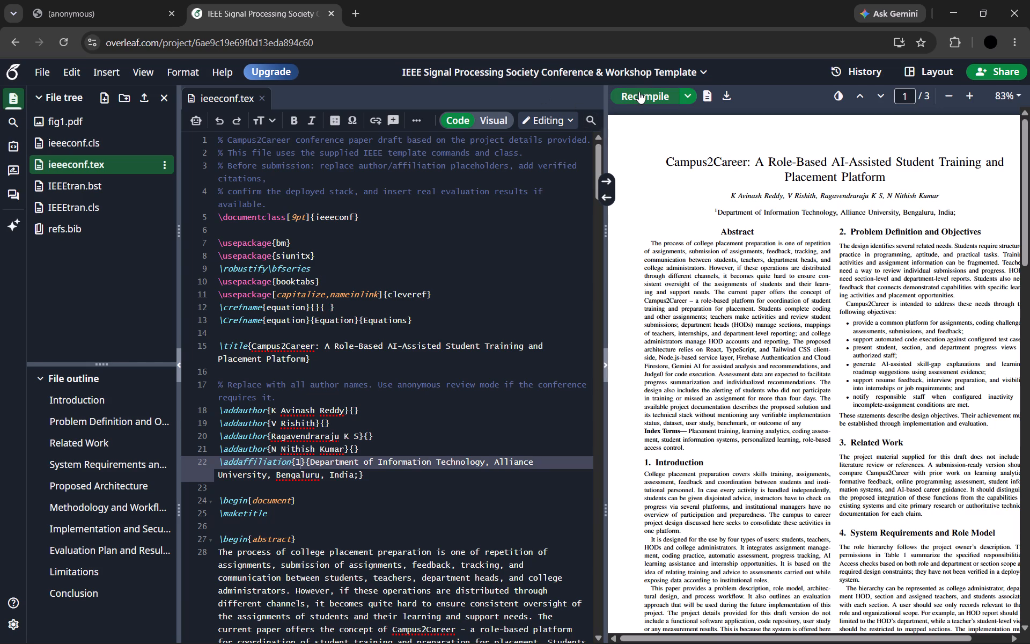
pyautogui.click(299, 459)
pyautogui.press('BackSpace')
pyautogui.press('space')
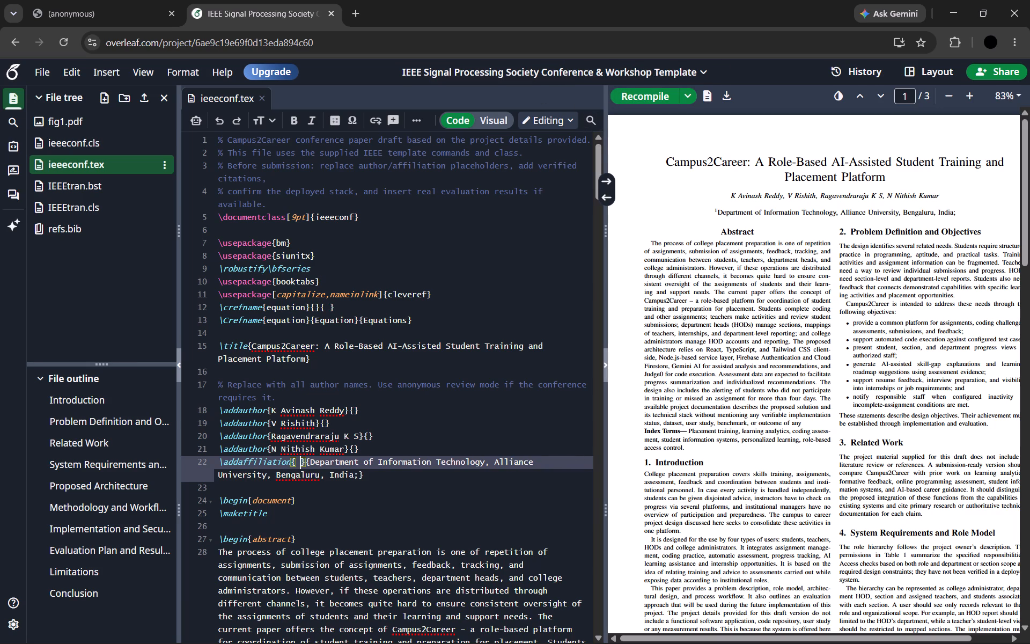
pyautogui.click(648, 93)
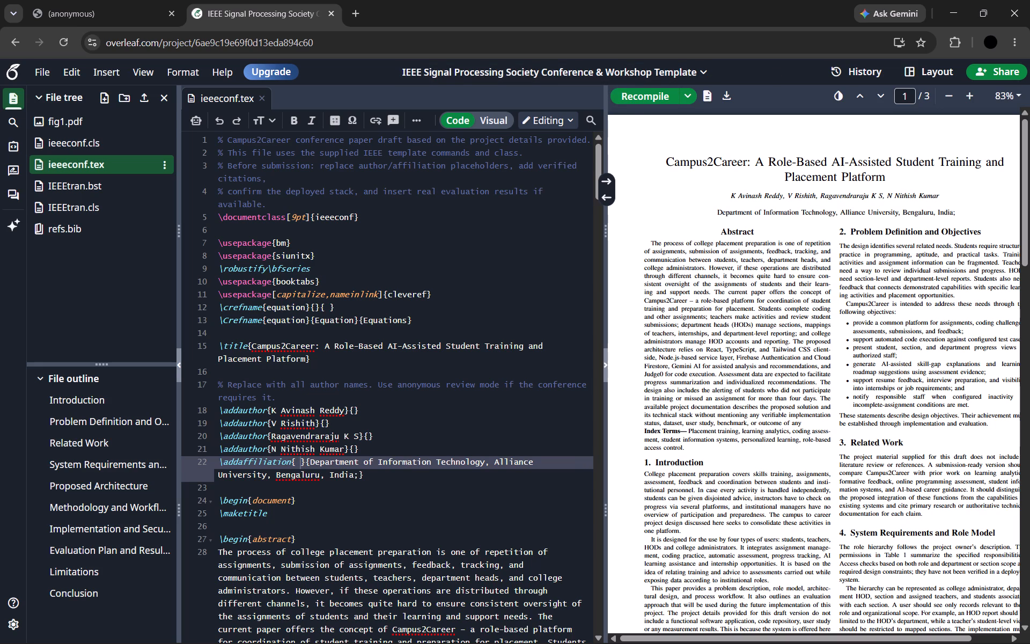
# Replace the abstract text in ieeeconf.tex with the full abstract paragraph copied from the Campus2Career PDF.
pyautogui.scroll(-3, 320, 366)
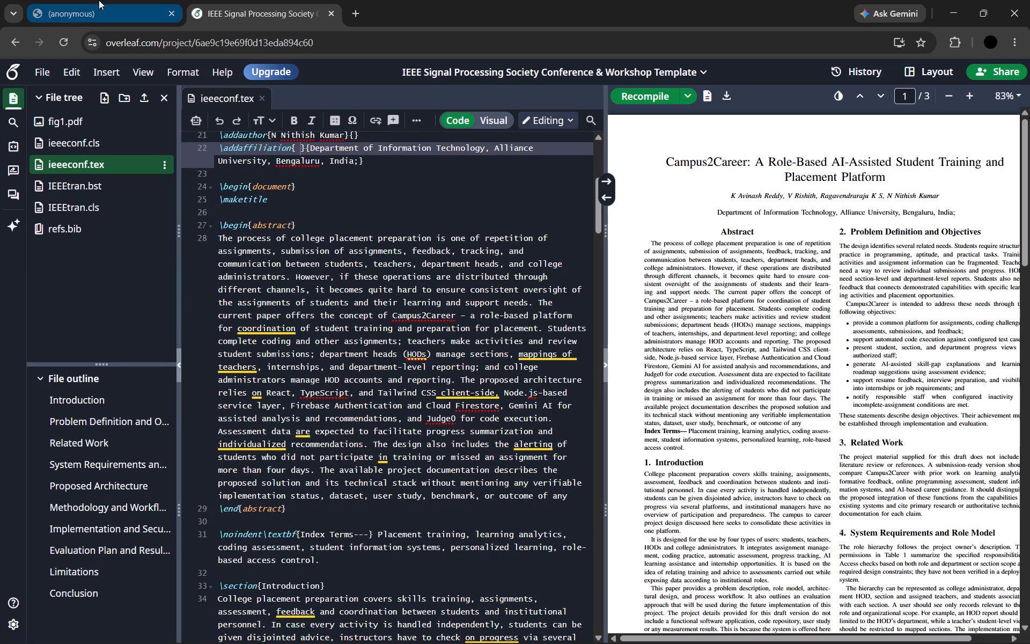
pyautogui.click(122, 5)
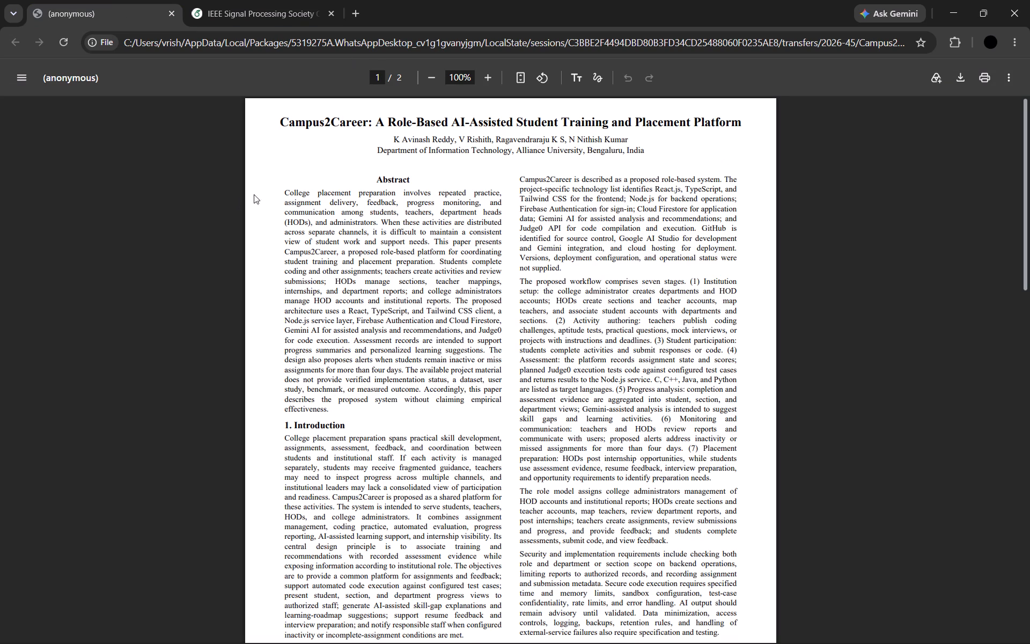
pyautogui.moveTo(280, 191); pyautogui.dragTo(366, 399)
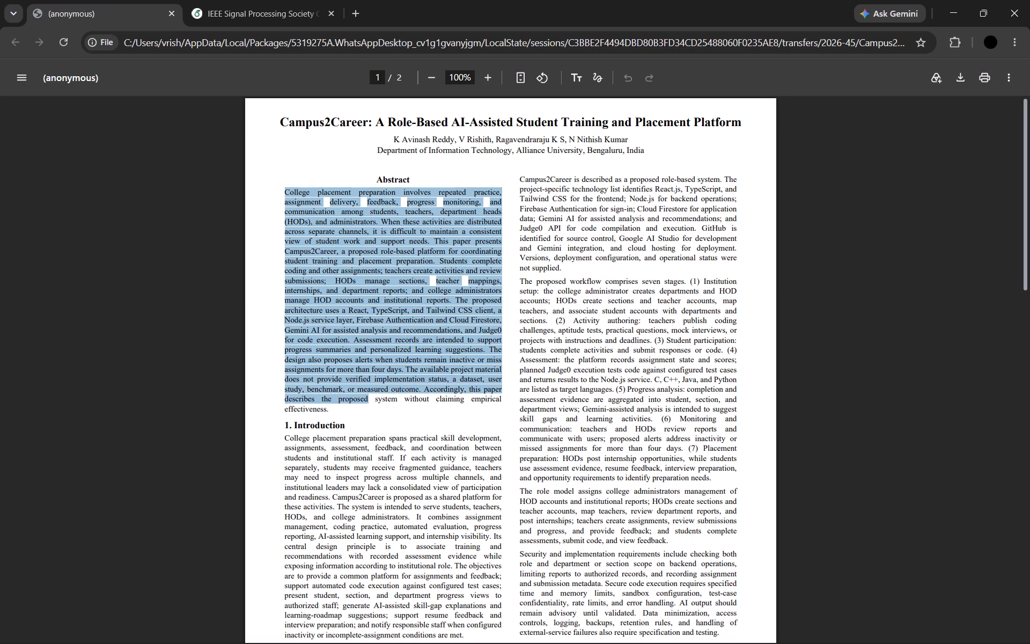
pyautogui.moveTo(366, 399); pyautogui.dragTo(336, 412)
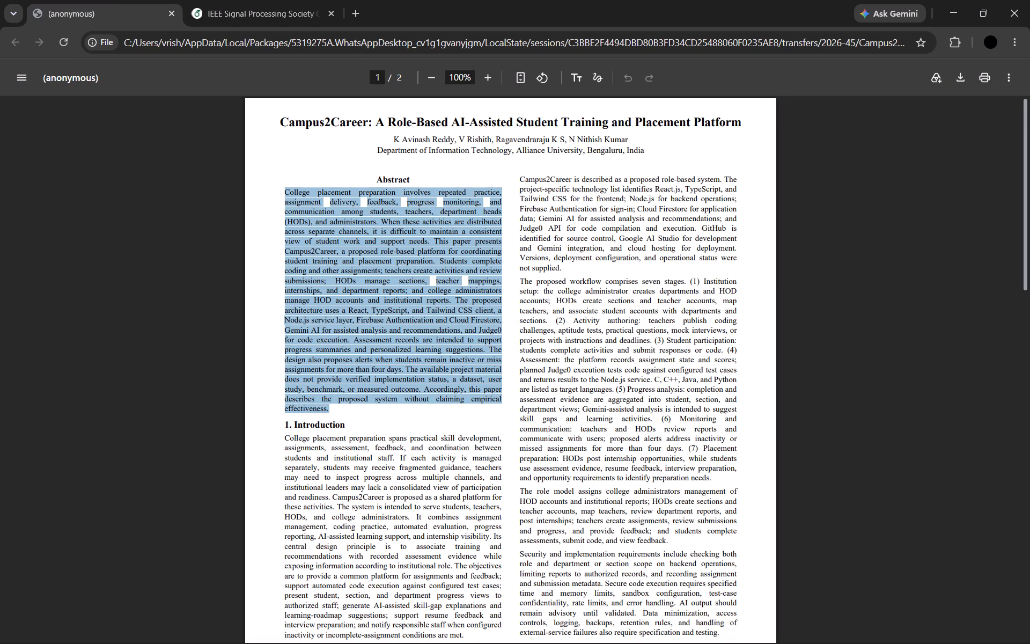
pyautogui.moveTo(336, 412); pyautogui.dragTo(334, 412)
pyautogui.hotkey('ctrl', 'c')
pyautogui.hotkey('alt', 'Tab')
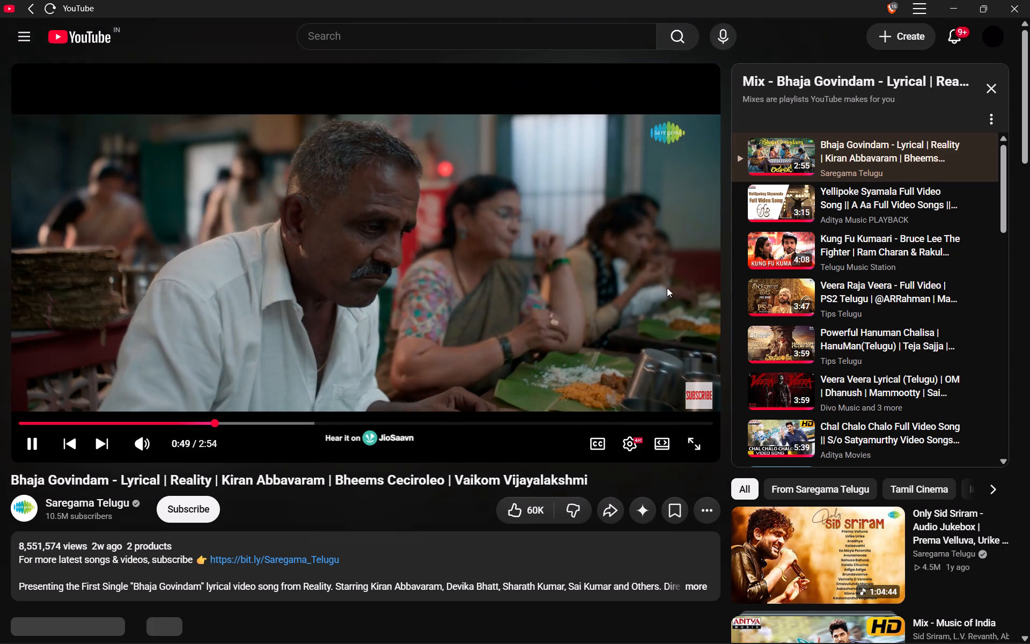
pyautogui.hotkey('alt', 'Tab')
pyautogui.click(239, 0)
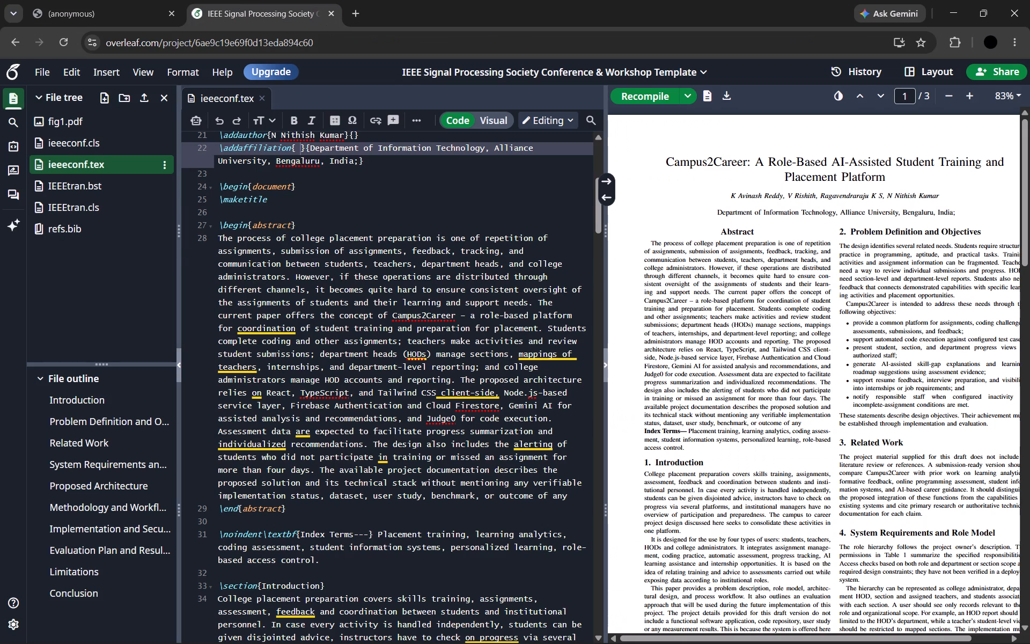
pyautogui.scroll(-1, 230, 297)
pyautogui.scroll(1, 230, 297)
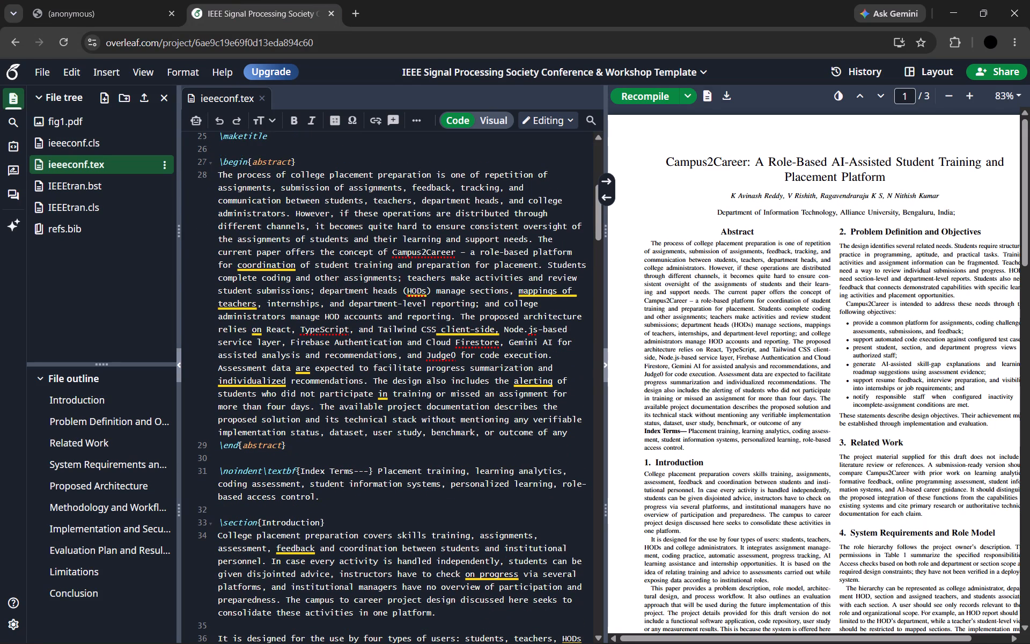
pyautogui.moveTo(216, 175); pyautogui.dragTo(567, 421)
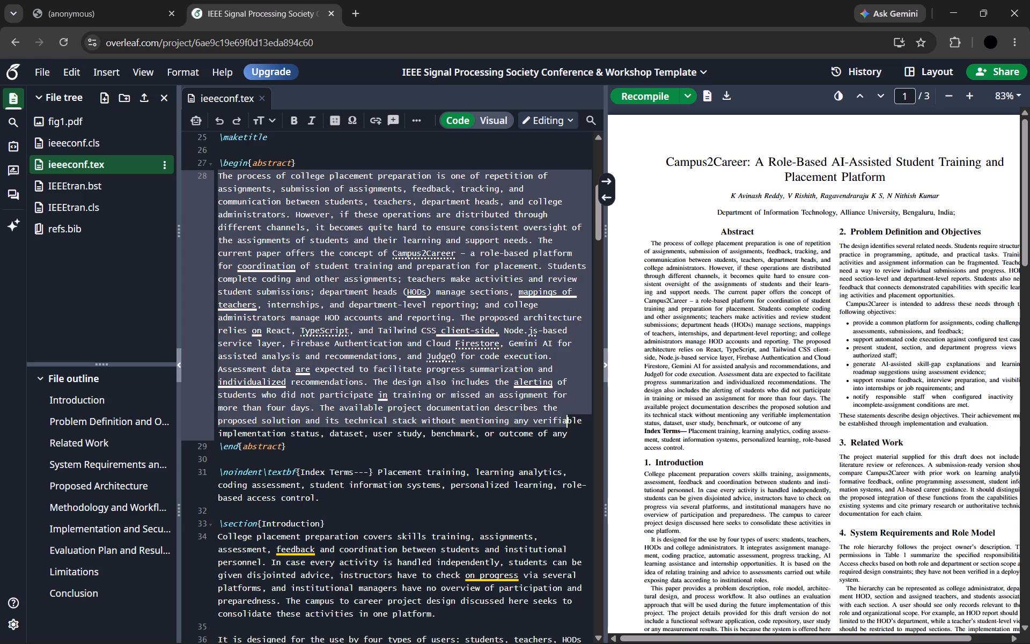
pyautogui.moveTo(567, 421); pyautogui.dragTo(568, 432)
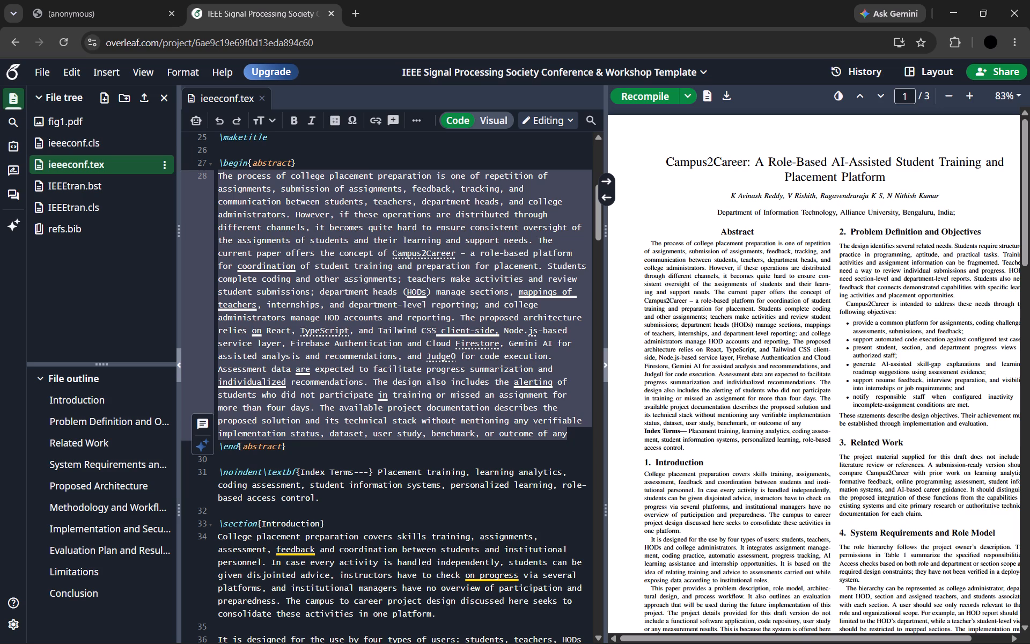
pyautogui.hotkey('ctrl', 'v')
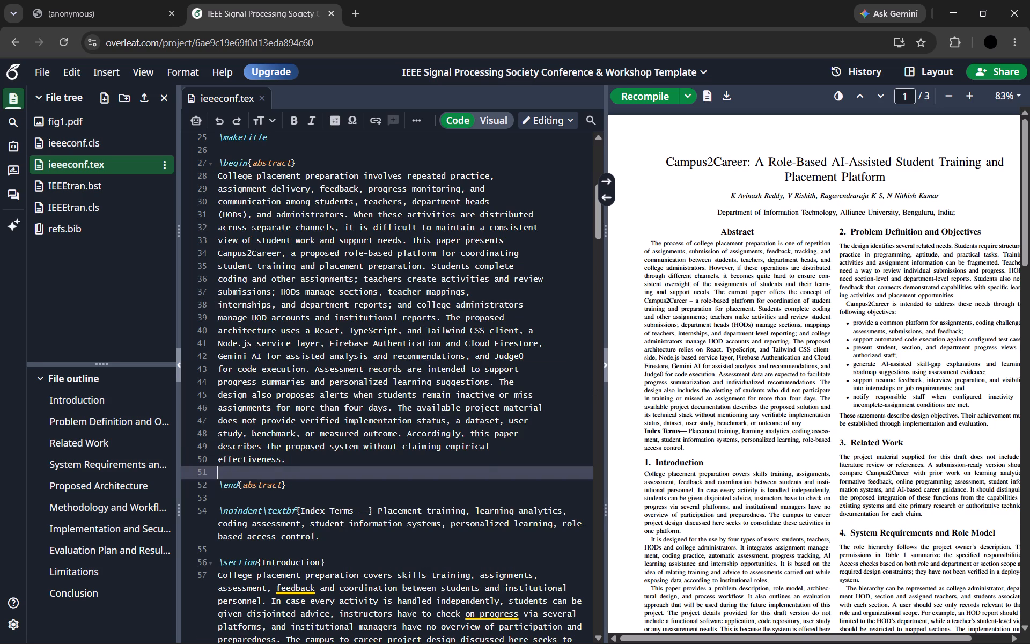
# Check the reference PDF, delete the Index Terms paragraph below the abstract in ieeeconf.tex, and recompile the paper.
pyautogui.click(43, 0)
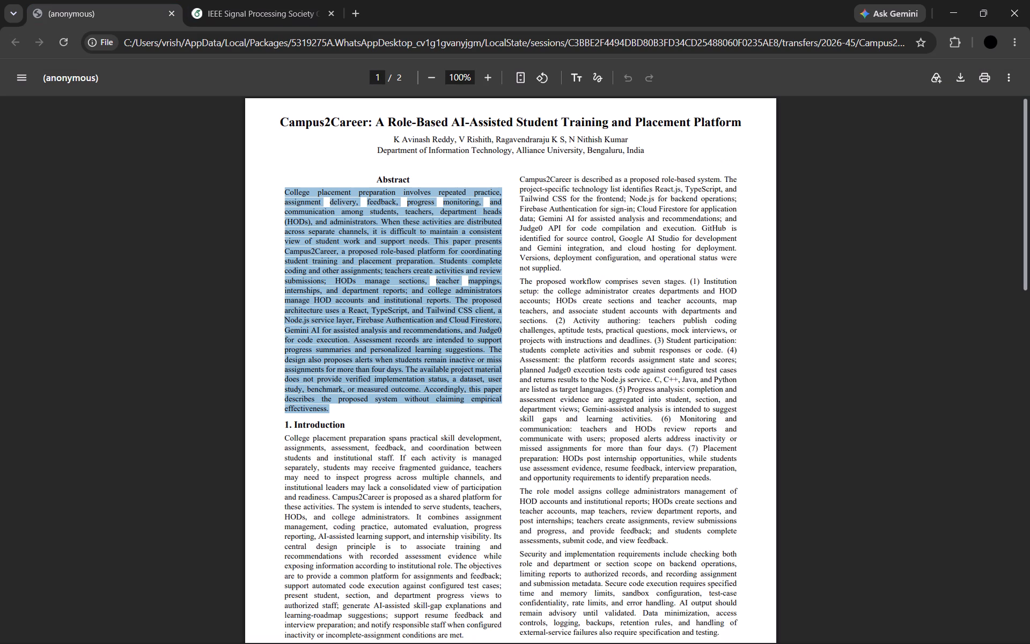
pyautogui.click(257, 0)
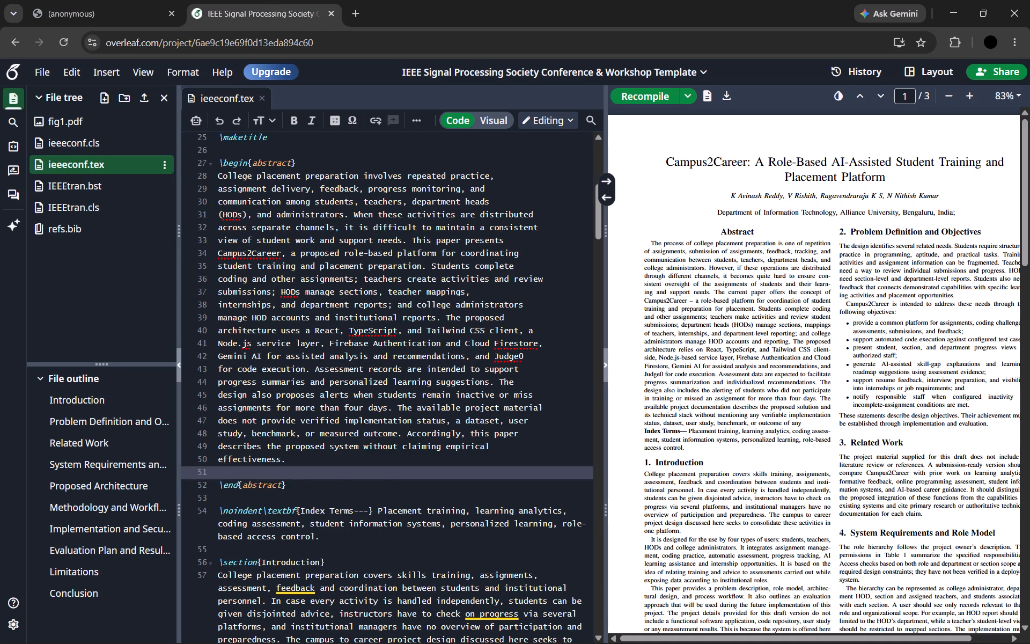
pyautogui.scroll(-1, 337, 465)
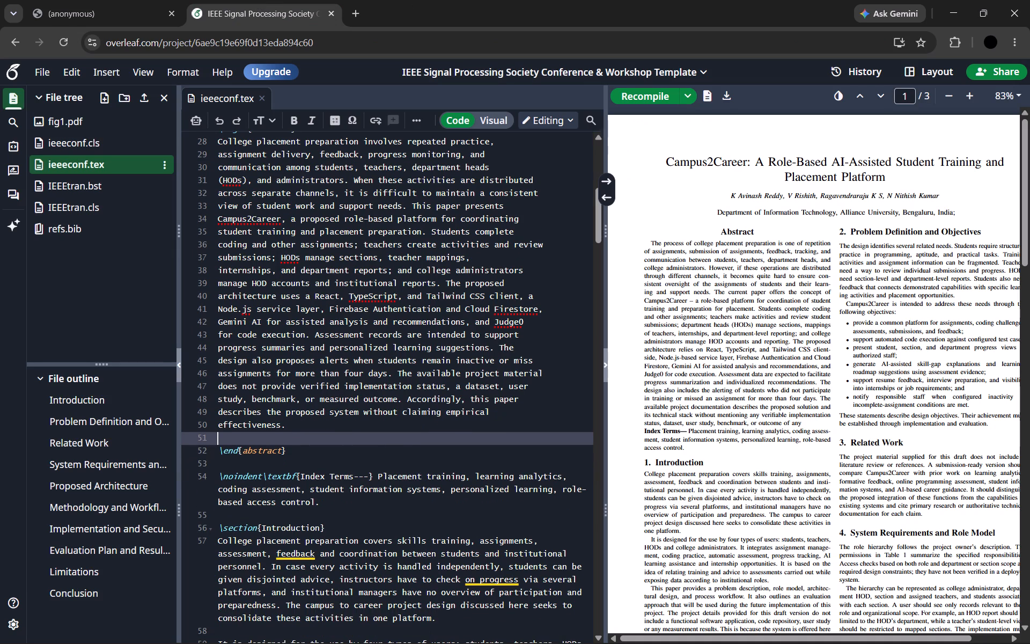
pyautogui.moveTo(319, 503); pyautogui.dragTo(300, 458)
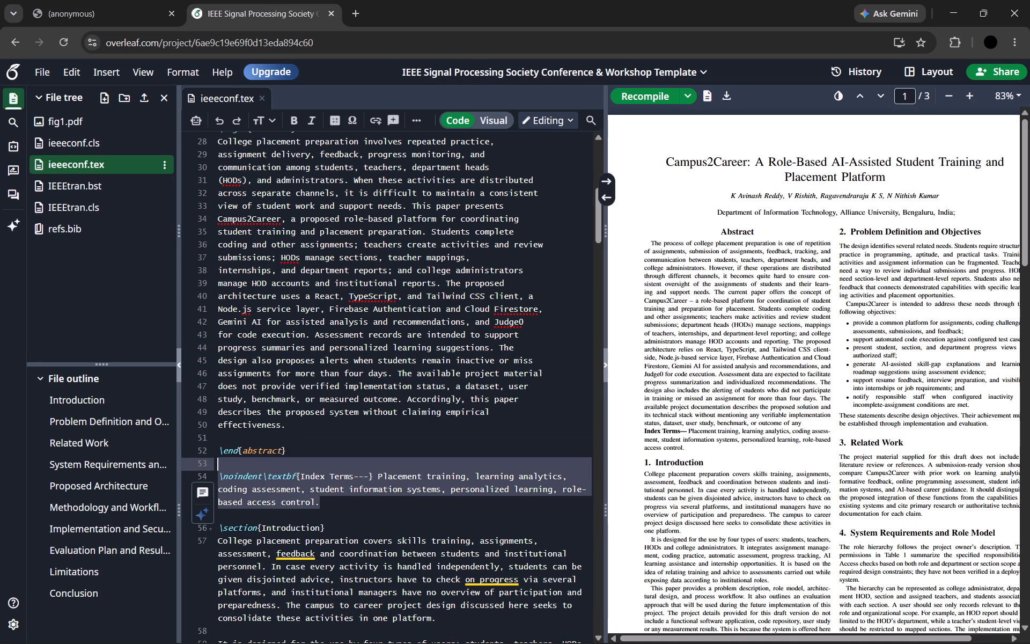
pyautogui.press('BackSpace')
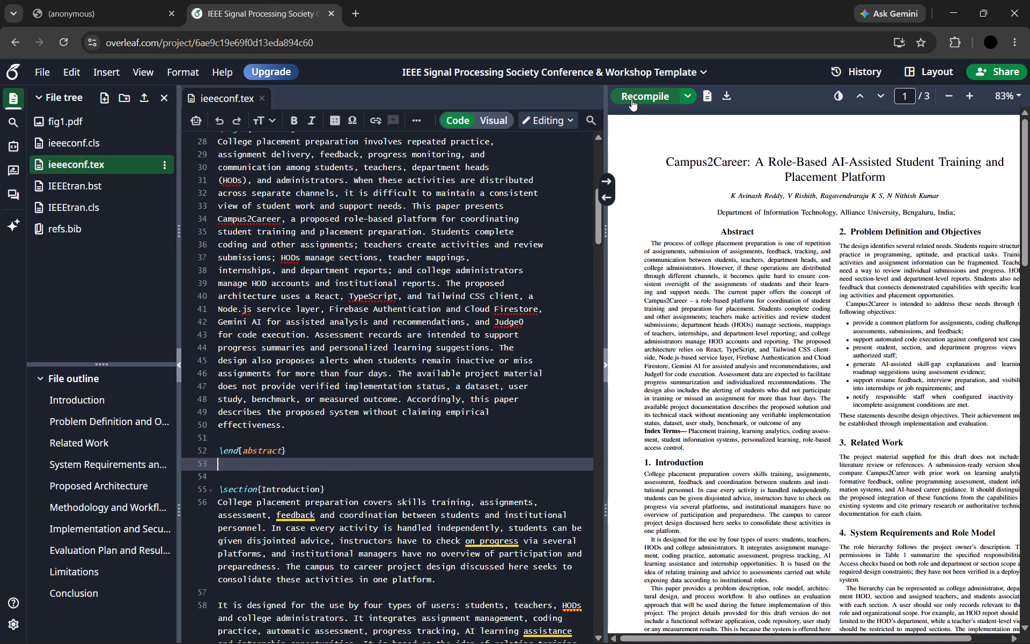
pyautogui.click(631, 99)
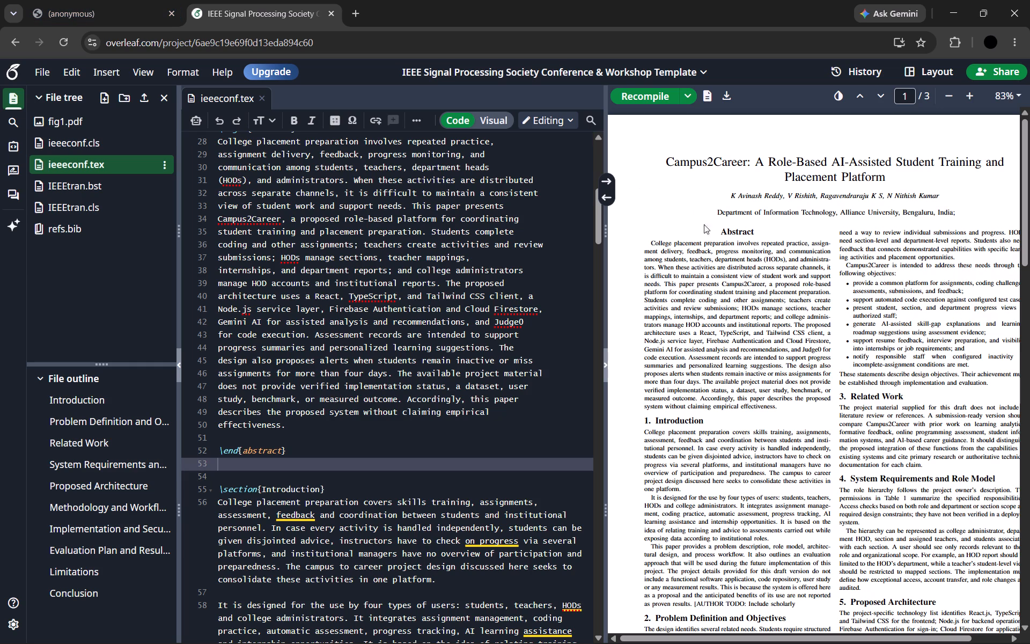
# Examine the first page of the compiled paper and the LaTeX source from the title block through the Introduction section.
pyautogui.scroll(-1, 714, 265)
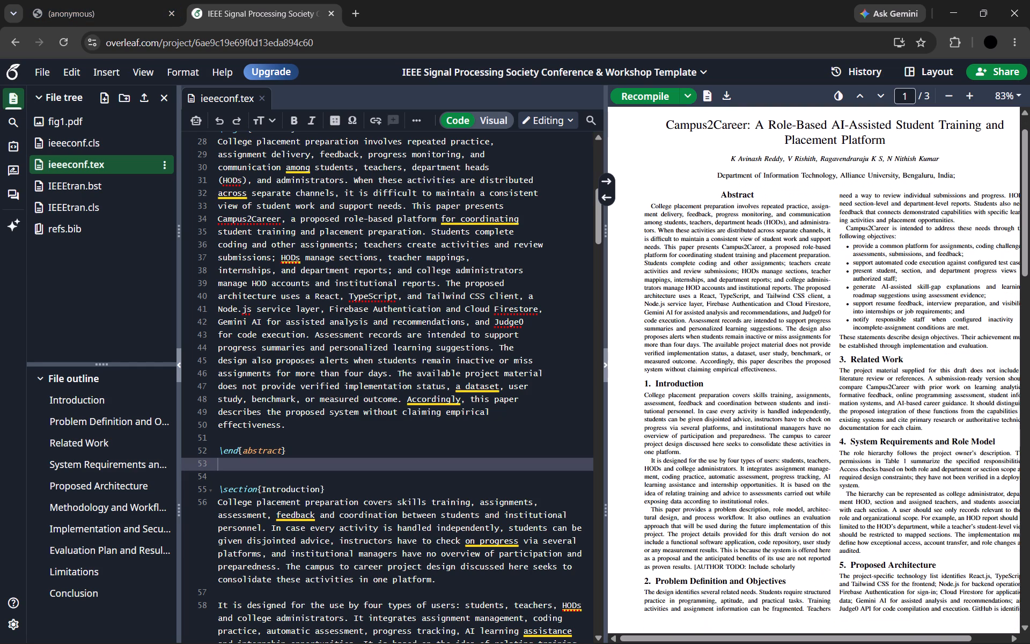
pyautogui.scroll(-3, 714, 265)
pyautogui.scroll(1, 714, 265)
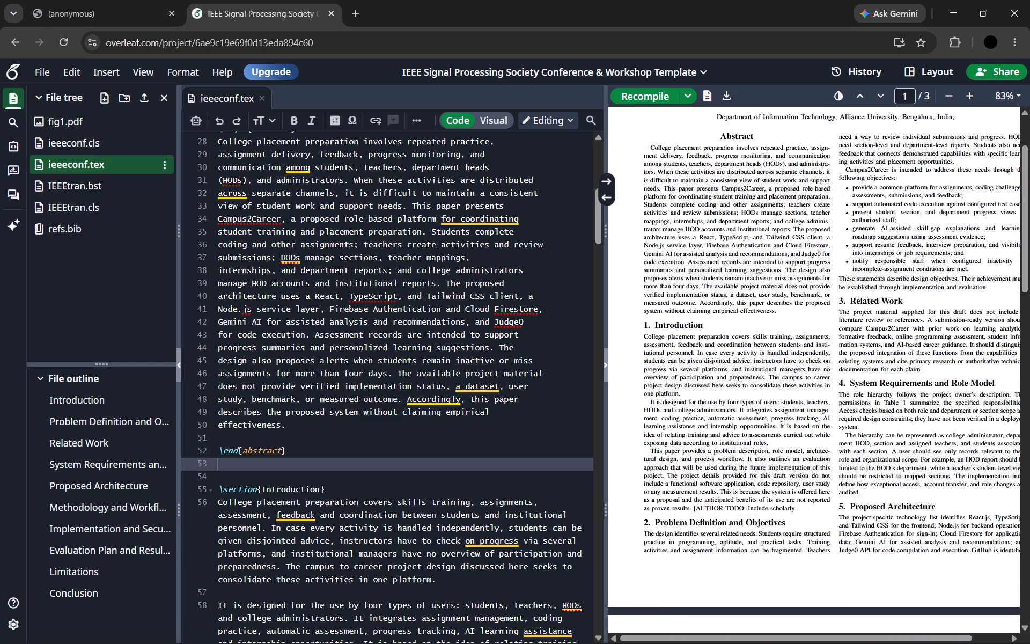
pyautogui.scroll(2, 714, 265)
pyautogui.scroll(-1, 755, 418)
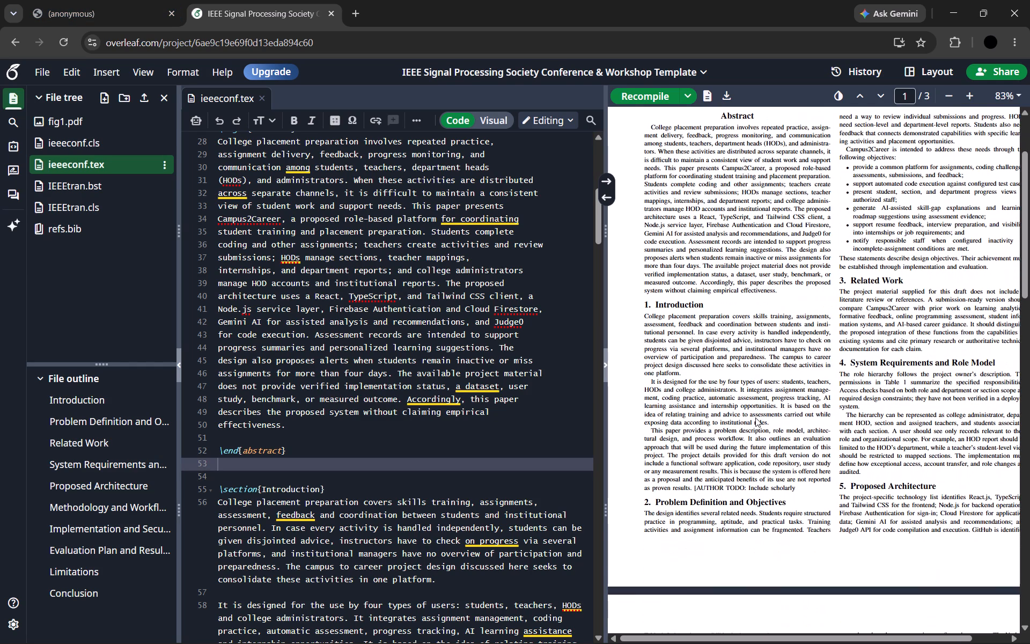
pyautogui.scroll(1, 755, 418)
pyautogui.scroll(1, 455, 400)
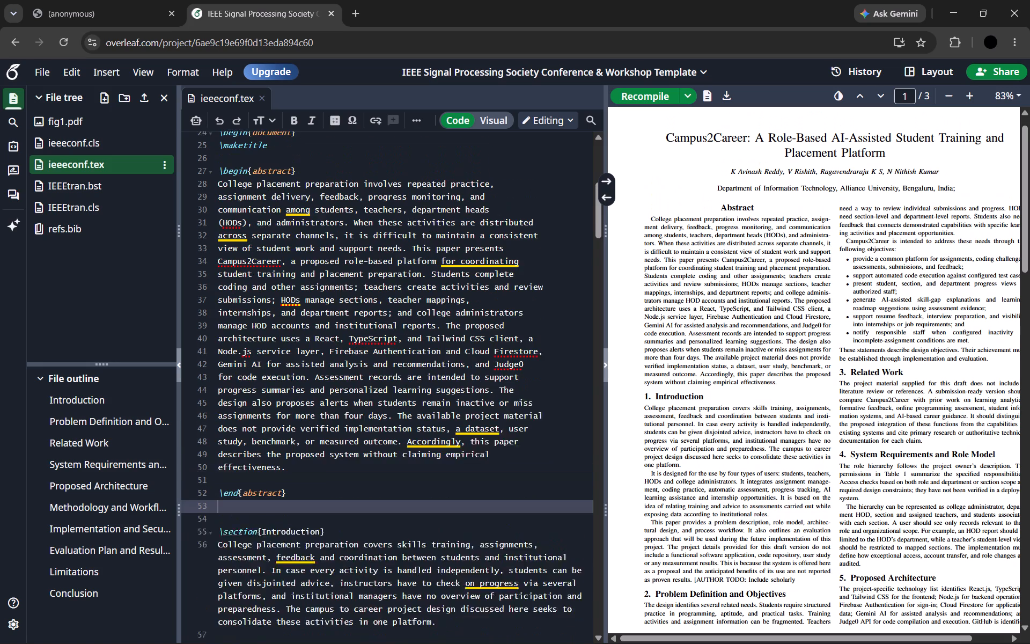
pyautogui.scroll(2, 455, 400)
pyautogui.scroll(1, 266, 323)
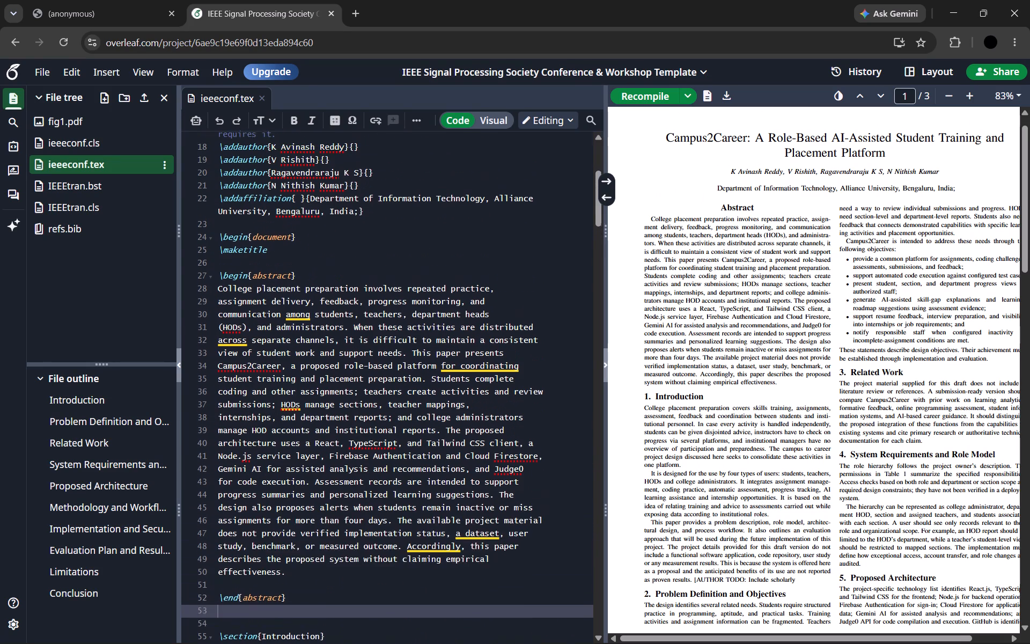
pyautogui.scroll(1, 266, 323)
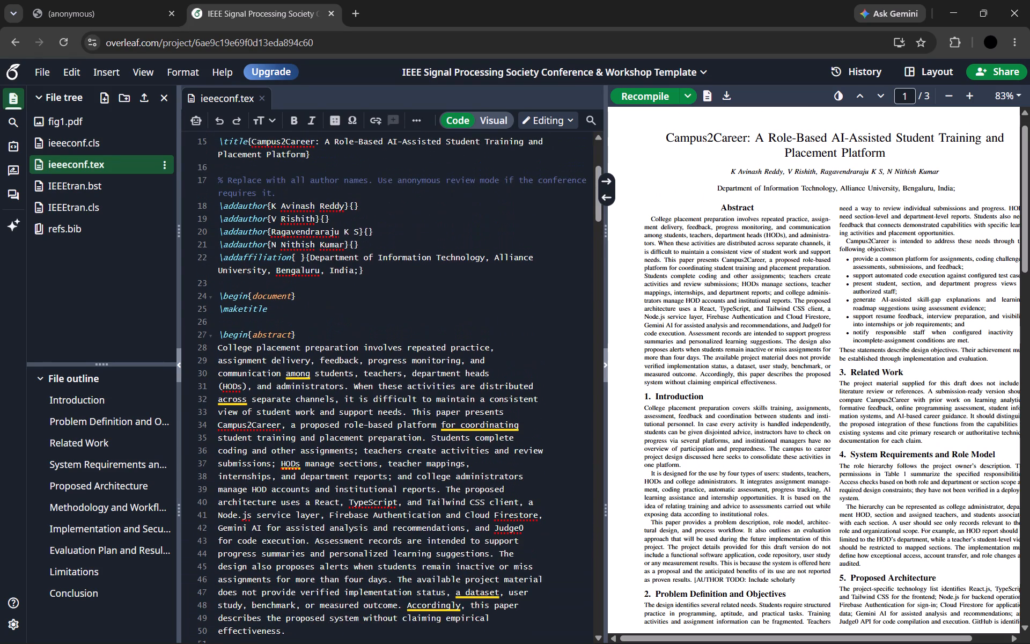
pyautogui.scroll(-3, 391, 372)
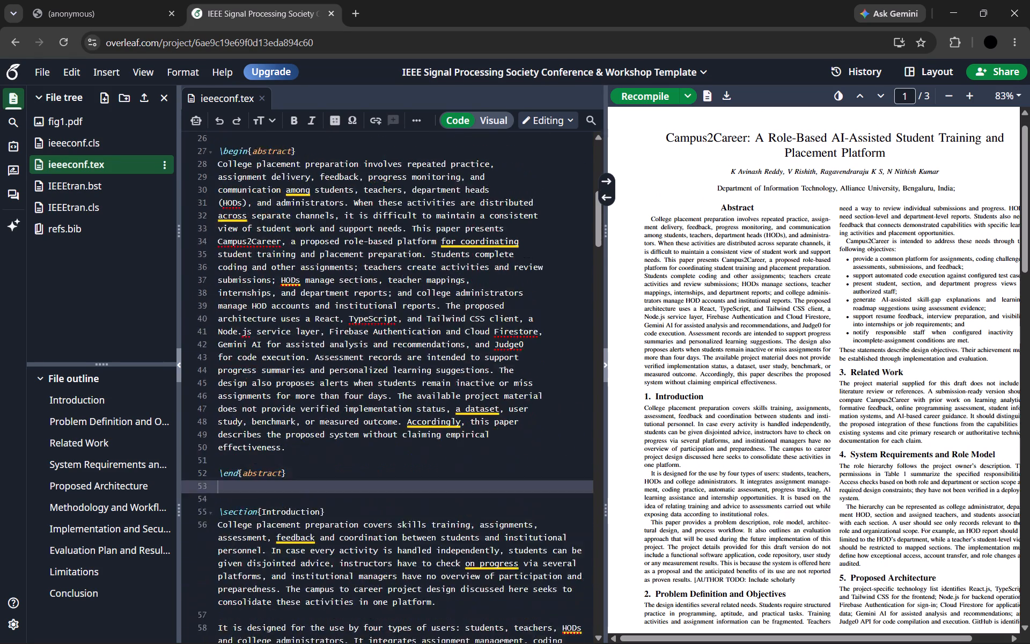
pyautogui.scroll(-2, 391, 372)
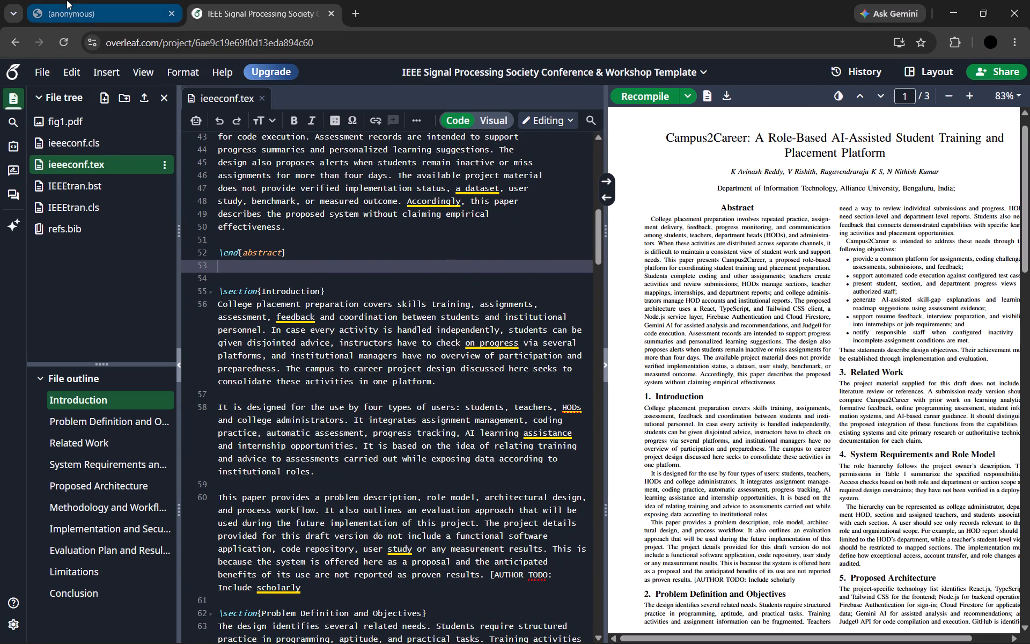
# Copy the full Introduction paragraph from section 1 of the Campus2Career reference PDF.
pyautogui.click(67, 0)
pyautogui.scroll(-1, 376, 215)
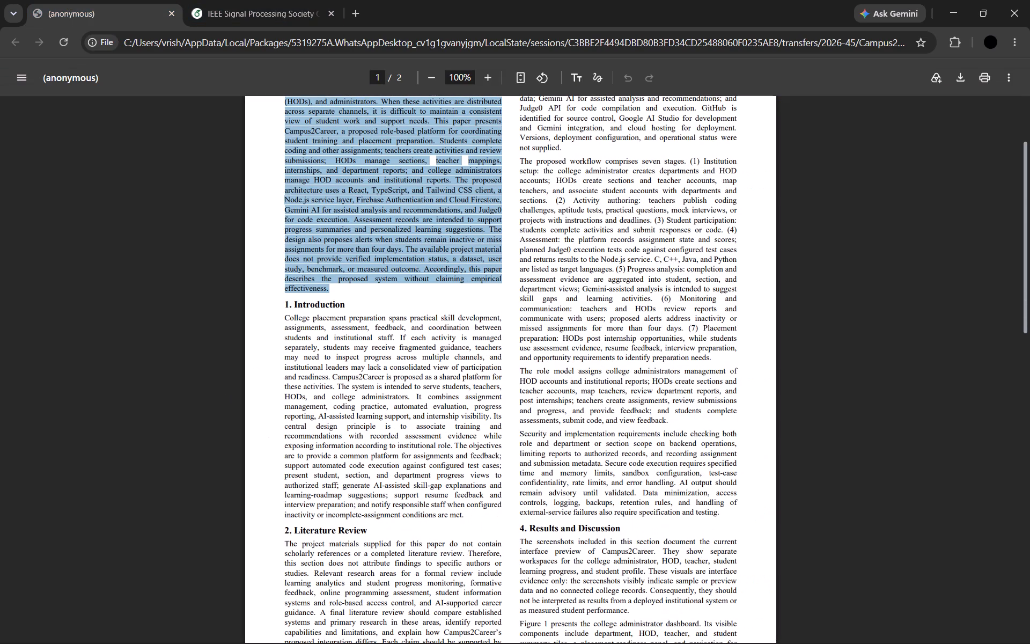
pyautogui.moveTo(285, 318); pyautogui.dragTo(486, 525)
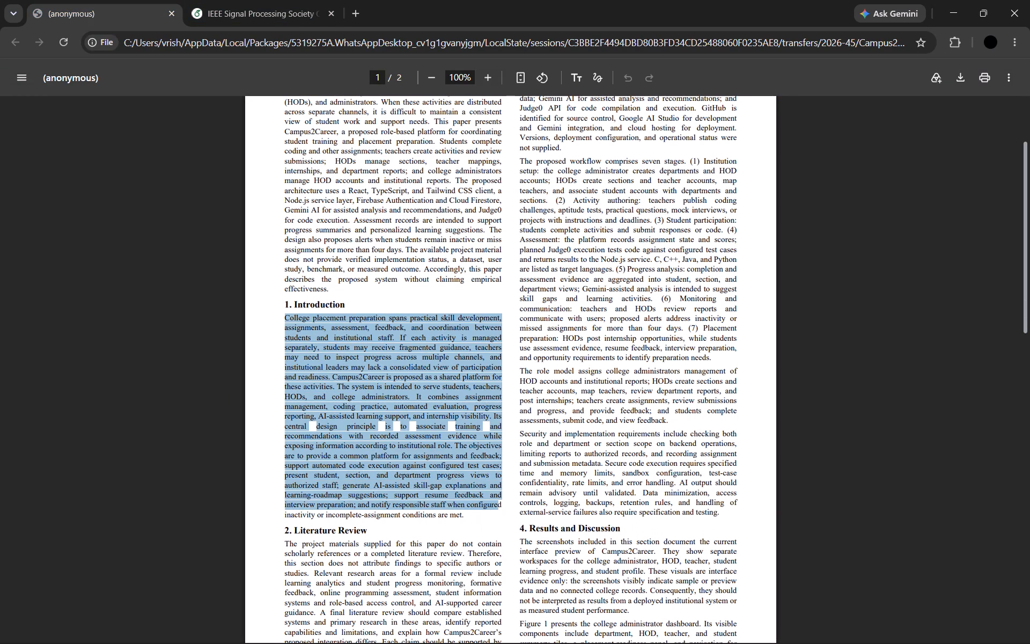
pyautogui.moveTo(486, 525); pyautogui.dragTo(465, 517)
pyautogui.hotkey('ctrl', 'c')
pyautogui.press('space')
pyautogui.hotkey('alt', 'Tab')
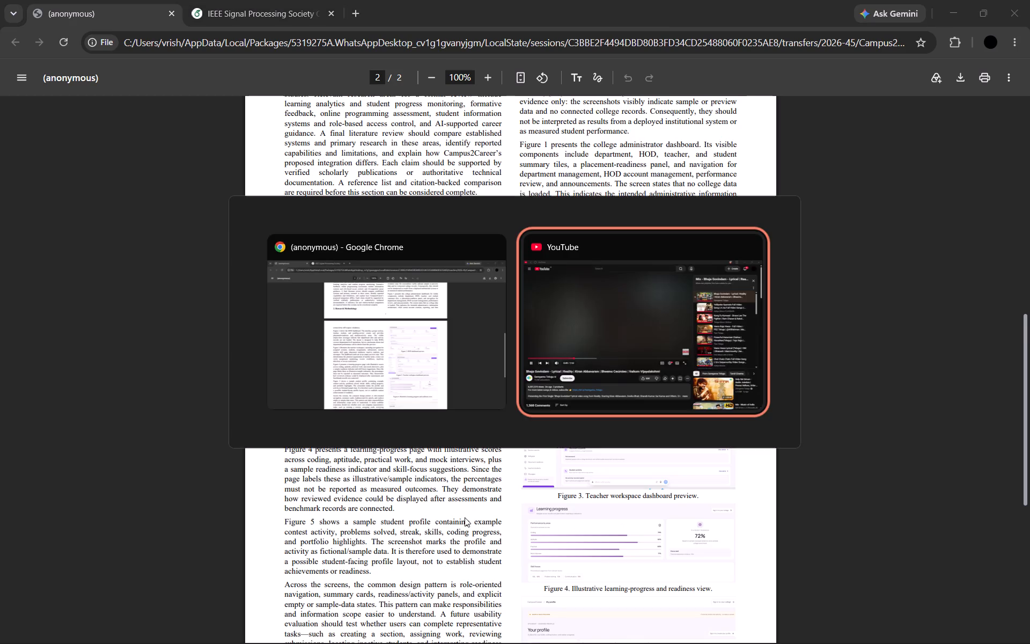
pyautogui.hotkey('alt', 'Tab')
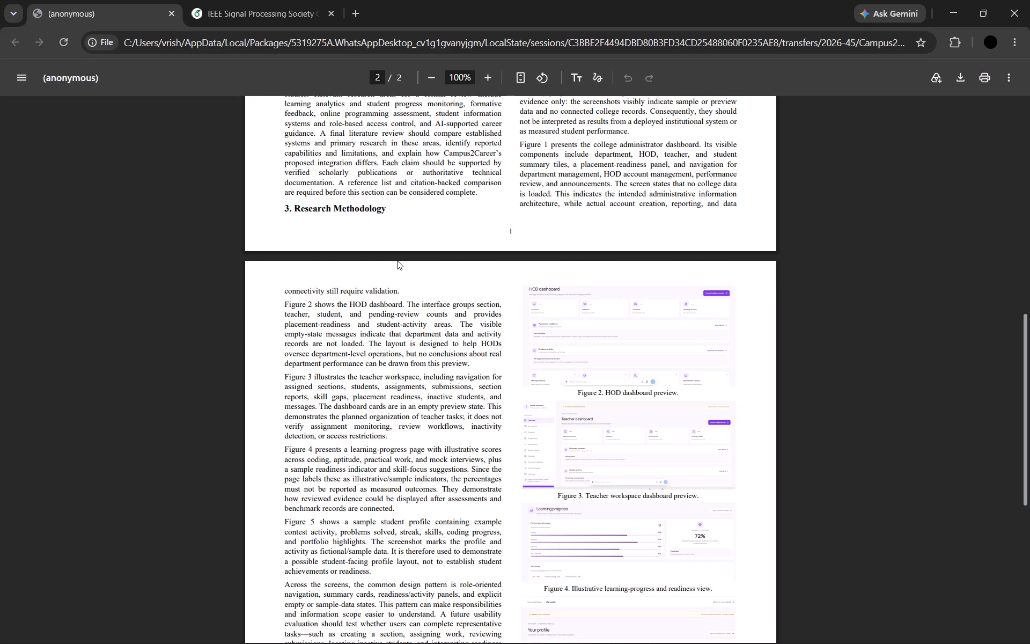
# Select the three Introduction paragraphs in ieeeconf.tex and examine the compiled pages and the section source that follows.
pyautogui.click(262, 0)
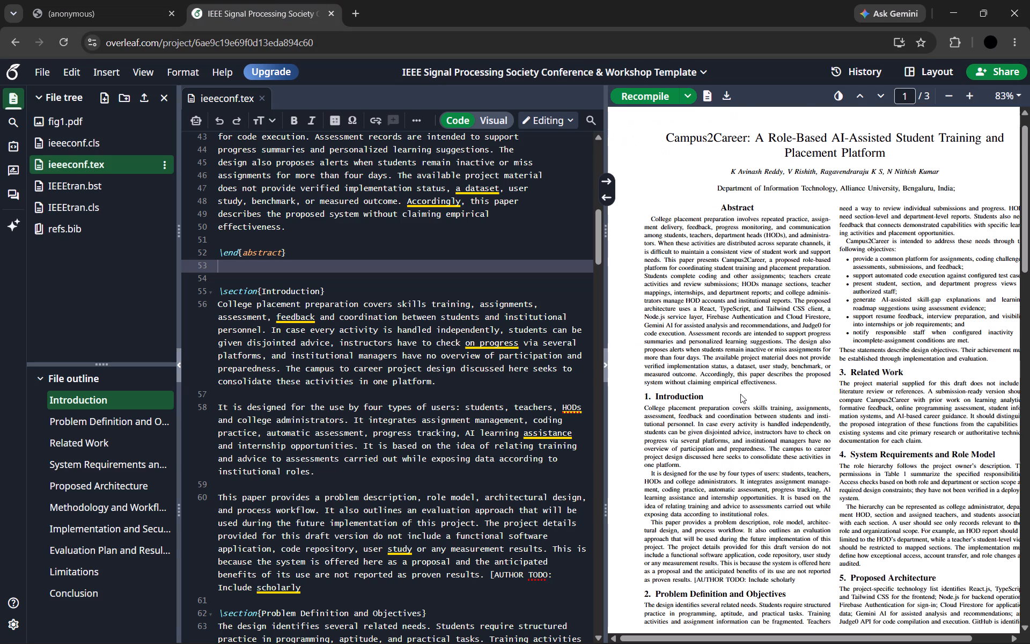
pyautogui.scroll(-5, 740, 394)
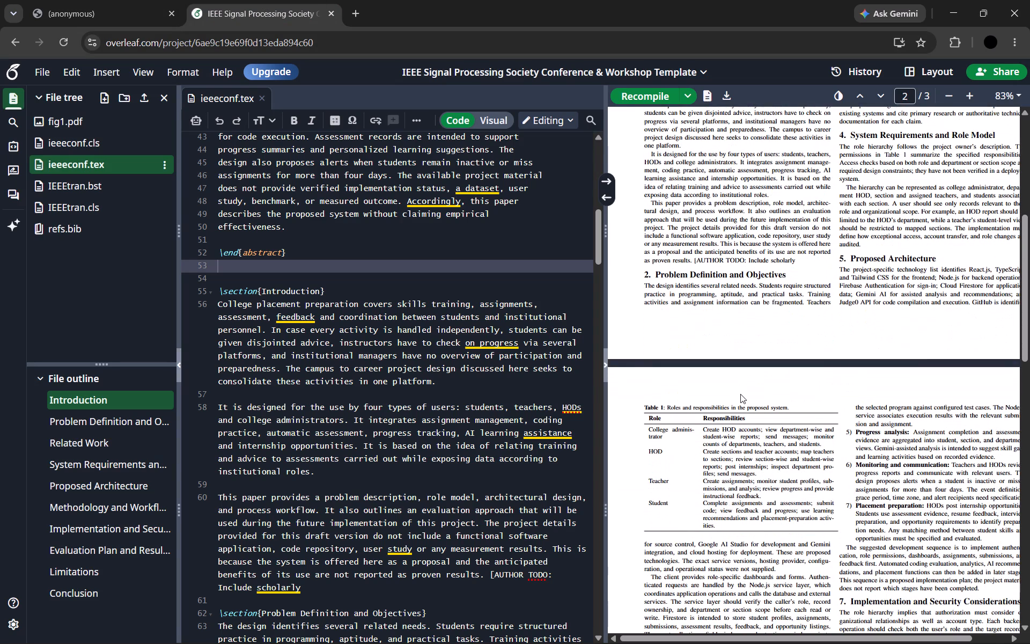
pyautogui.scroll(-5, 740, 394)
pyautogui.scroll(1, 740, 394)
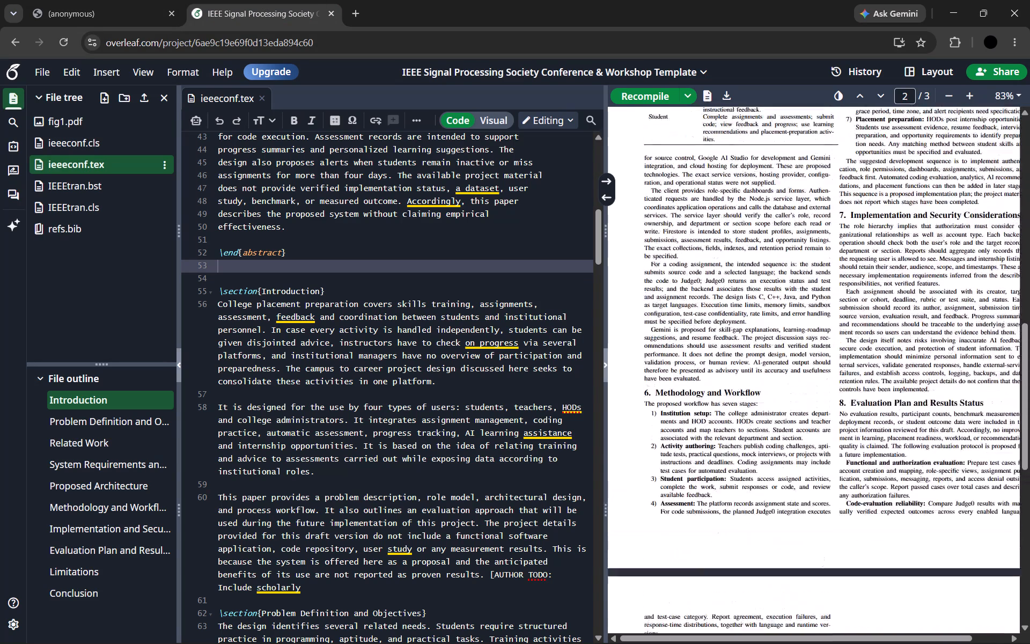
pyautogui.scroll(1, 740, 394)
pyautogui.moveTo(218, 306); pyautogui.dragTo(233, 320)
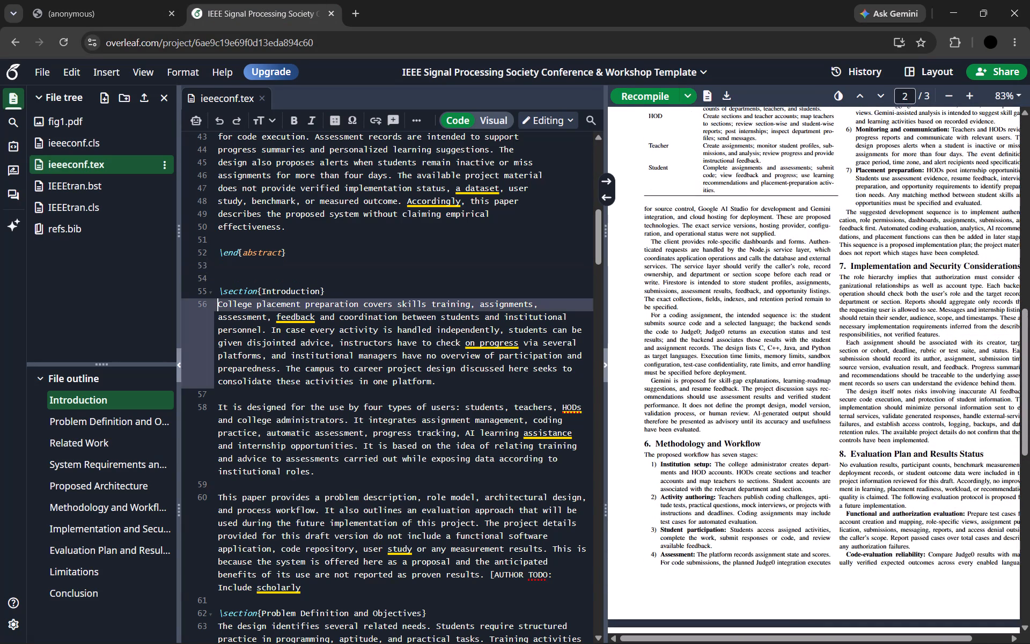
pyautogui.moveTo(233, 320); pyautogui.dragTo(505, 561)
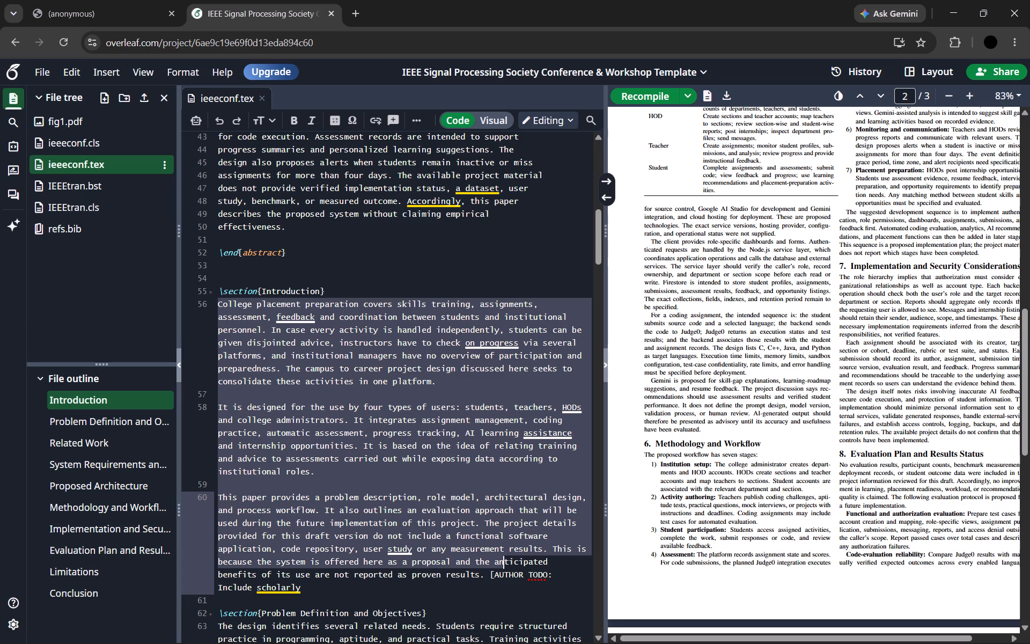
pyautogui.moveTo(505, 561); pyautogui.dragTo(410, 579)
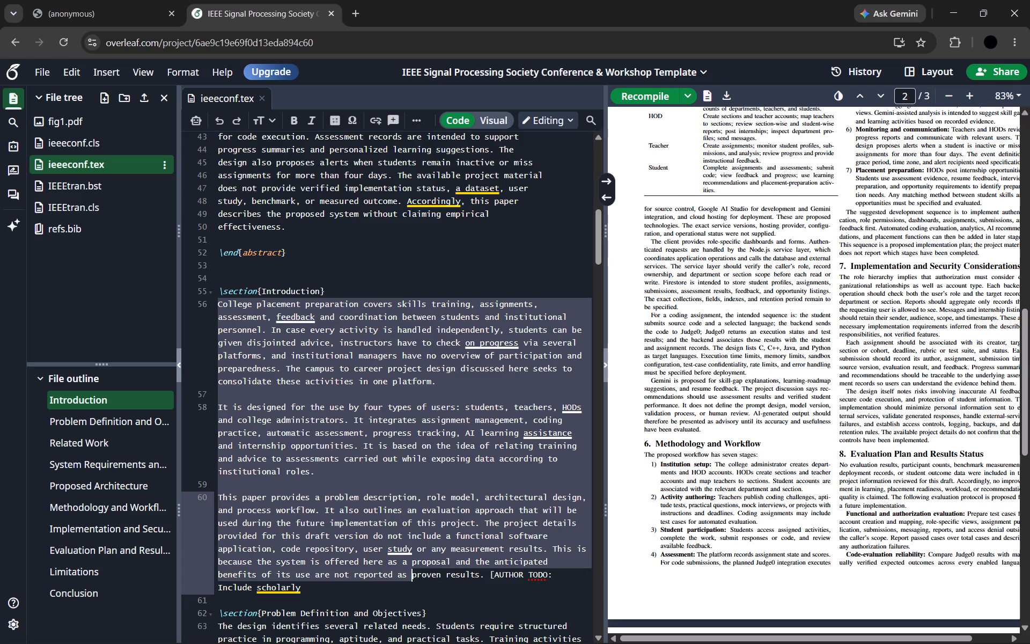
pyautogui.moveTo(410, 579); pyautogui.dragTo(376, 591)
pyautogui.scroll(2, 712, 377)
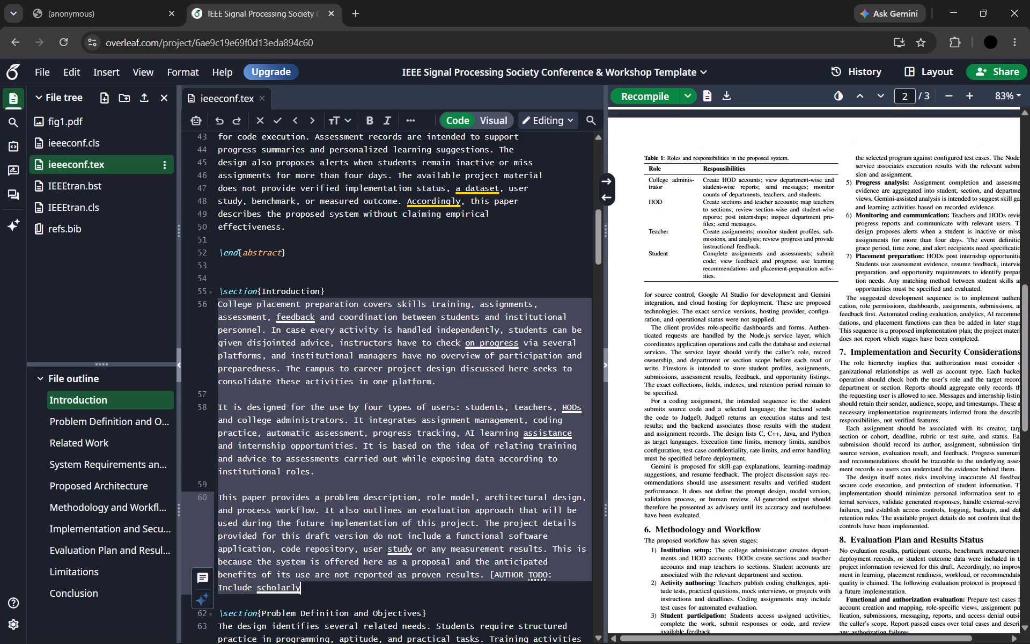
pyautogui.scroll(4, 712, 377)
pyautogui.scroll(-1, 388, 328)
pyautogui.scroll(-1, 691, 331)
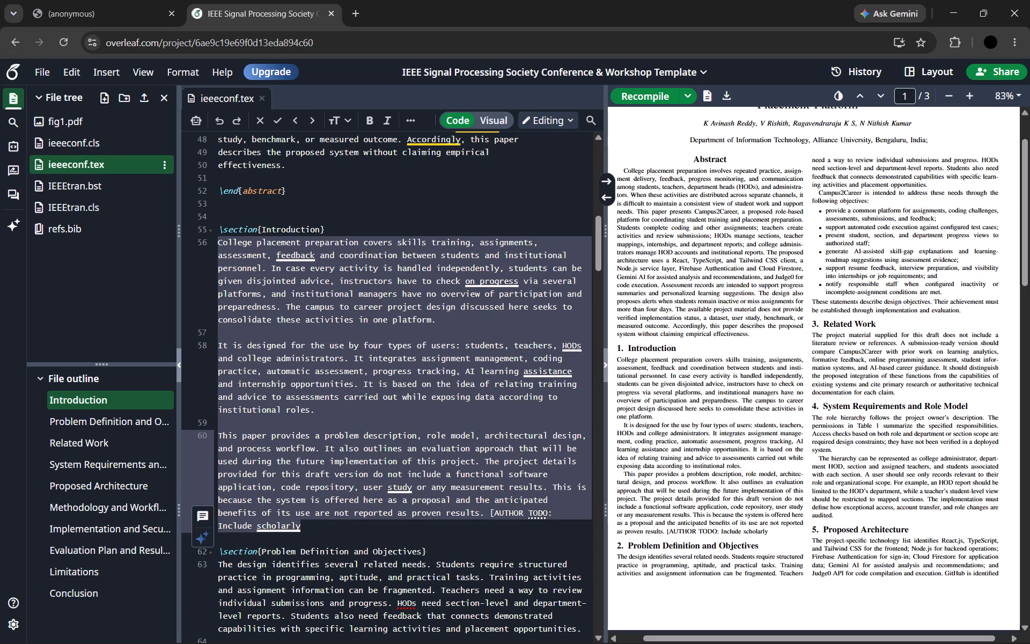
pyautogui.scroll(-2, 420, 375)
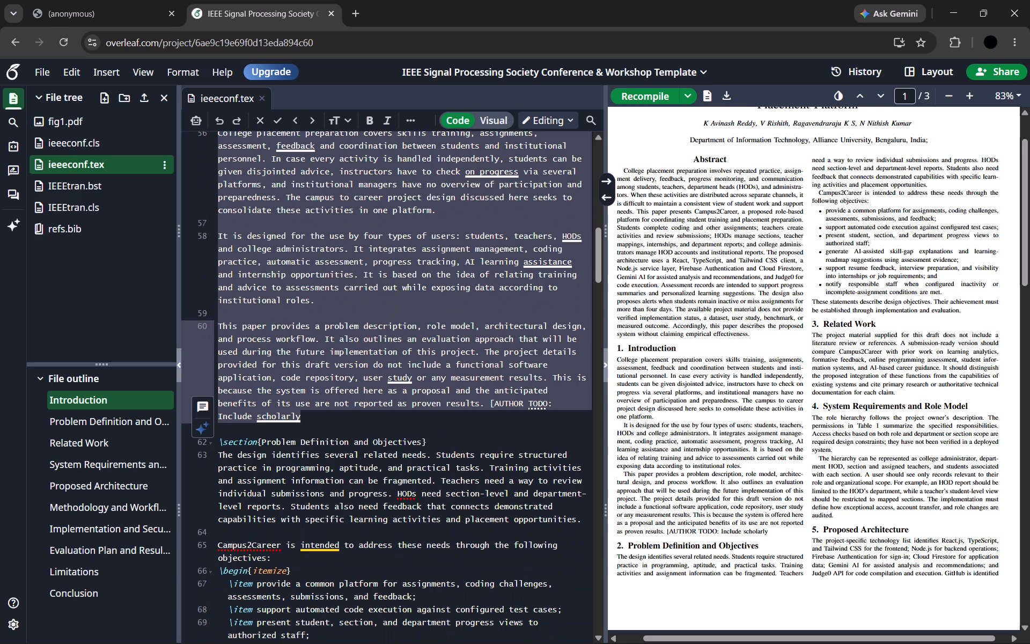
pyautogui.click(471, 370)
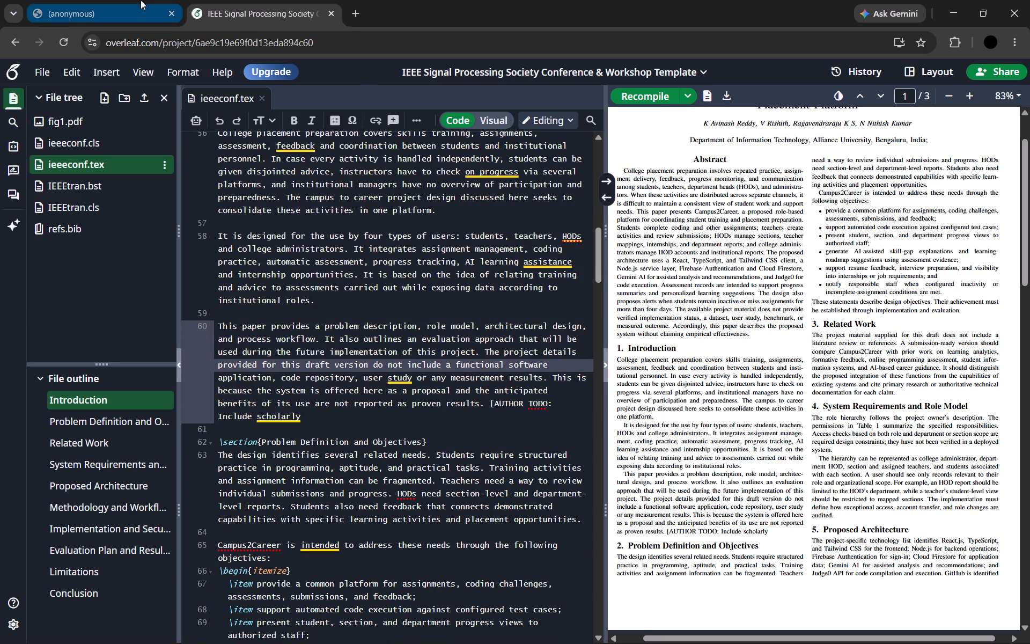
# Copy the section 2 heading text "Literature Review", without its number, from the reference PDF.
pyautogui.click(141, 0)
pyautogui.scroll(3, 443, 180)
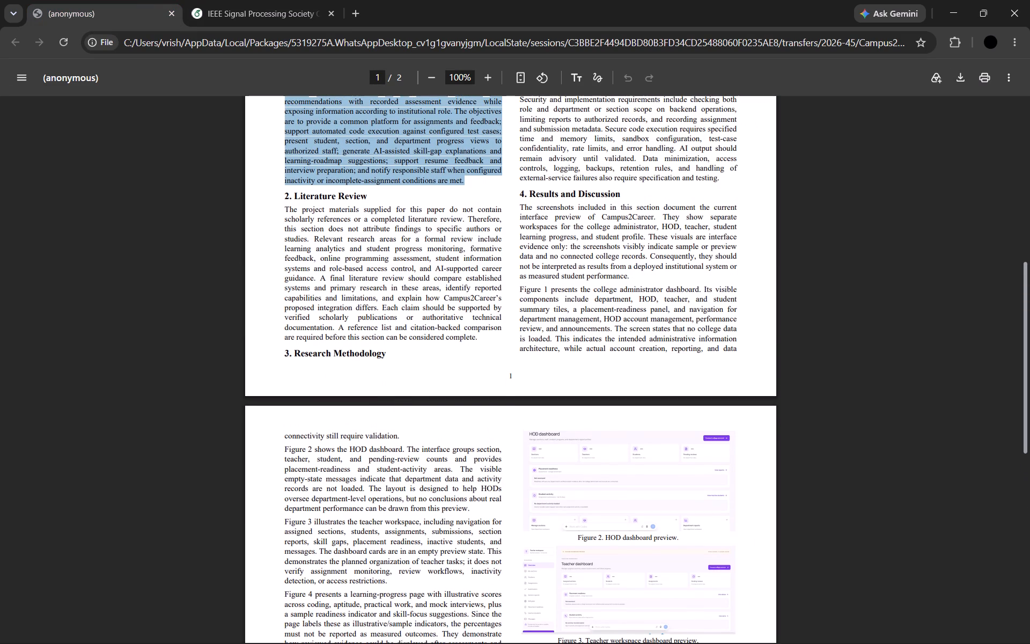
pyautogui.click(376, 199)
pyautogui.moveTo(376, 199); pyautogui.dragTo(322, 203)
pyautogui.moveTo(322, 203); pyautogui.dragTo(291, 195)
pyautogui.moveTo(291, 195); pyautogui.dragTo(373, 200)
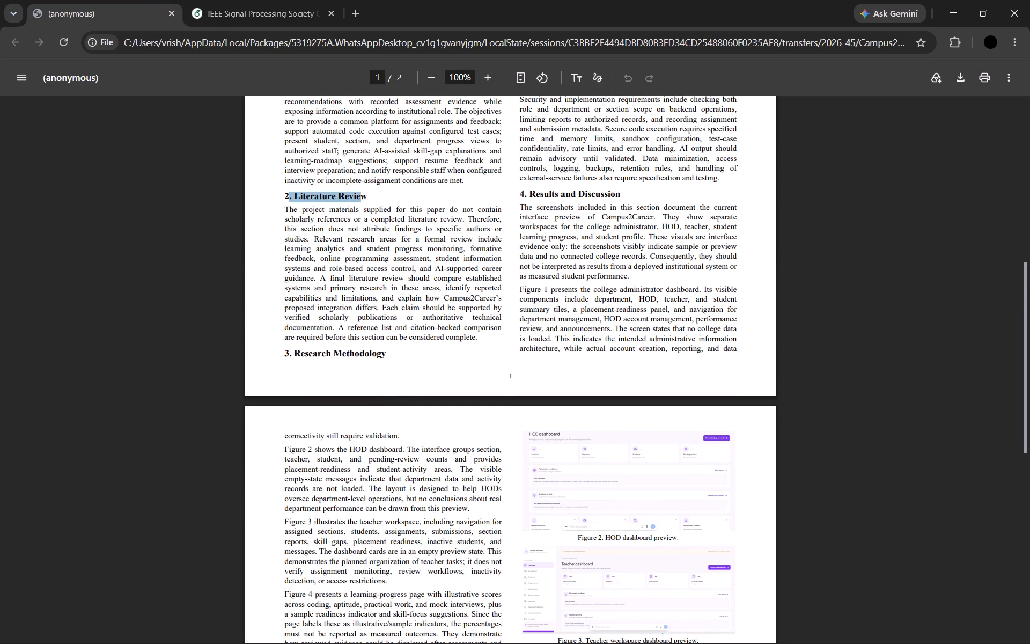
pyautogui.click(373, 200)
pyautogui.scroll(1, 373, 200)
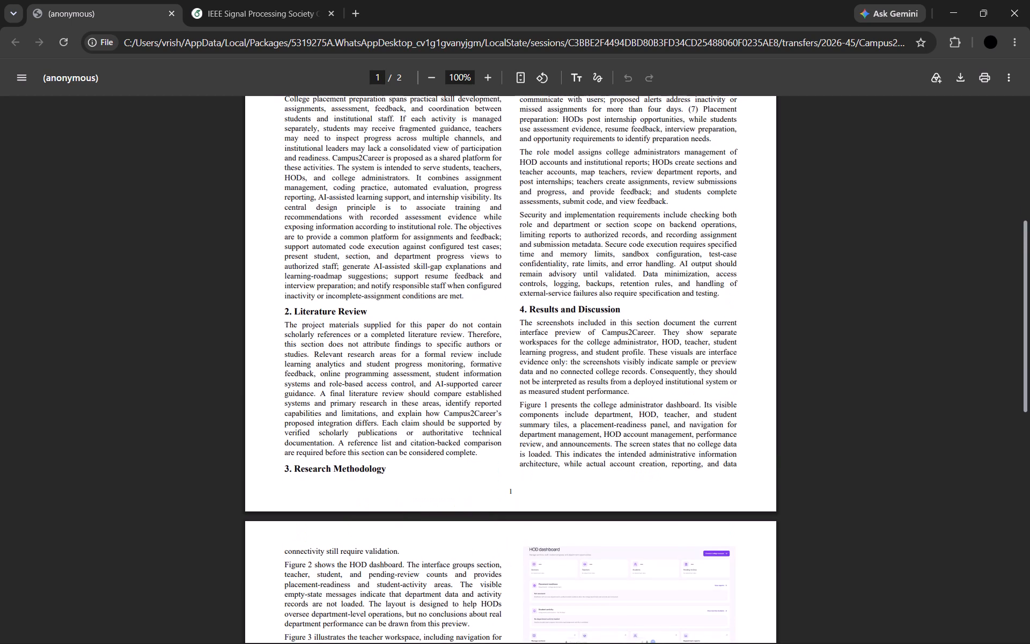
pyautogui.moveTo(291, 310); pyautogui.dragTo(338, 307)
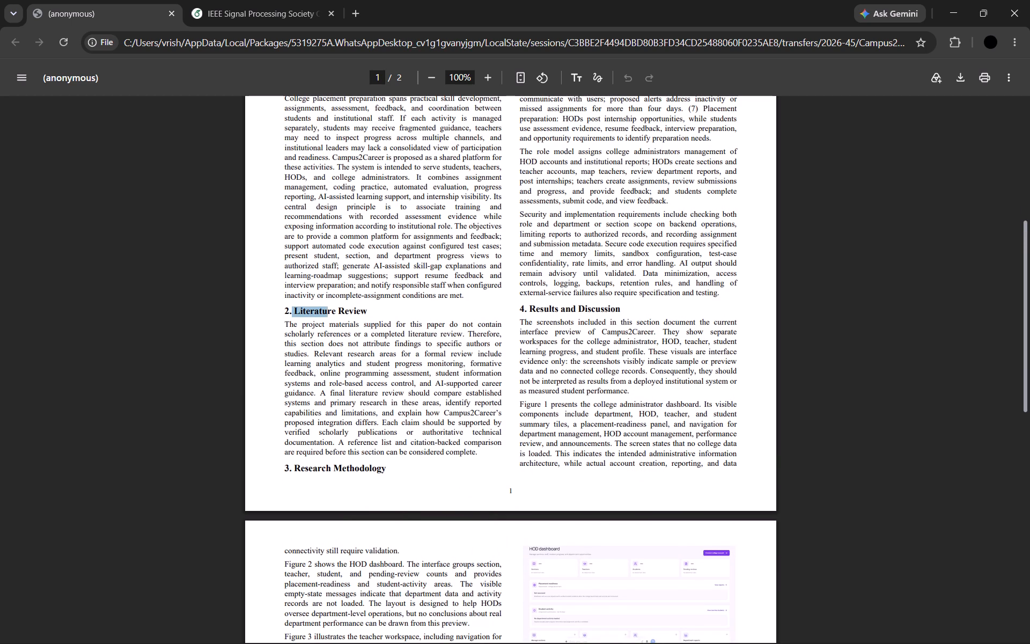
pyautogui.moveTo(338, 307); pyautogui.dragTo(374, 309)
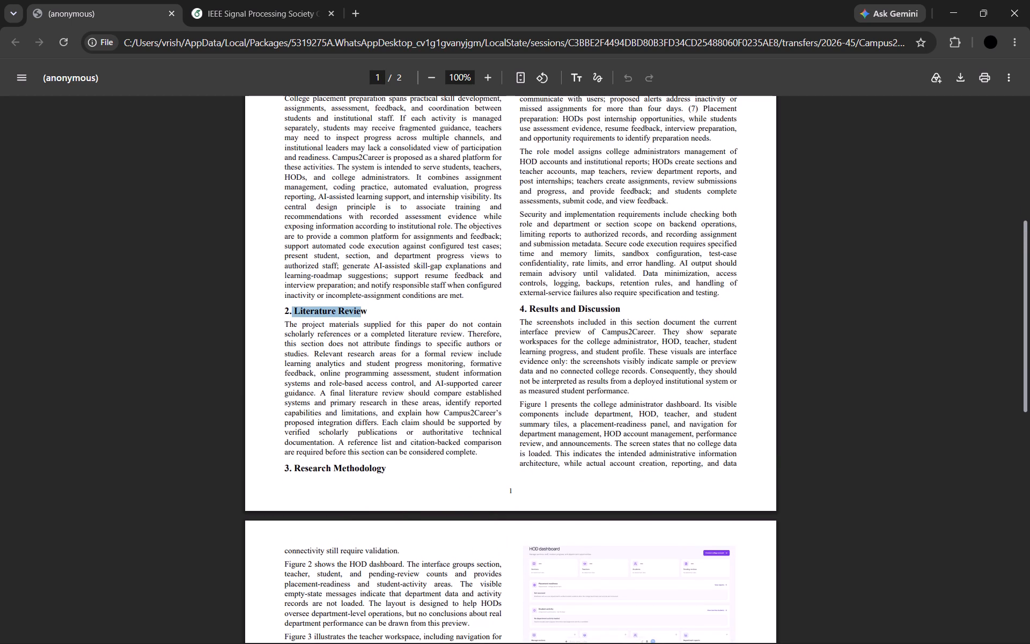
pyautogui.click(370, 306)
pyautogui.click(370, 306)
pyautogui.hotkey('shift', 'Left')
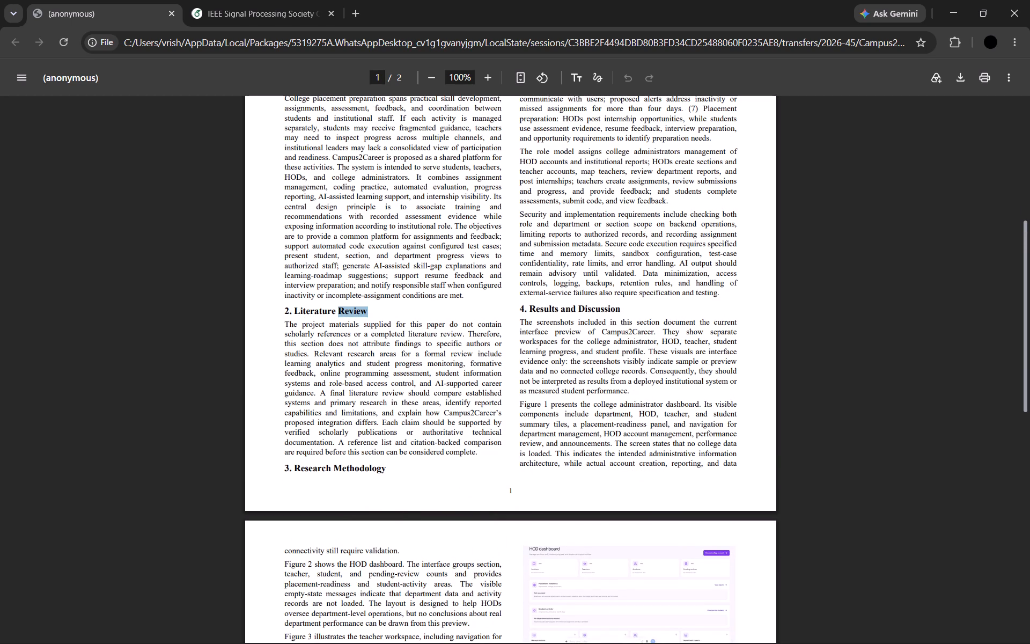
pyautogui.hotkey('shift', 'Left')
pyautogui.press('Left')
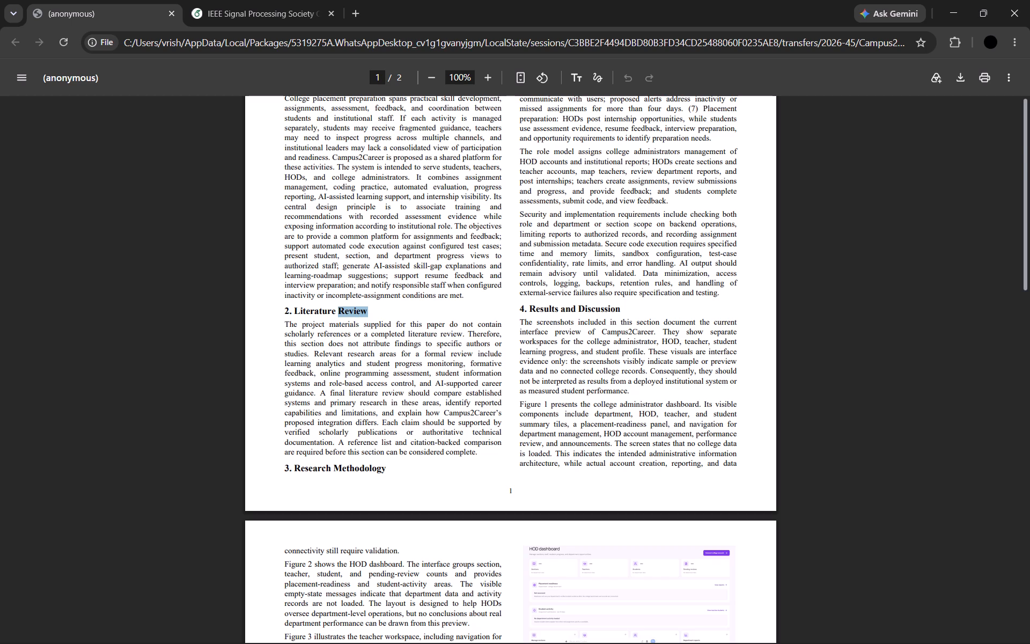
pyautogui.scroll(-2, 373, 455)
pyautogui.click(370, 447)
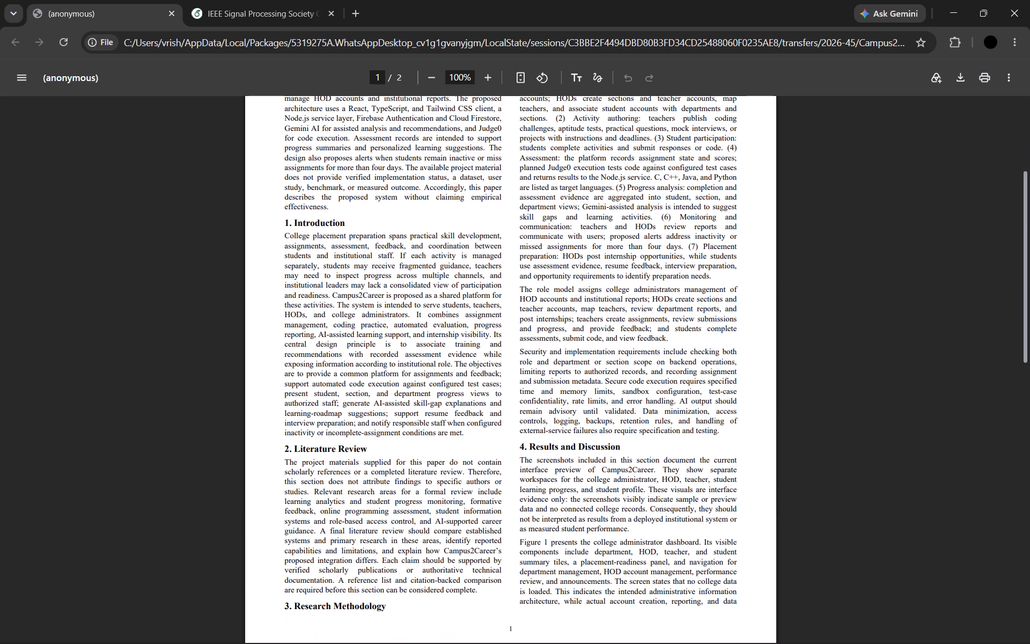
pyautogui.hotkey('shift', 'Left')
pyautogui.hotkey('shift', 'Left')
pyautogui.doubleClick(370, 447)
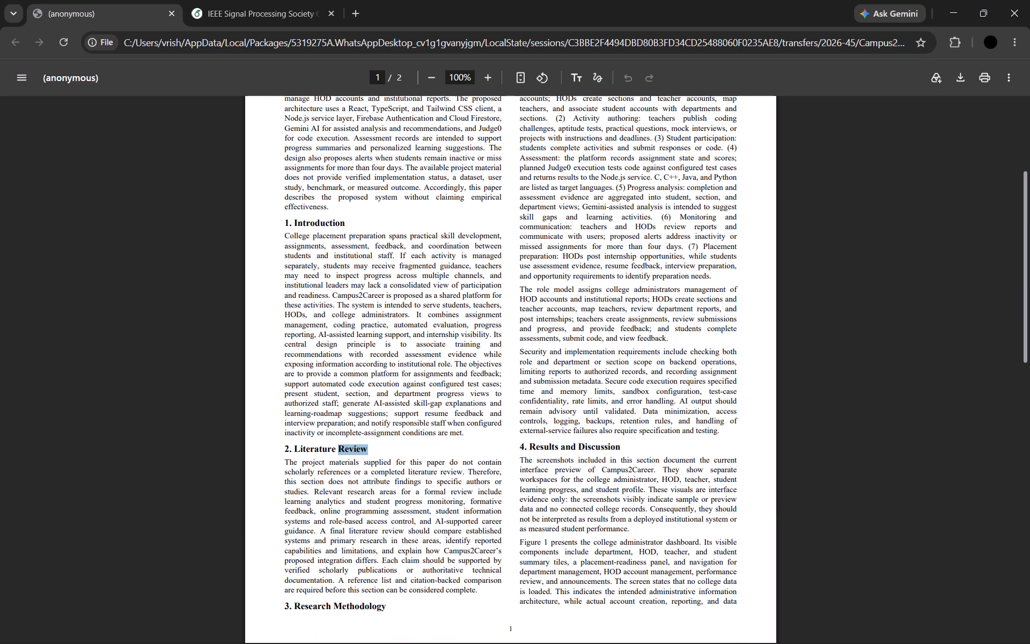
pyautogui.click(370, 449)
pyautogui.moveTo(370, 449); pyautogui.dragTo(304, 448)
pyautogui.moveTo(304, 448); pyautogui.dragTo(297, 448)
pyautogui.hotkey('ctrl', 'c')
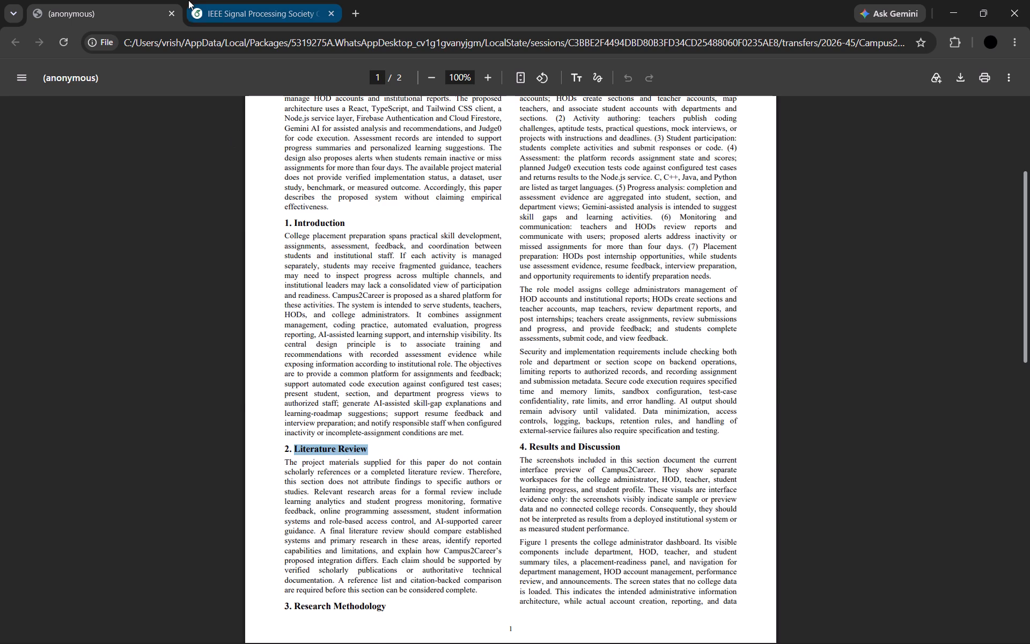
# Replace the section title "Problem Definition and Objectives" in ieeeconf.tex with "Literature Review" and recompile the paper.
pyautogui.click(188, 0)
pyautogui.scroll(-1, 709, 357)
pyautogui.scroll(-1, 469, 417)
pyautogui.doubleClick(469, 417)
pyautogui.click(396, 406)
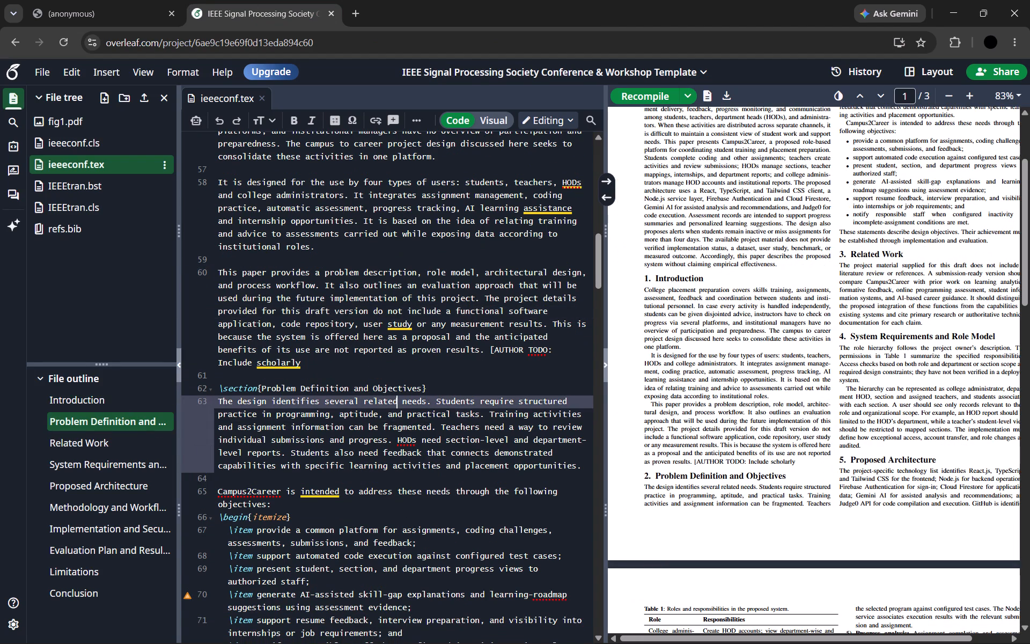
pyautogui.moveTo(260, 386); pyautogui.dragTo(298, 387)
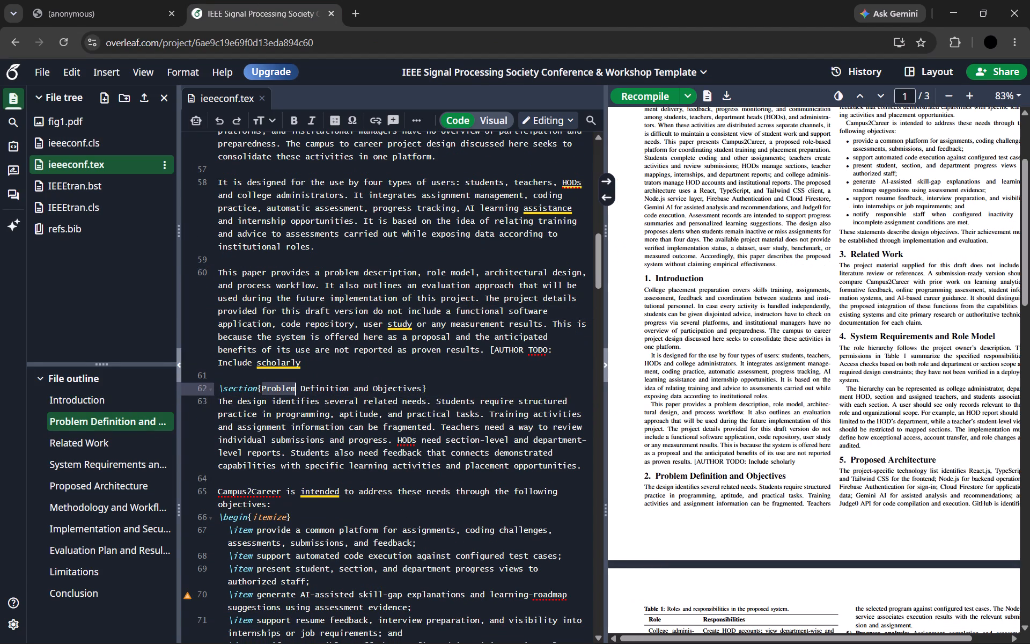
pyautogui.moveTo(298, 387); pyautogui.dragTo(314, 387)
pyautogui.click(314, 387)
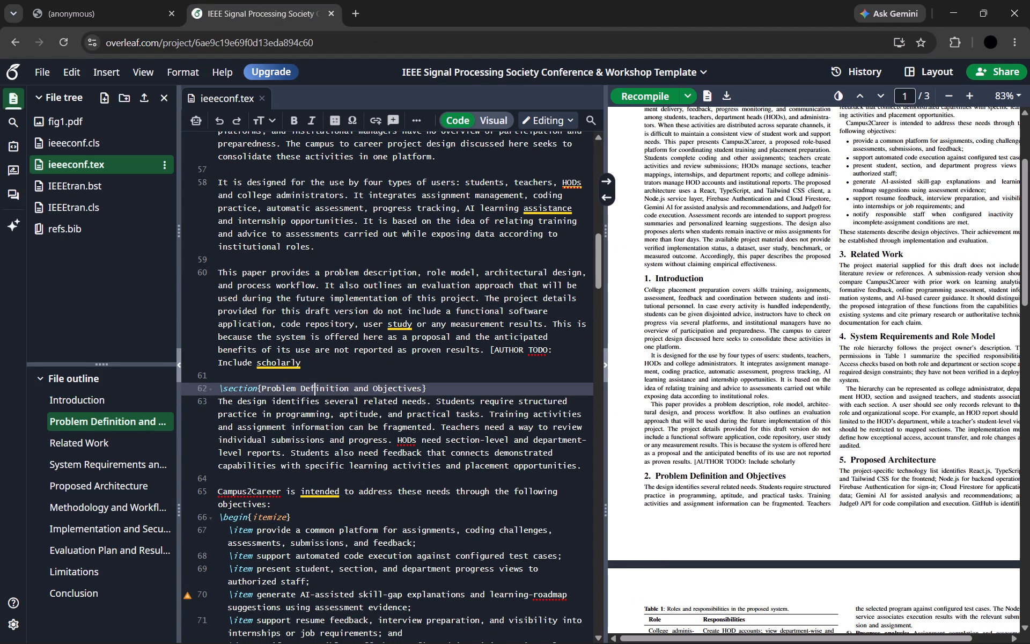
pyautogui.hotkey('shift', 'Right')
pyautogui.doubleClick(264, 389)
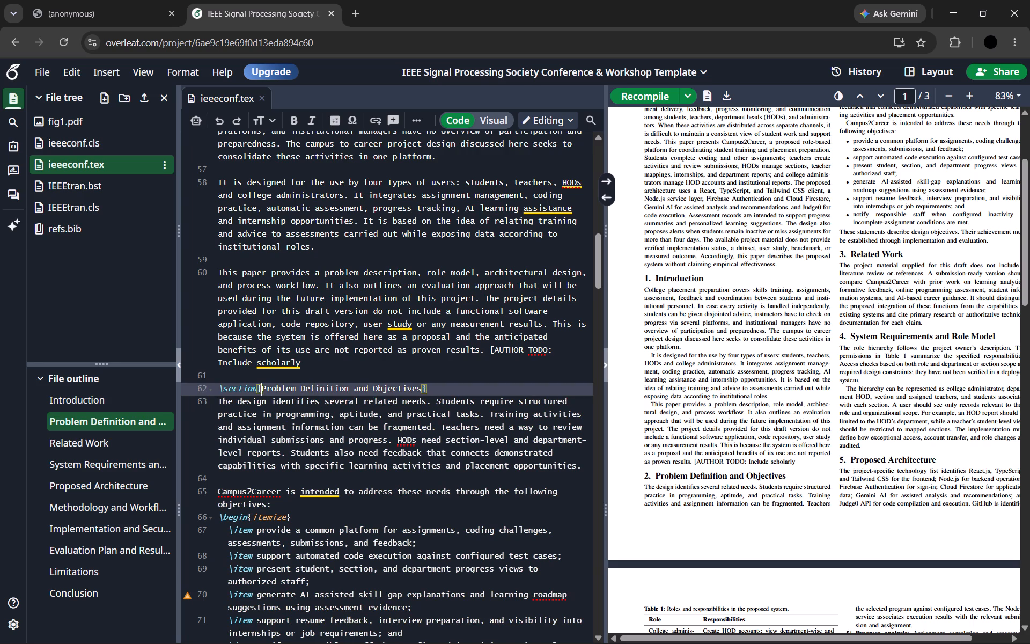
pyautogui.hotkey('ctrl', 'v')
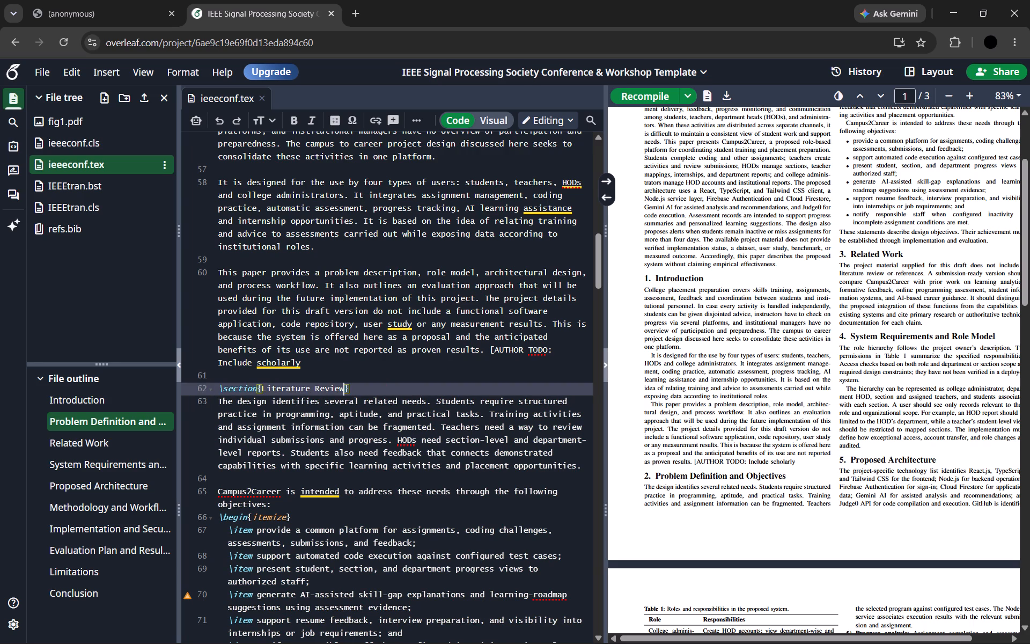
pyautogui.click(647, 100)
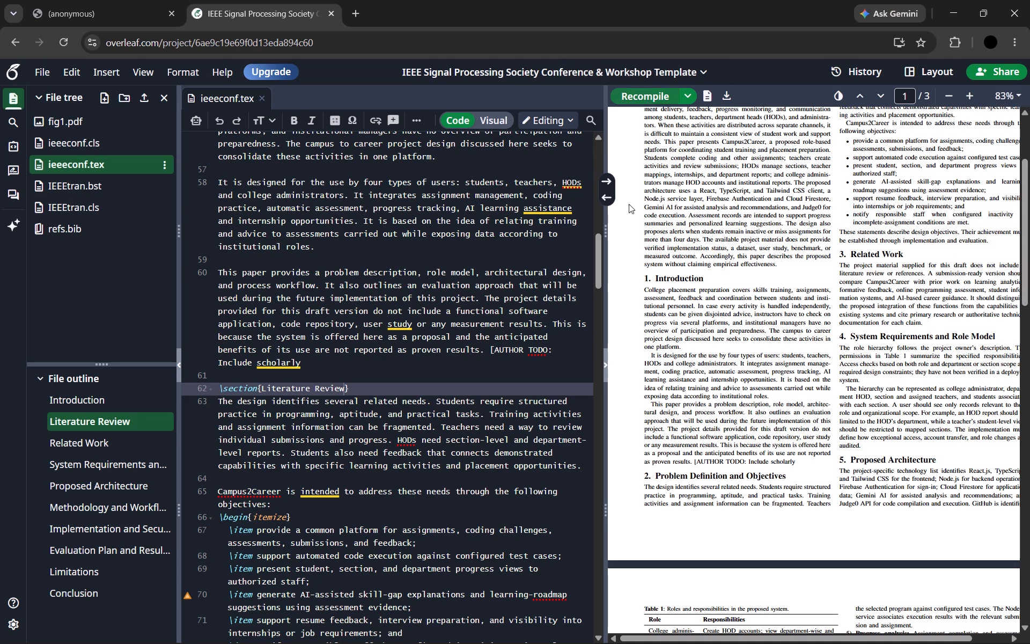
pyautogui.scroll(-1, 461, 357)
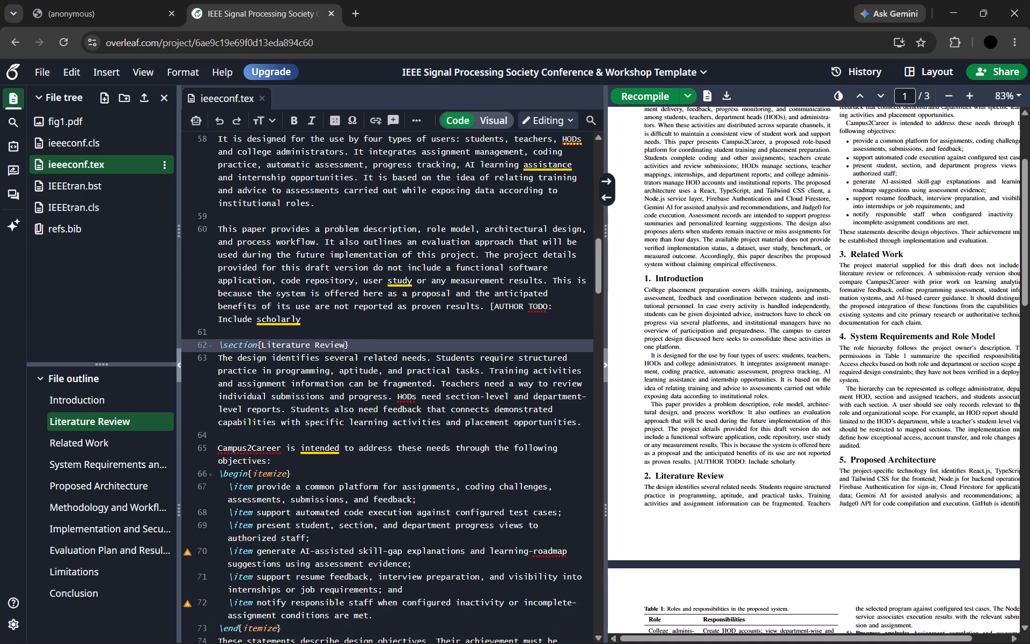
# Copy the full Literature Review paragraph from section 2 of the Campus2Career reference PDF.
pyautogui.click(174, 0)
pyautogui.scroll(-1, 314, 445)
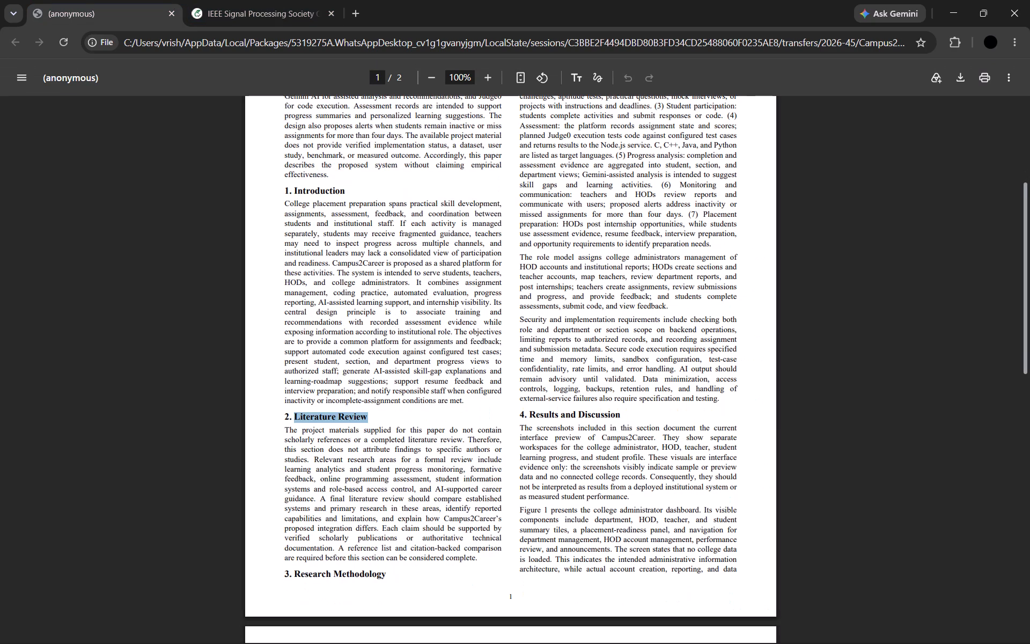
pyautogui.moveTo(282, 432); pyautogui.dragTo(479, 557)
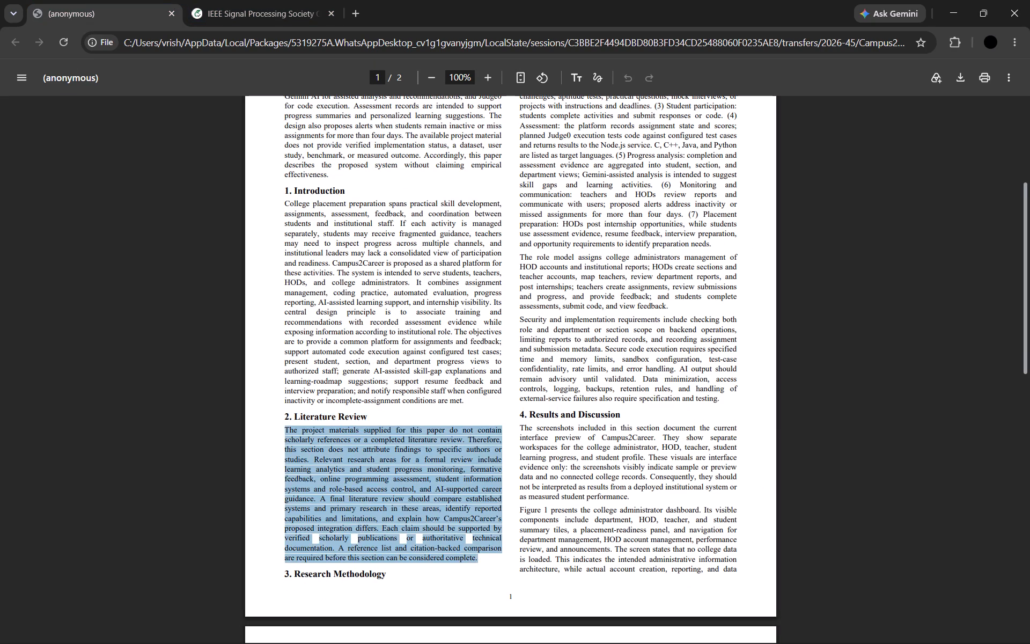
pyautogui.moveTo(479, 557); pyautogui.dragTo(480, 558)
pyautogui.hotkey('ctrl', 'c')
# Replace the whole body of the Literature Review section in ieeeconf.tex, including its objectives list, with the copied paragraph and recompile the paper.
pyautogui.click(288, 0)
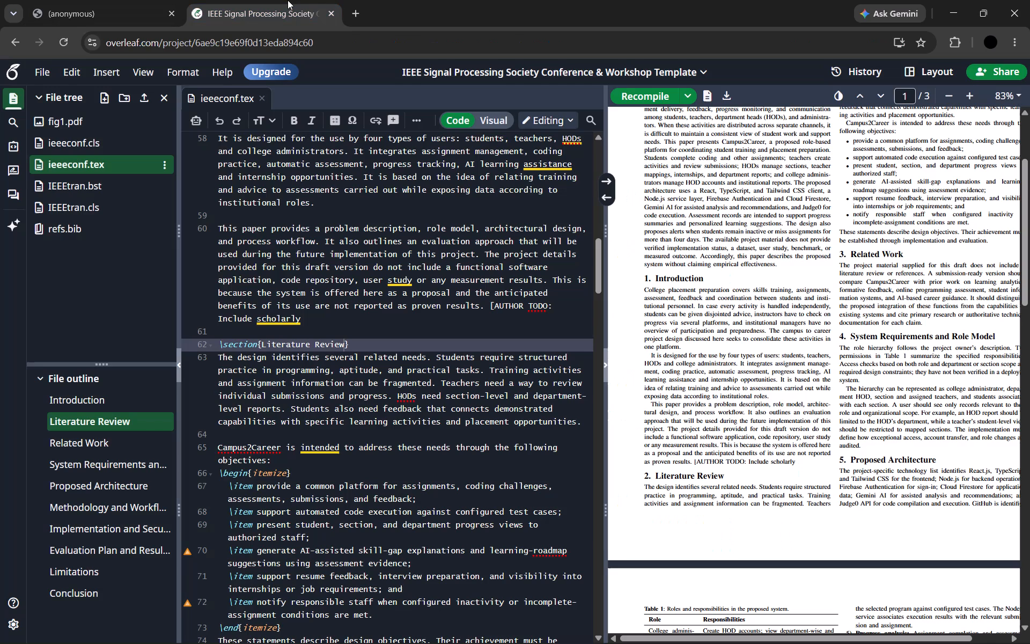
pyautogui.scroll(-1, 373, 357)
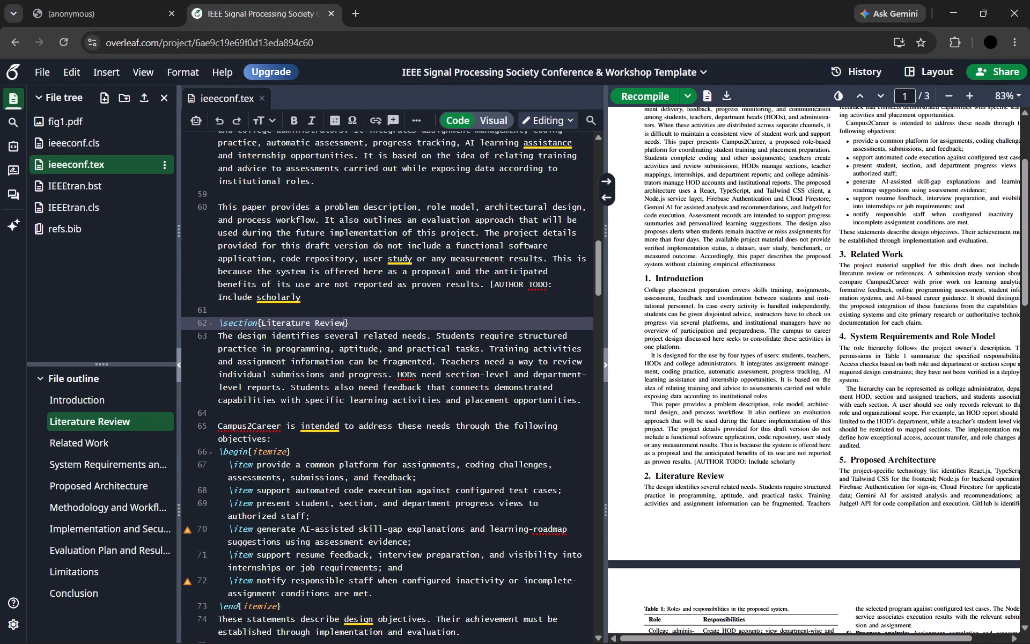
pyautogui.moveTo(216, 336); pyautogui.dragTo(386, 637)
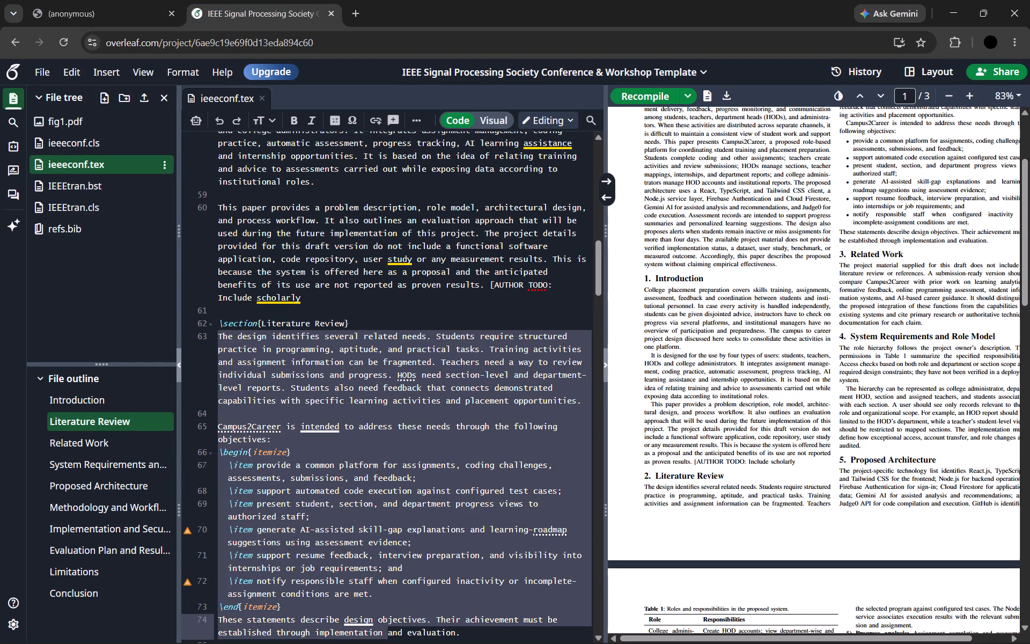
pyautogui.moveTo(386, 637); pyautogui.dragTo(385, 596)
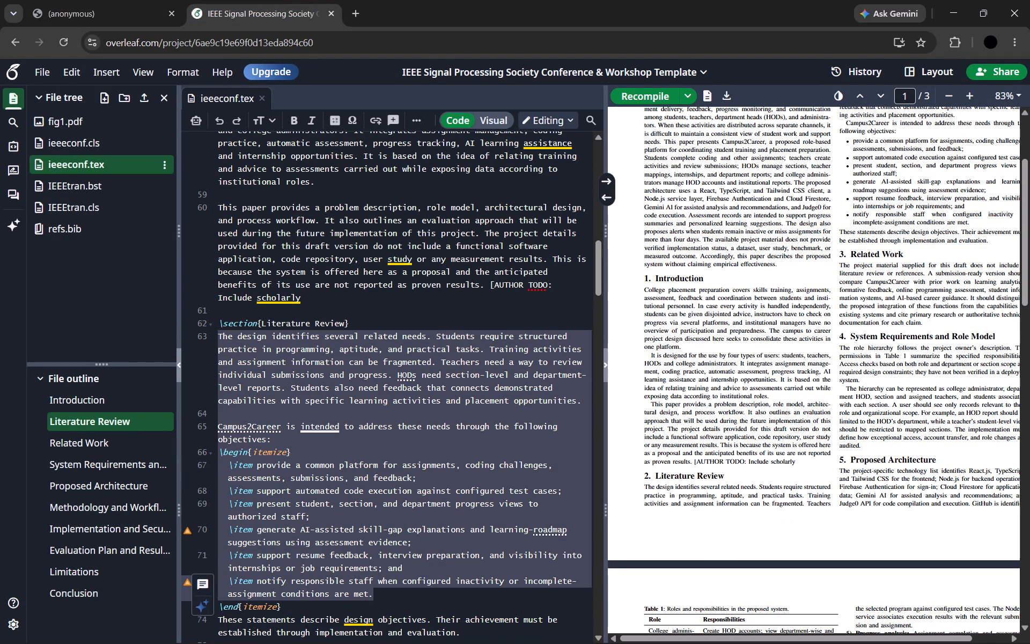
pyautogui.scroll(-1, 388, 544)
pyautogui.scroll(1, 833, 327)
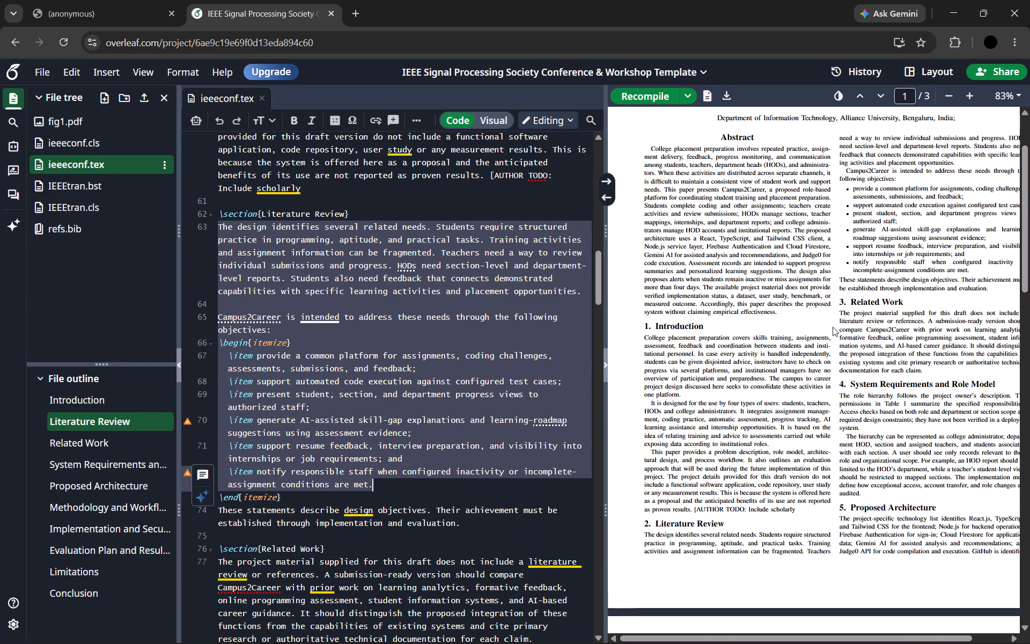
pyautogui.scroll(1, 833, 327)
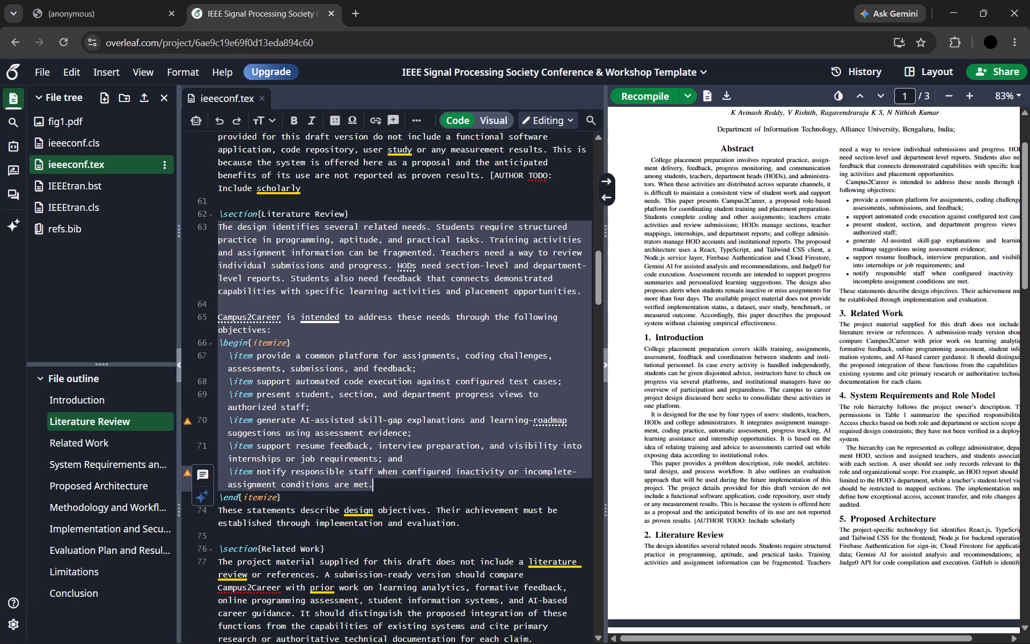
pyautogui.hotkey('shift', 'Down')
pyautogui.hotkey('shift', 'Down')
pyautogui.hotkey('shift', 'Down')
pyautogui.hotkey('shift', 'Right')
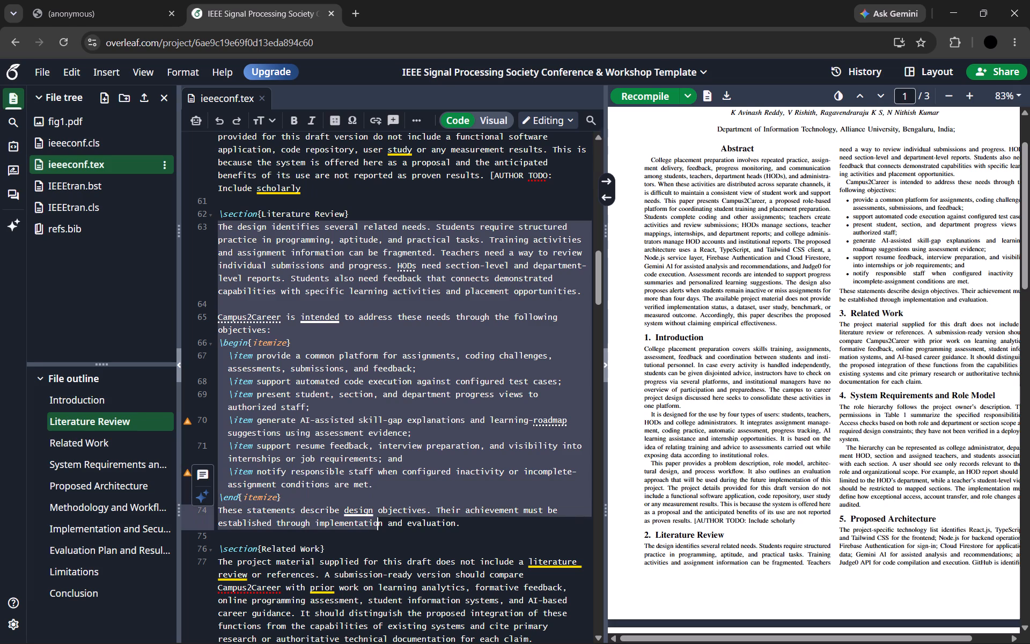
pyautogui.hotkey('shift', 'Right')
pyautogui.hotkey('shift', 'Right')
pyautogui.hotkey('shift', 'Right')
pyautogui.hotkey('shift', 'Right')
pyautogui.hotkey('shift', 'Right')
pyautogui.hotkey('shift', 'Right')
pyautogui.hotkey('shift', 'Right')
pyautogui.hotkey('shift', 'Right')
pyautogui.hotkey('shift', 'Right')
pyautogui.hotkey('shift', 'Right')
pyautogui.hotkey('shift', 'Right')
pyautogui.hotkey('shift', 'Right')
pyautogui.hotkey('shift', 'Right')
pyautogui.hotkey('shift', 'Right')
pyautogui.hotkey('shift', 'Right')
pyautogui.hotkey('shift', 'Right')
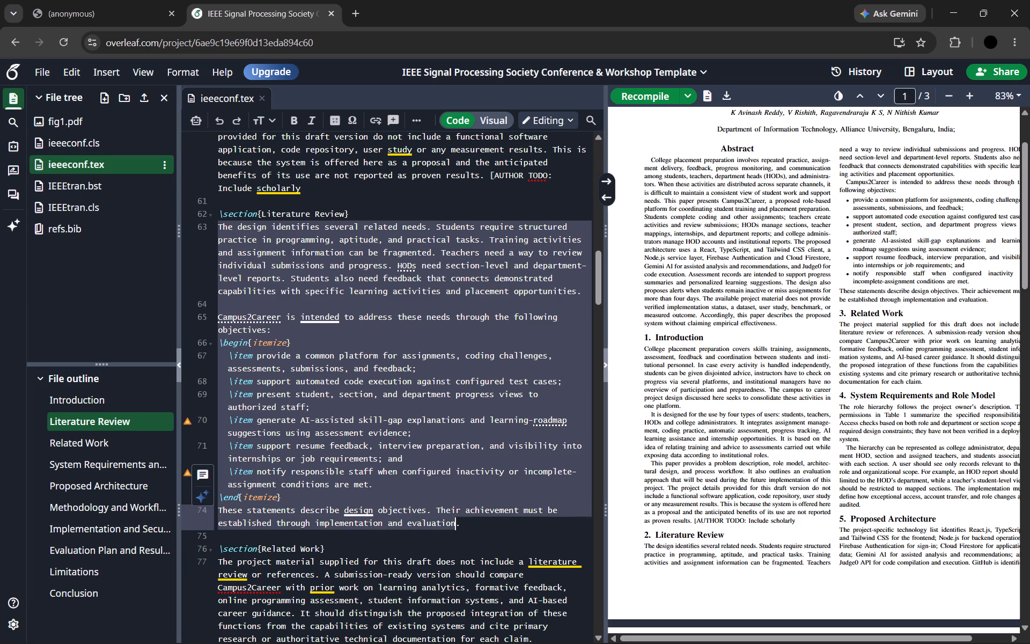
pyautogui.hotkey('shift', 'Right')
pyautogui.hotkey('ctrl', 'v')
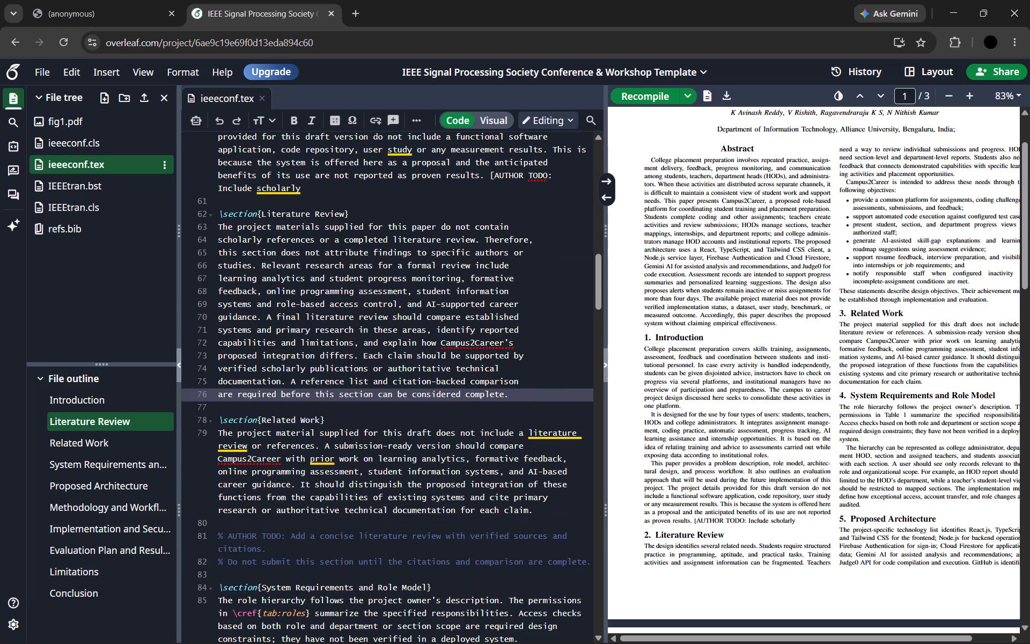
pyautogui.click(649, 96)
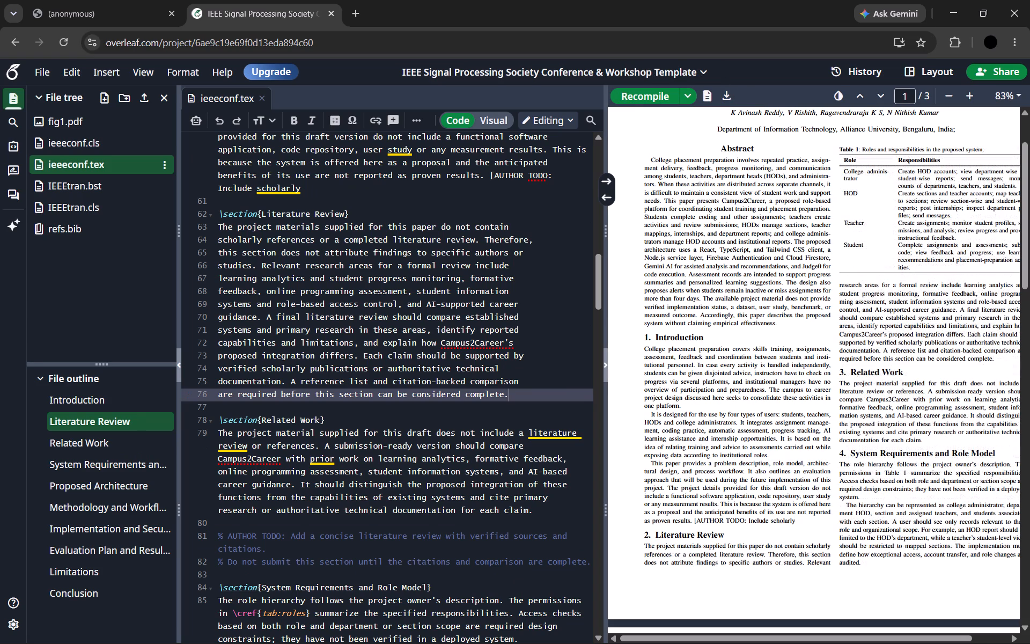
# Examine the recompiled pages around the Literature Review section and check them against the reference PDF.
pyautogui.scroll(1, 763, 338)
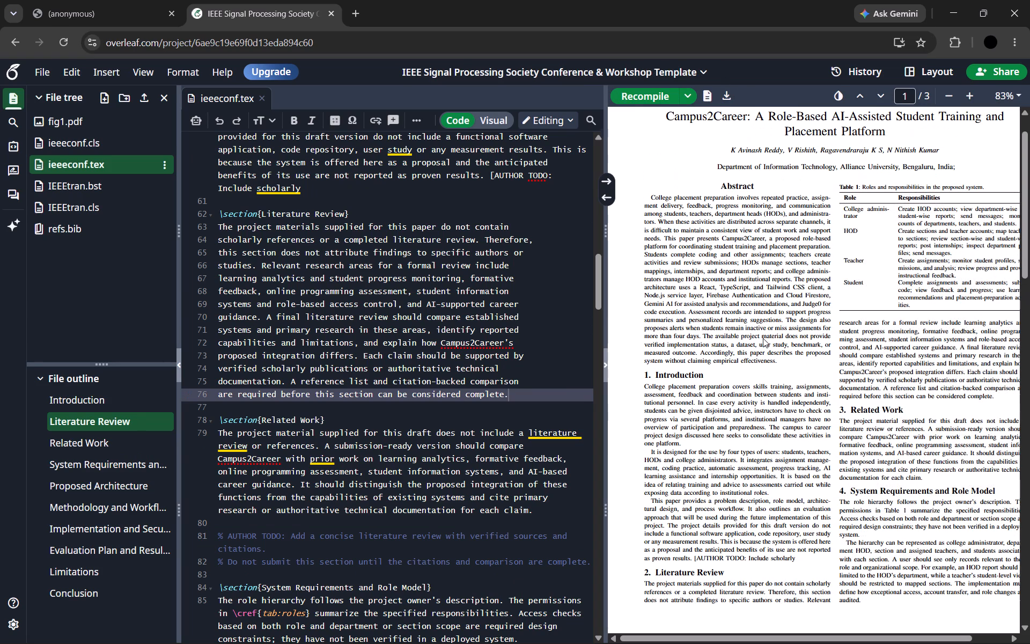
pyautogui.scroll(1, 763, 338)
pyautogui.scroll(-1, 763, 338)
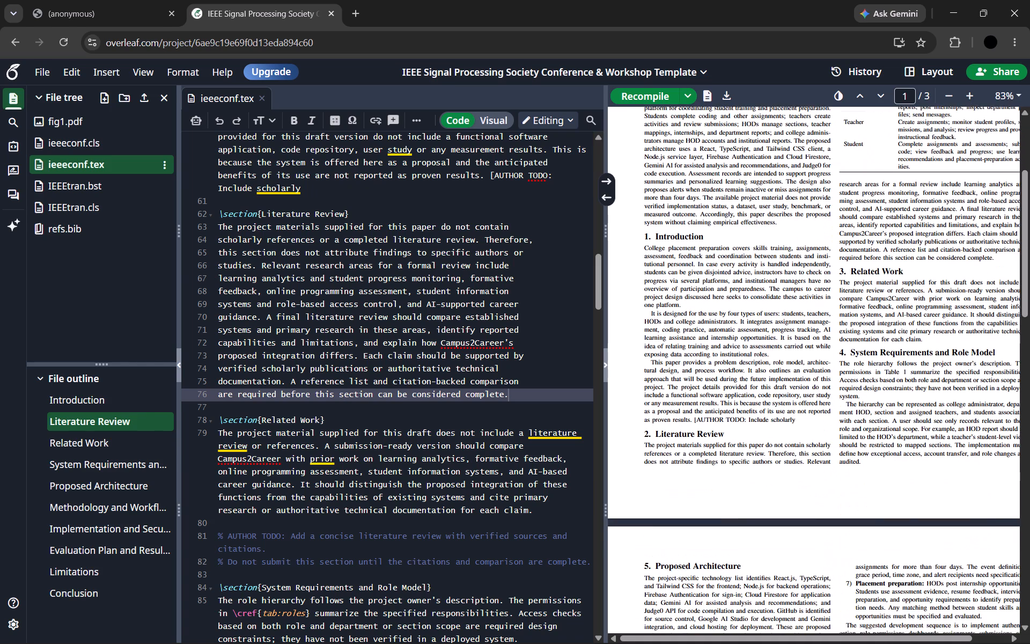
pyautogui.scroll(-1, 763, 338)
pyautogui.scroll(1, 763, 338)
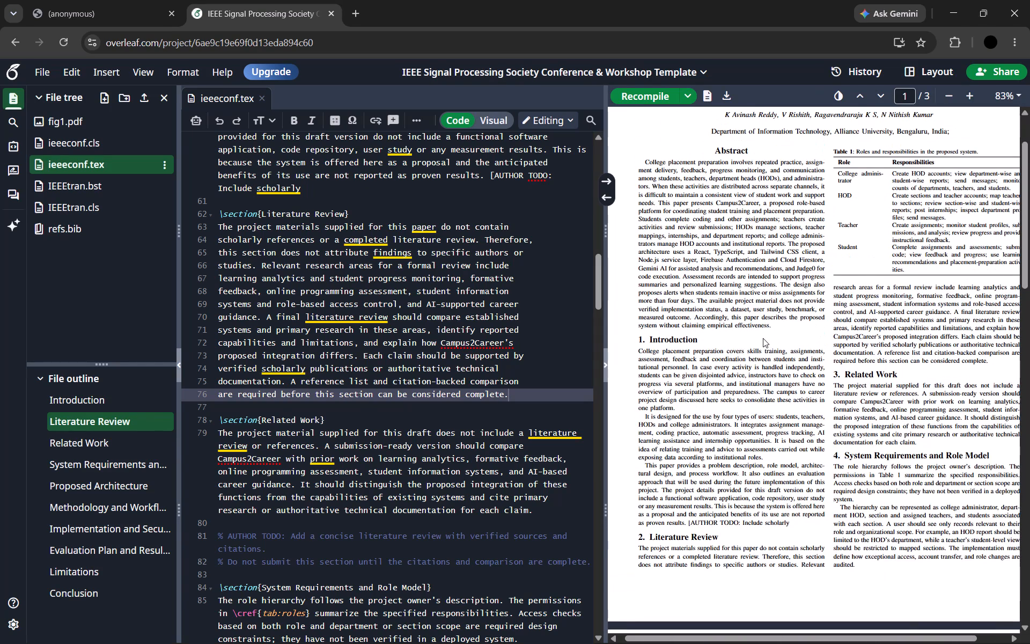
pyautogui.scroll(1, 763, 338)
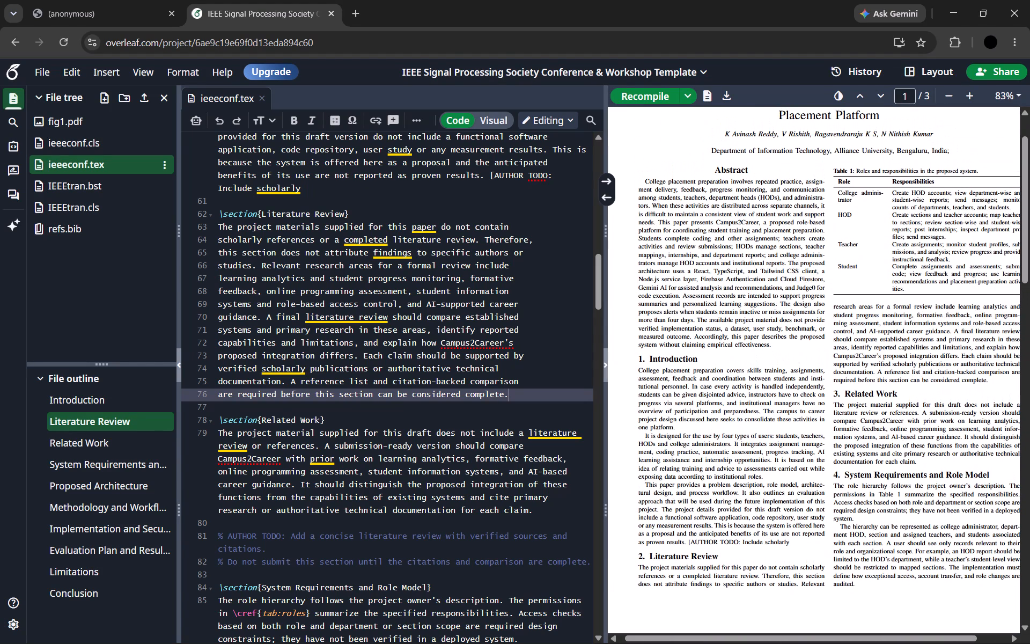
pyautogui.click(103, 0)
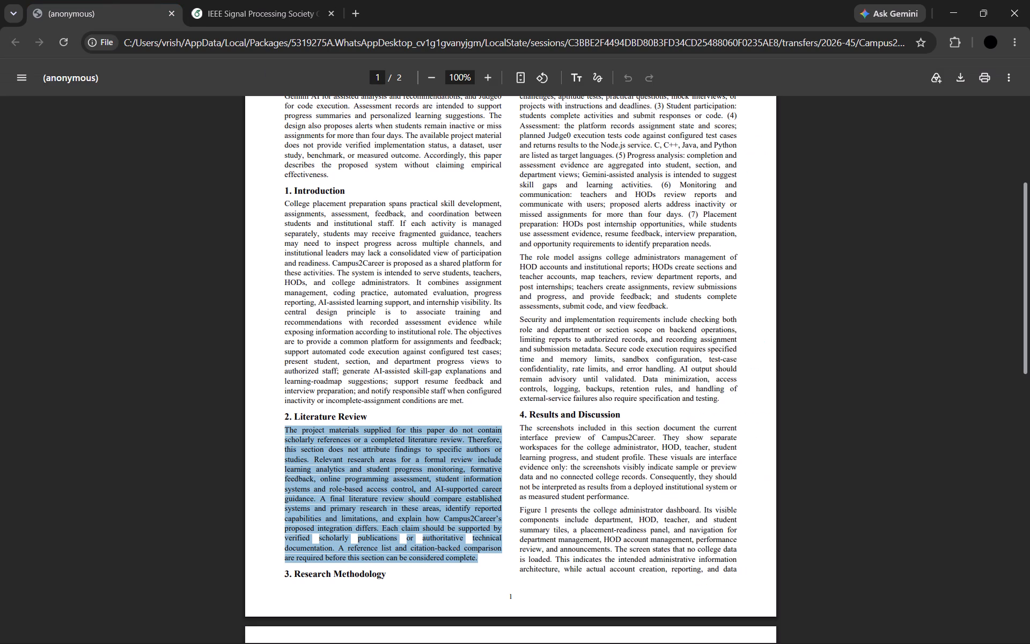
pyautogui.click(246, 0)
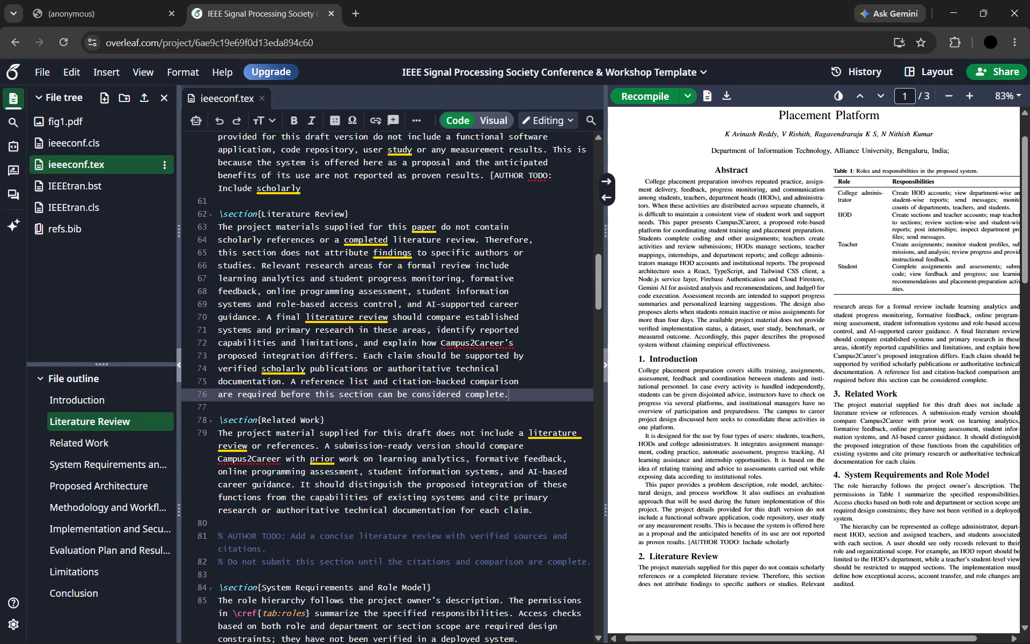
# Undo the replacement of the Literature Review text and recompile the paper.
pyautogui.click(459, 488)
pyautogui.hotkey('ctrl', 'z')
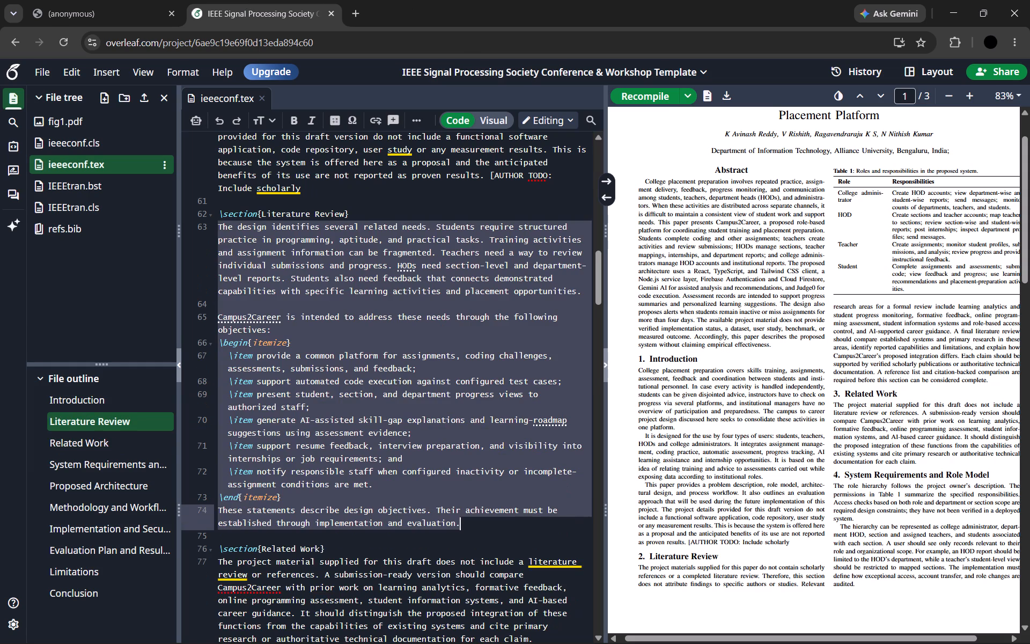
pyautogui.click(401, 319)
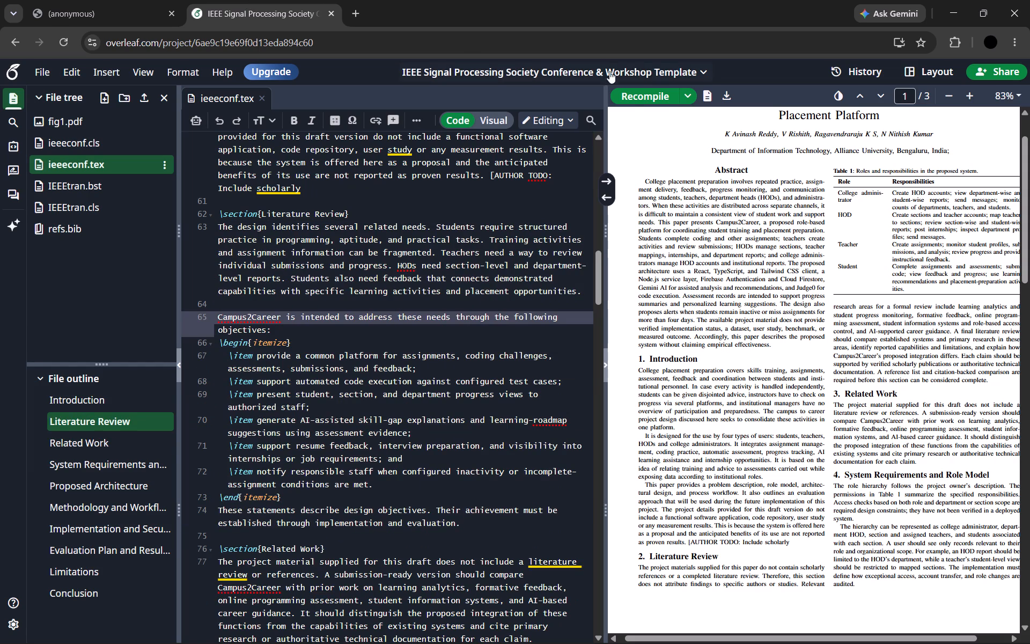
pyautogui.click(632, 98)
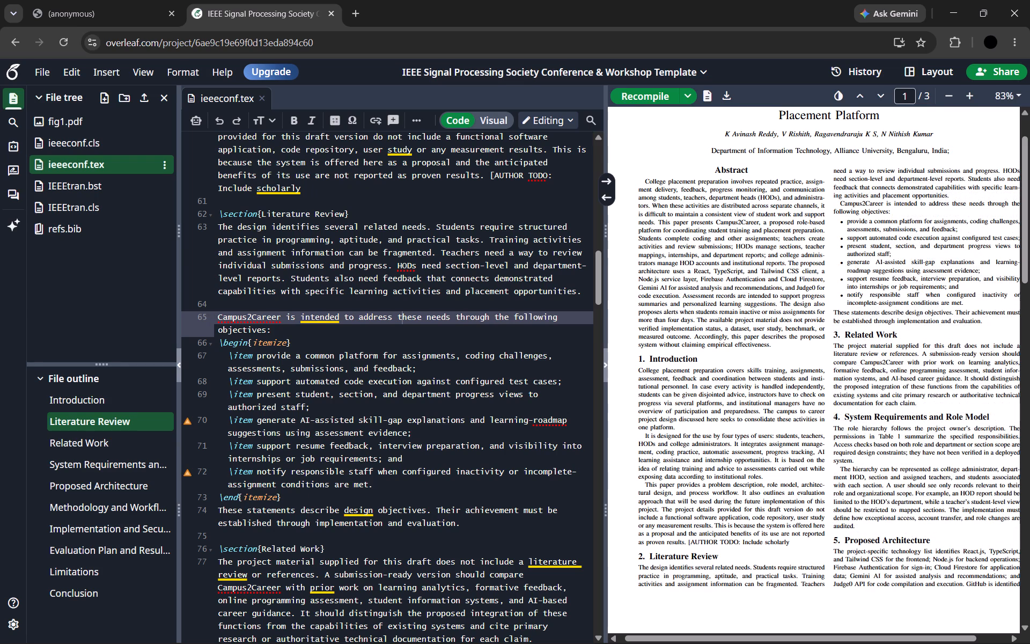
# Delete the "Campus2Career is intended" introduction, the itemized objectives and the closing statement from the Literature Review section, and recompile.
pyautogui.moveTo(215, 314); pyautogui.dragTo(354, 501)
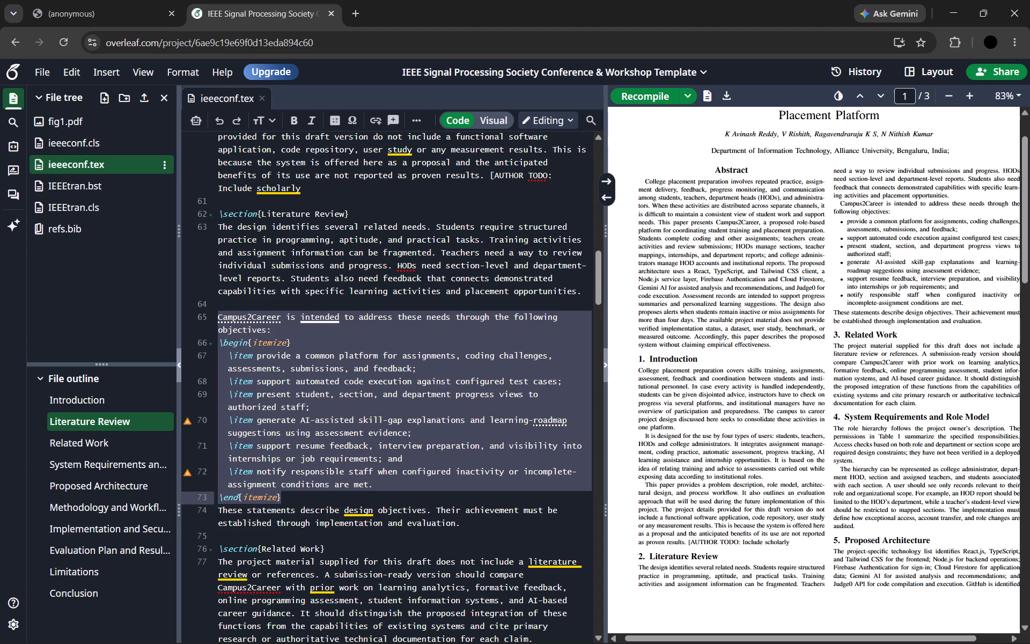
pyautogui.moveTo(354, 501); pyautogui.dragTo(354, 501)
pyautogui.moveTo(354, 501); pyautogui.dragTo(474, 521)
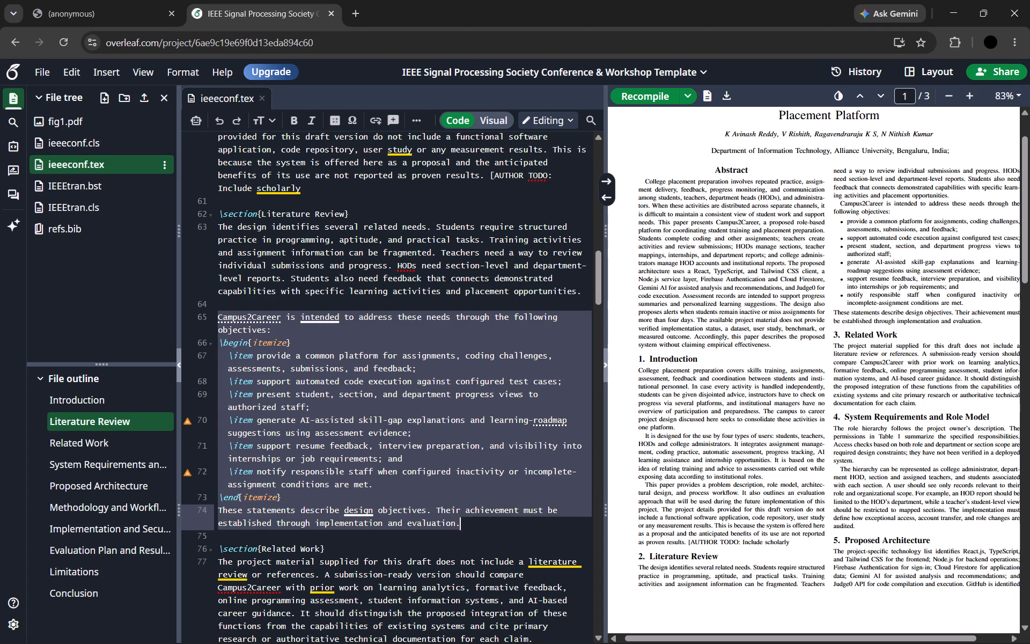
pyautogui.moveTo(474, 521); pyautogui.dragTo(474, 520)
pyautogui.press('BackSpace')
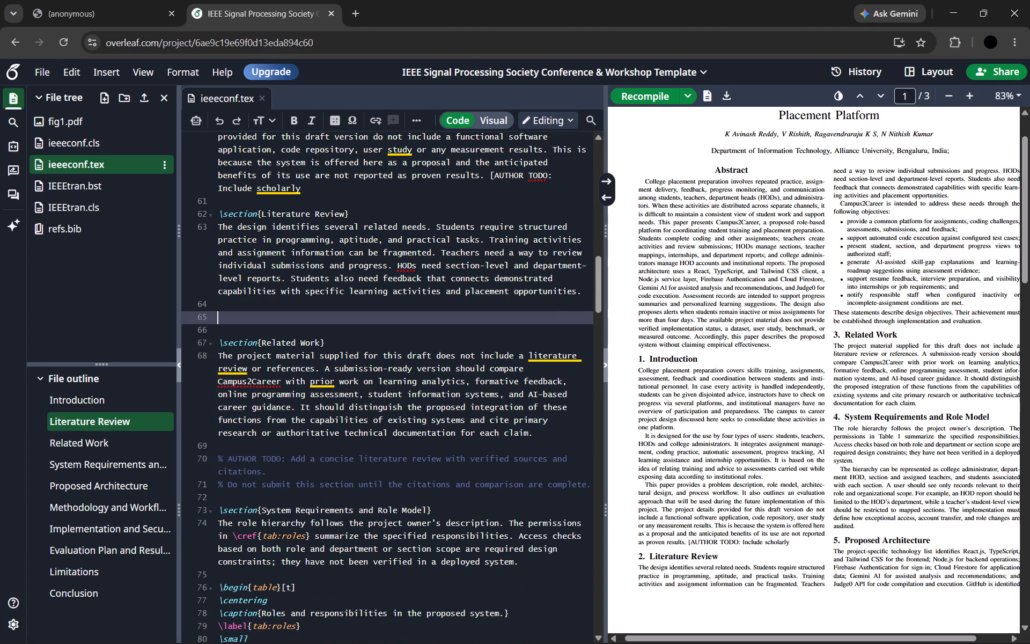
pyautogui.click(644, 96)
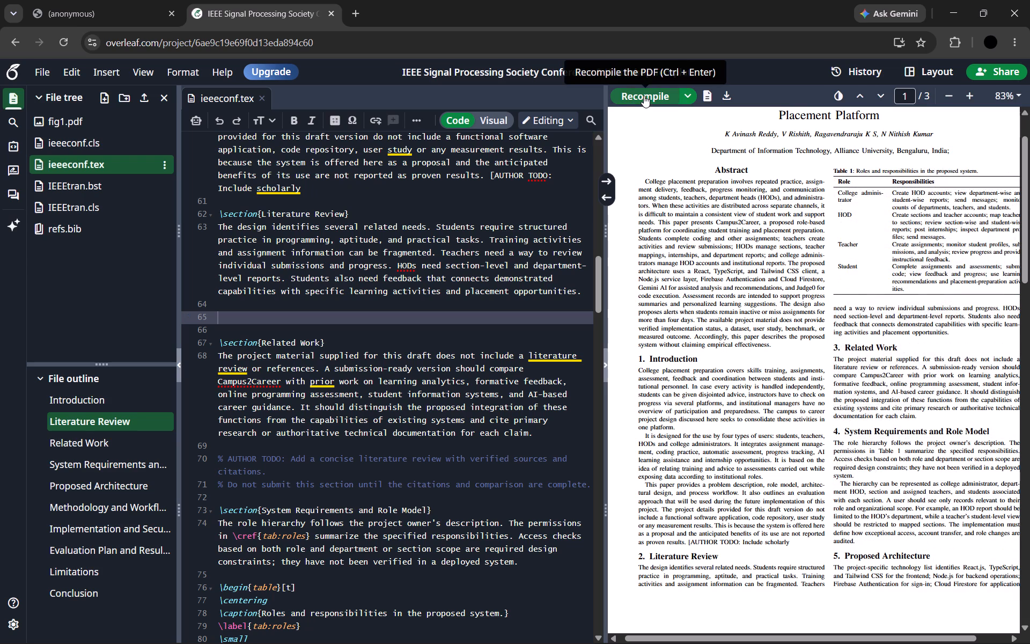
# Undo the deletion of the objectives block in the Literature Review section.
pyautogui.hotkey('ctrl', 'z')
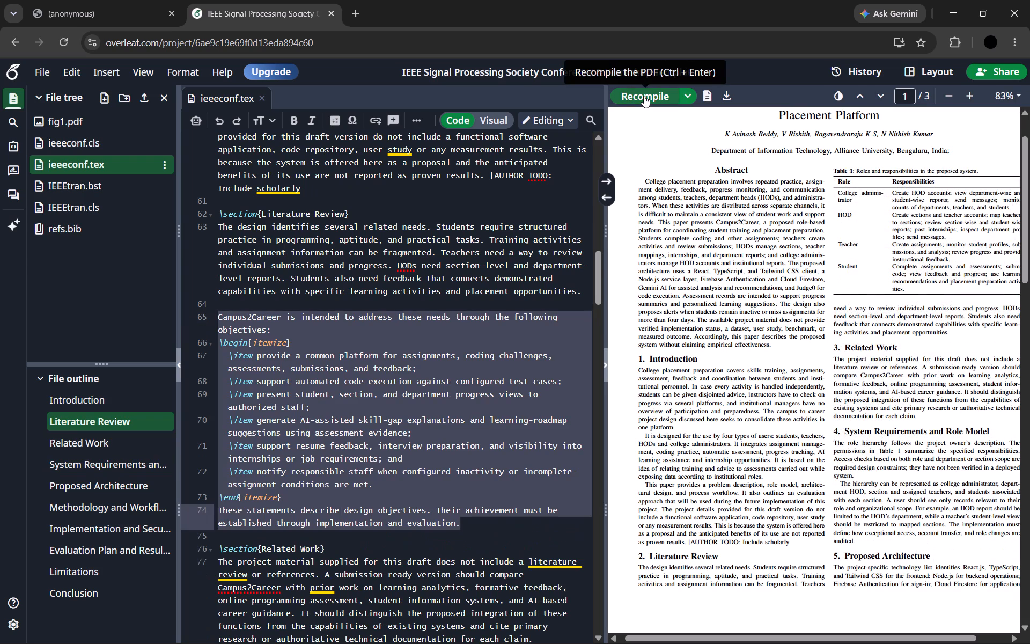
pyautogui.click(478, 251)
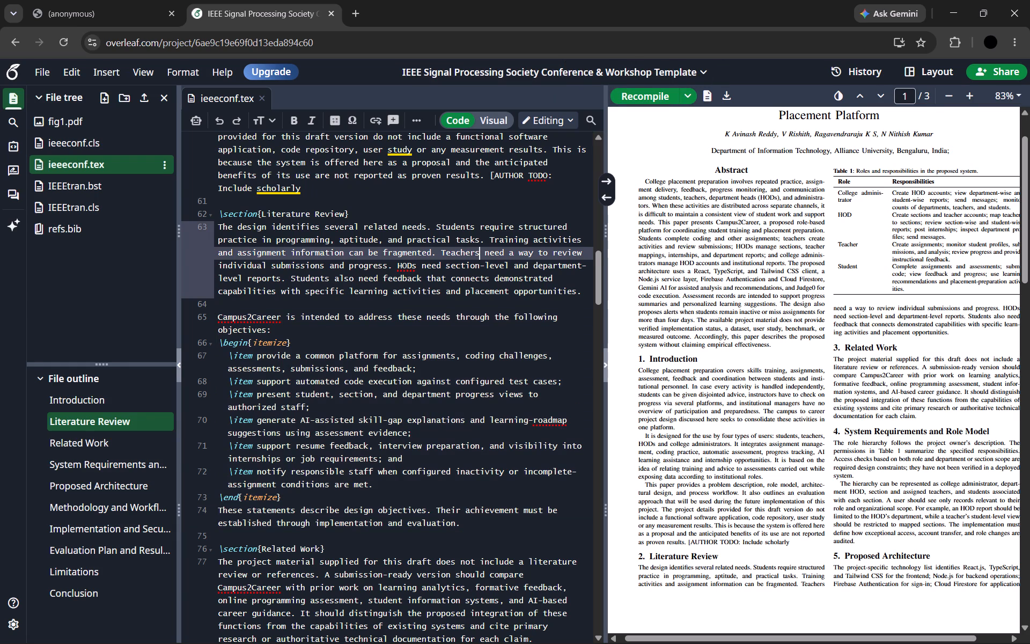
# Delete the word "objectives:" and the whole itemize list from the Literature Review section, then recompile and check the pages.
pyautogui.moveTo(293, 492); pyautogui.dragTo(272, 445)
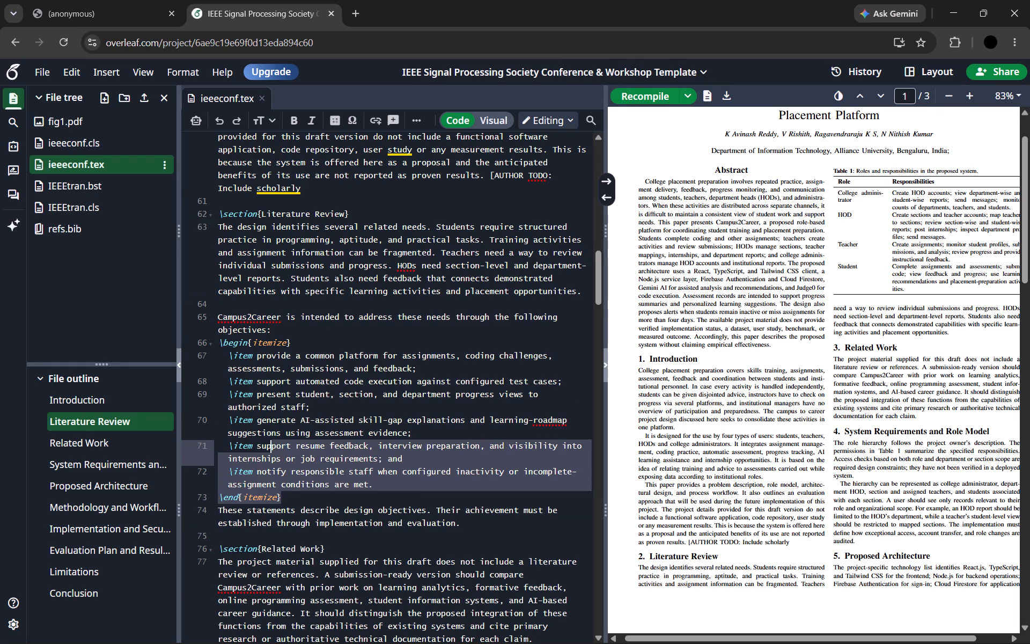
pyautogui.moveTo(272, 445); pyautogui.dragTo(218, 324)
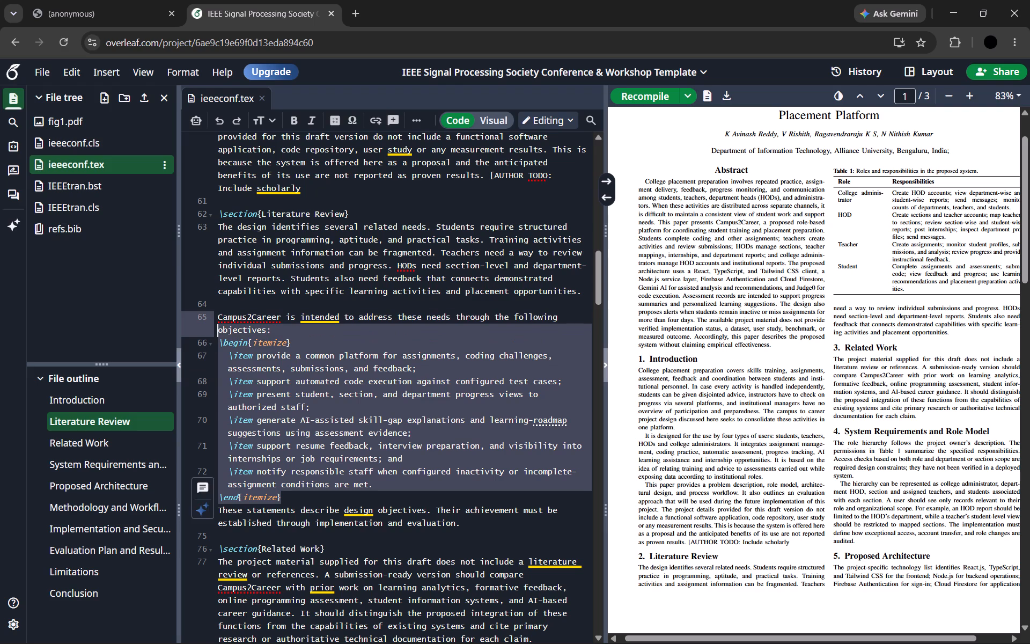
pyautogui.press('BackSpace')
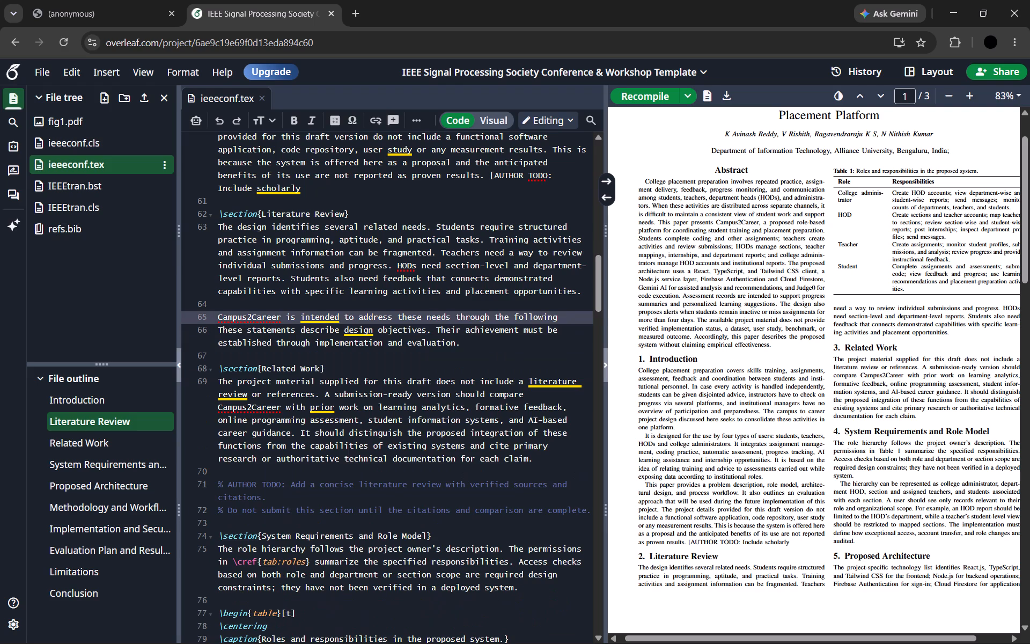
pyautogui.click(632, 94)
pyautogui.scroll(-7, 811, 297)
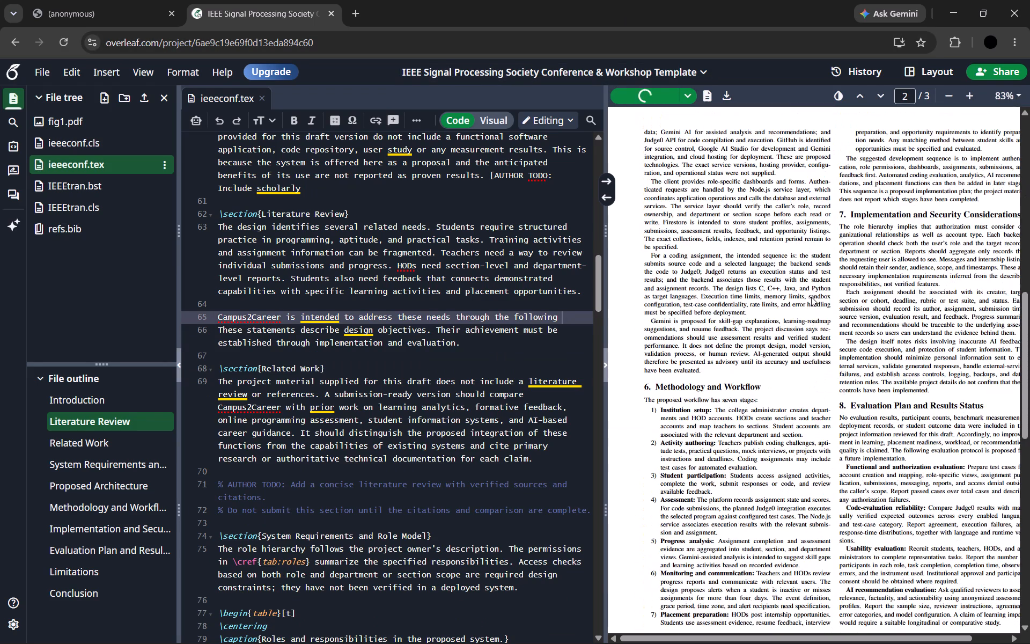
pyautogui.scroll(-2, 811, 297)
pyautogui.scroll(4, 811, 297)
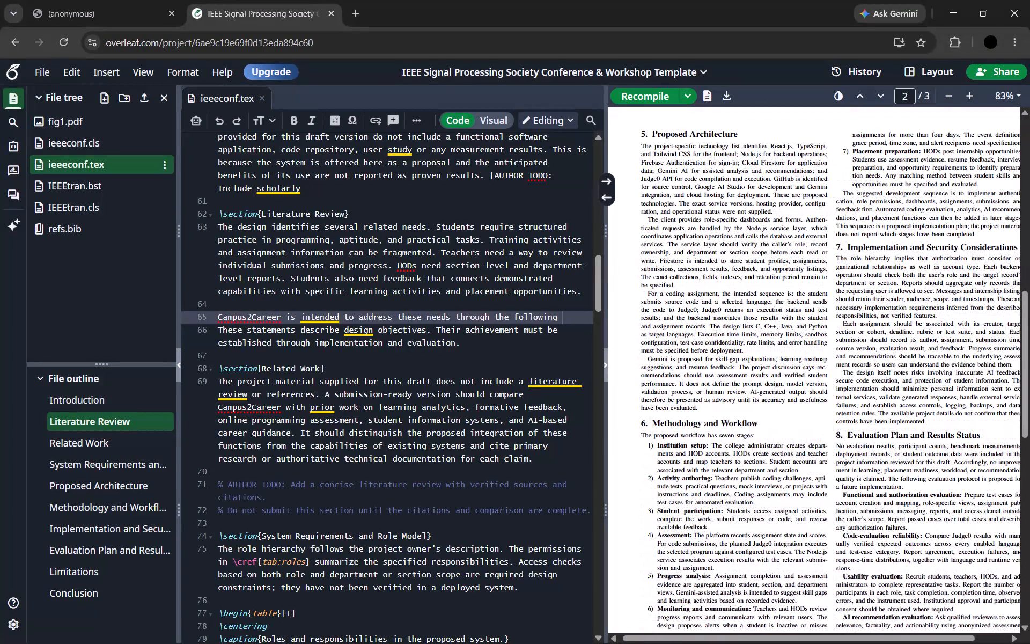
pyautogui.scroll(5, 811, 297)
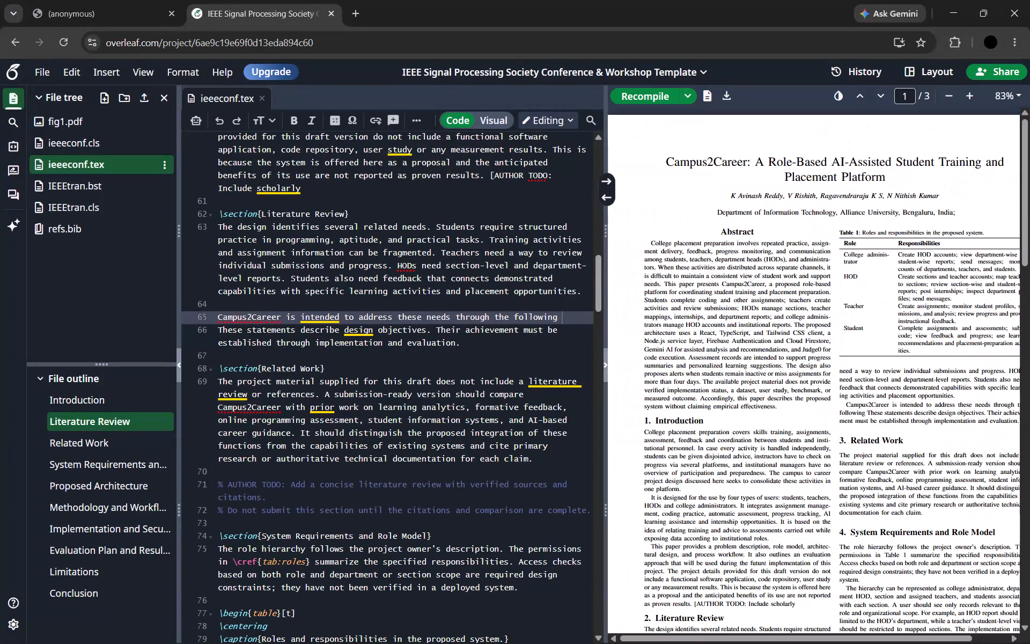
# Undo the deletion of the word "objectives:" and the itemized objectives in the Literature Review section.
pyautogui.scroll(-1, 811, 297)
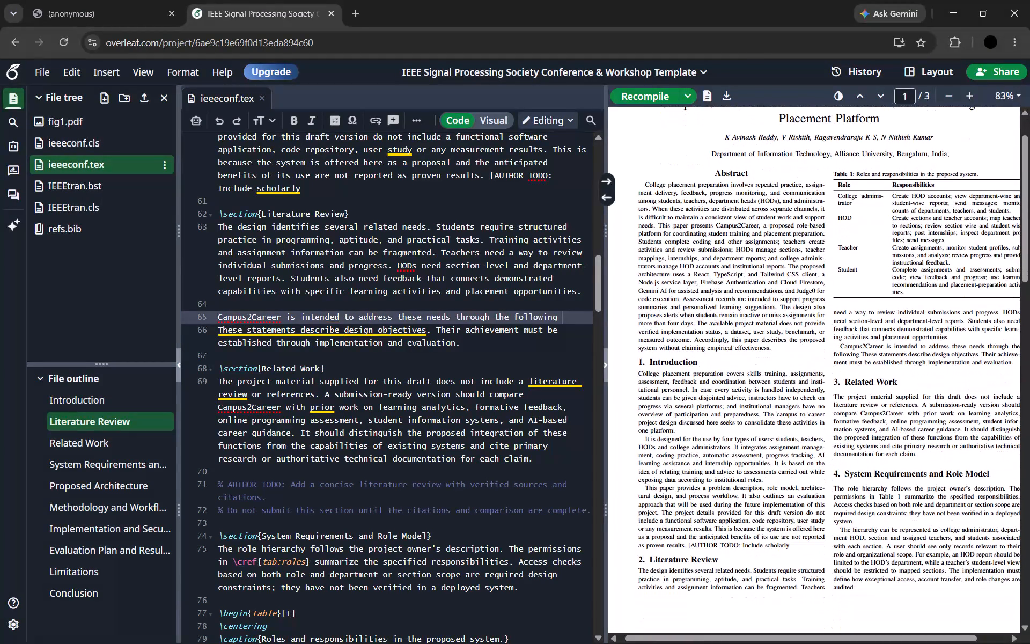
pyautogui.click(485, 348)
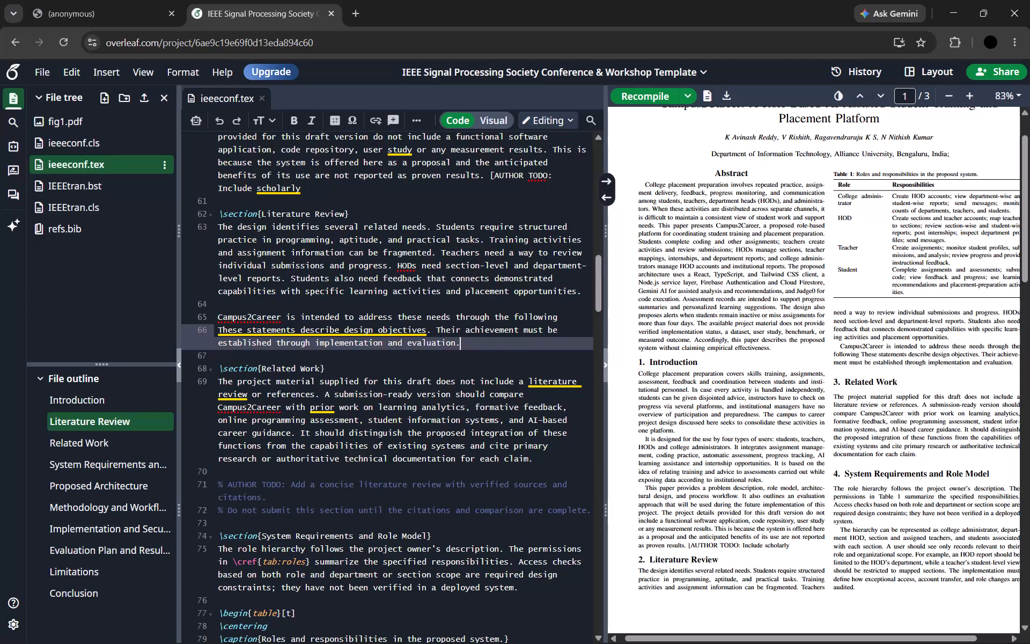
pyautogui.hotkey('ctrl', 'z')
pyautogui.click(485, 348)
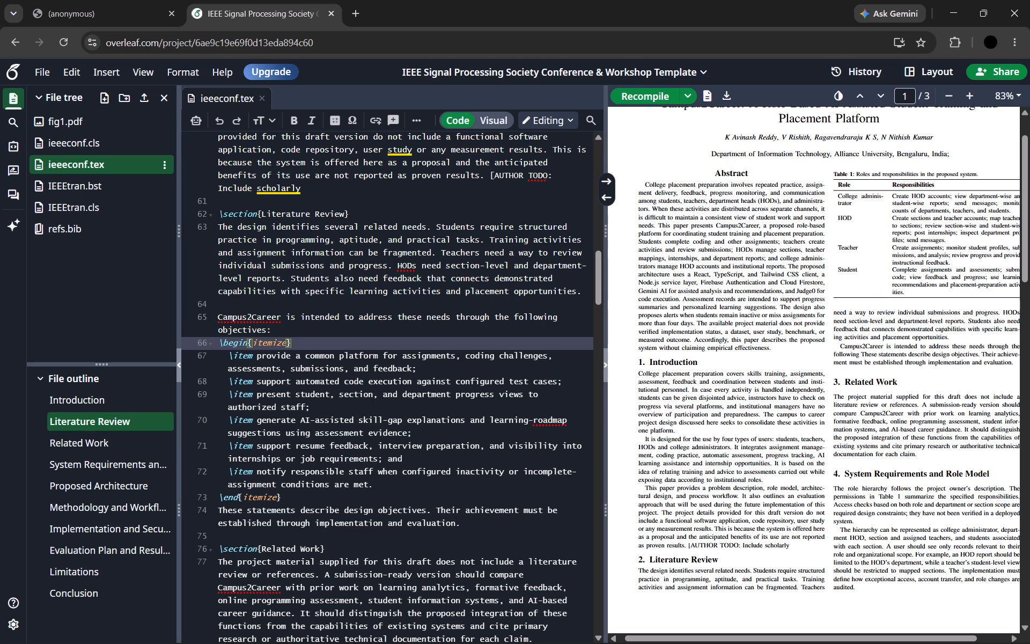
# Delete the entire body text of the Literature Review section, including the objectives list and closing statement, and recompile the paper.
pyautogui.moveTo(218, 226); pyautogui.dragTo(480, 519)
pyautogui.press('BackSpace')
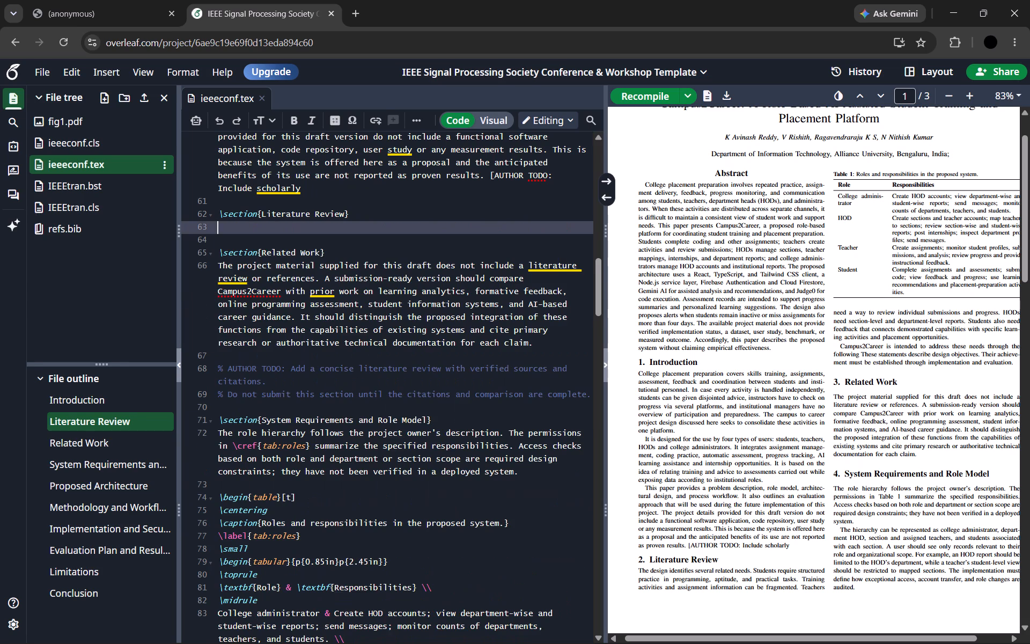
pyautogui.click(636, 91)
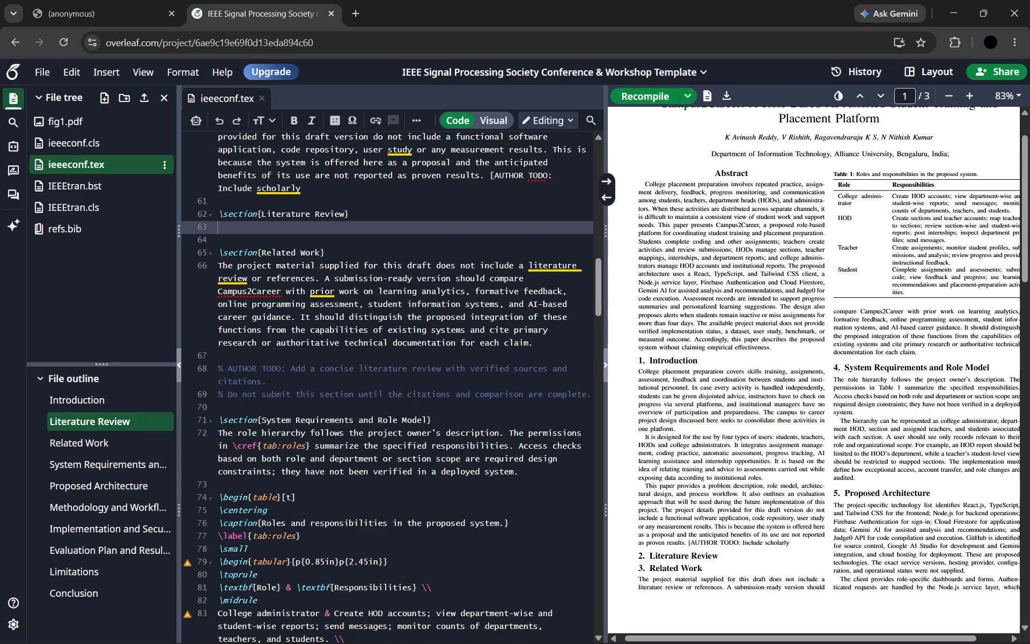
# Copy the Literature Review paragraph from the reference PDF into the empty Literature Review section of ieeeconf.tex and recompile the paper.
pyautogui.click(92, 0)
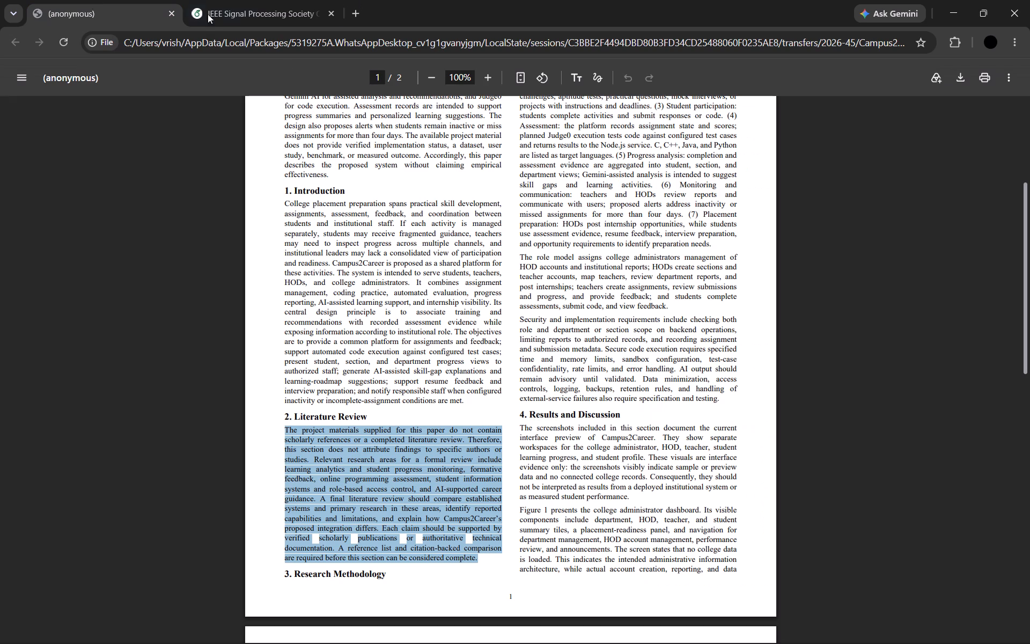
pyautogui.hotkey('ctrl', 'c')
pyautogui.click(241, 0)
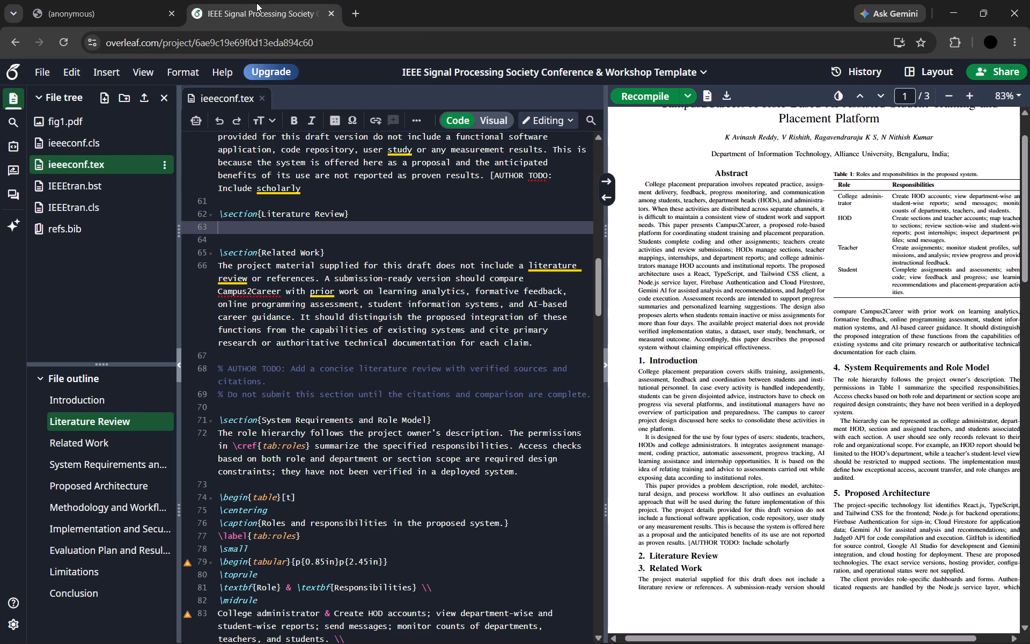
pyautogui.hotkey('ctrl', 'v')
pyautogui.click(364, 231)
pyautogui.hotkey('ctrl', 'v')
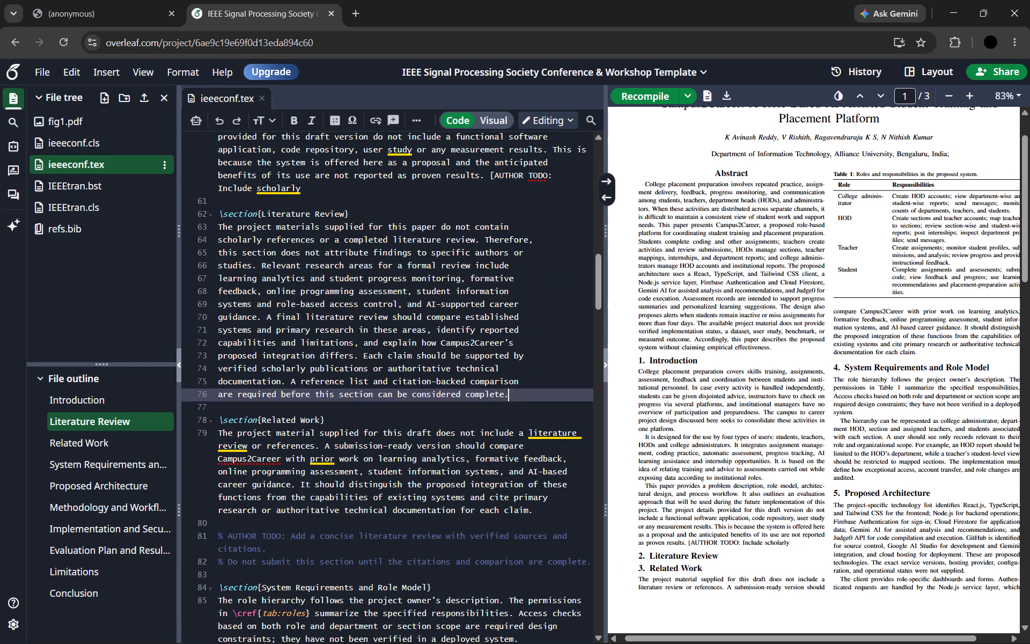
pyautogui.click(13, 0)
pyautogui.click(94, 0)
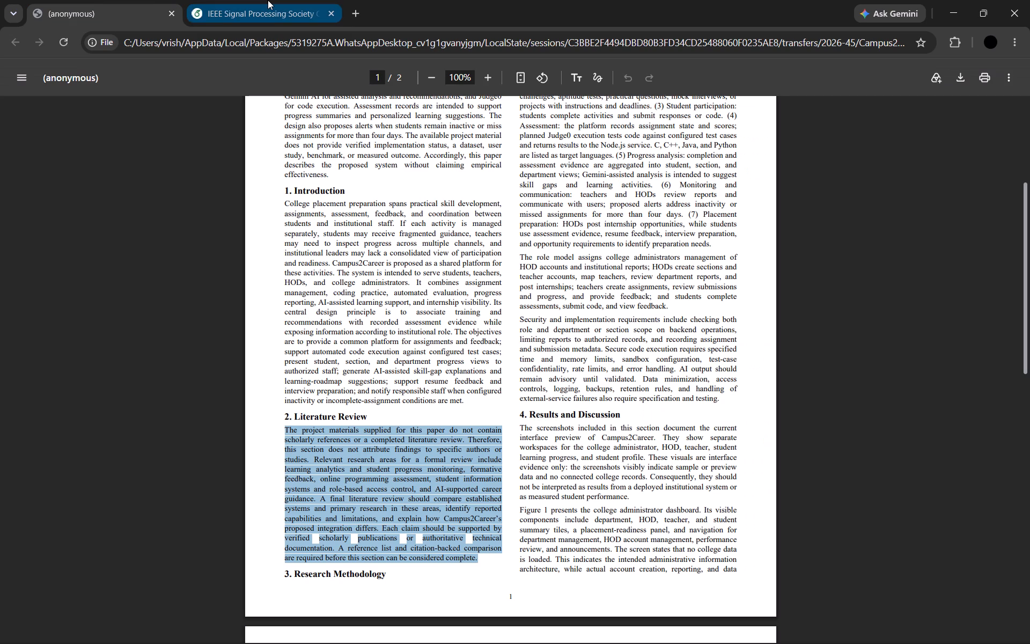
pyautogui.click(268, 0)
pyautogui.click(646, 92)
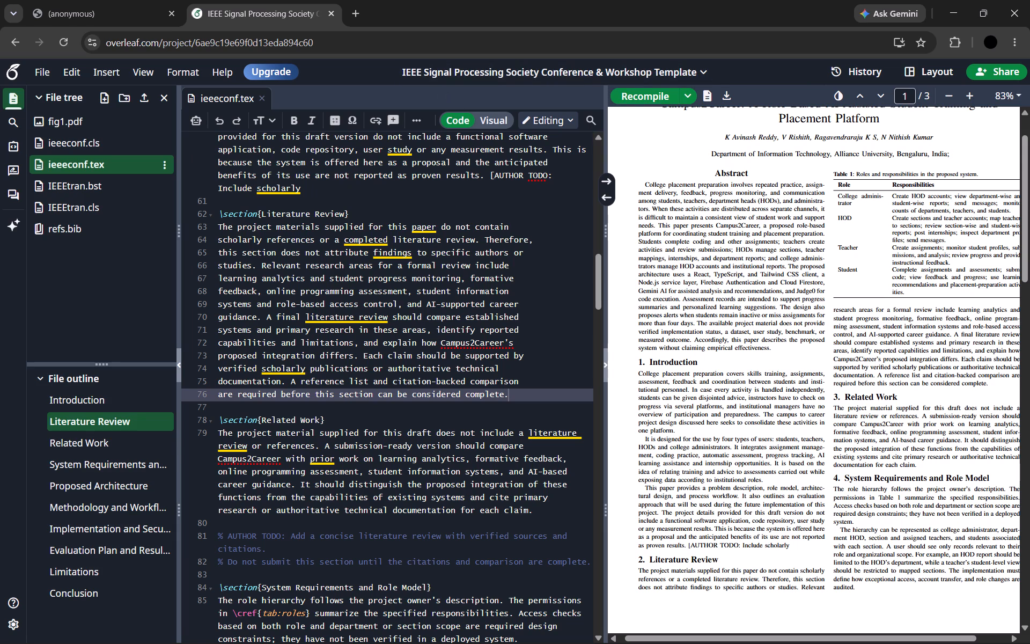
# Review the source of ieeeconf.tex from the title and authors through the System Requirements and Role Model section against the compiled page.
pyautogui.scroll(-3, 815, 438)
pyautogui.scroll(3, 765, 396)
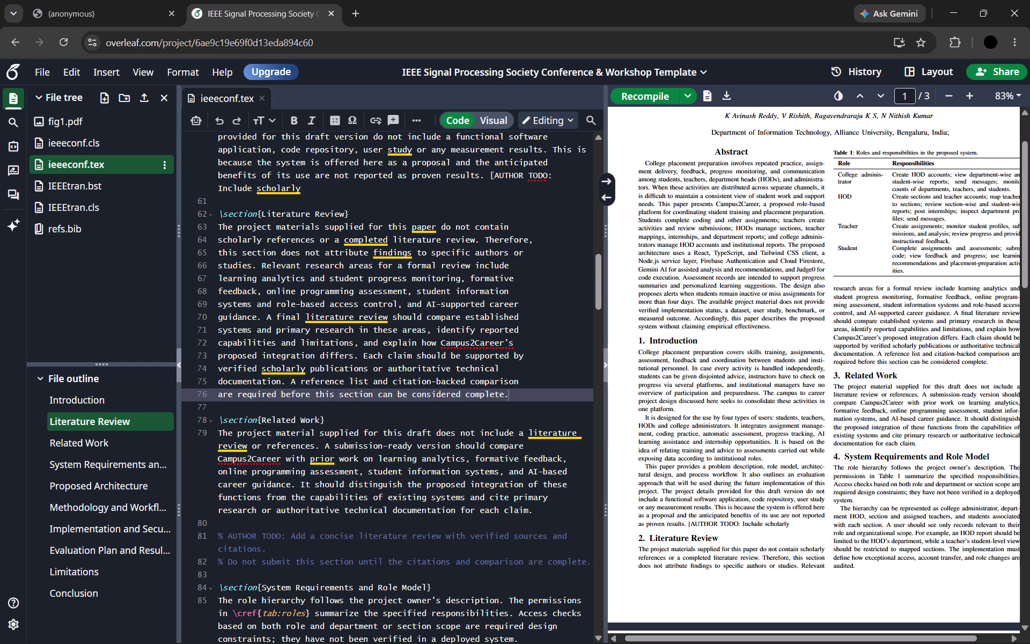
pyautogui.scroll(1, 380, 336)
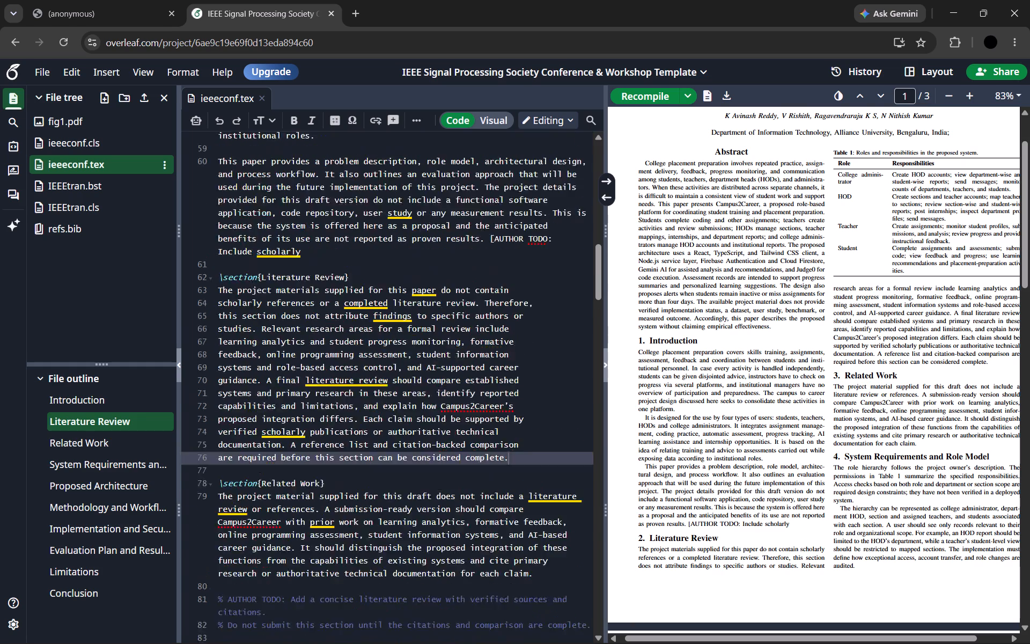
pyautogui.scroll(1, 380, 336)
pyautogui.scroll(-1, 380, 336)
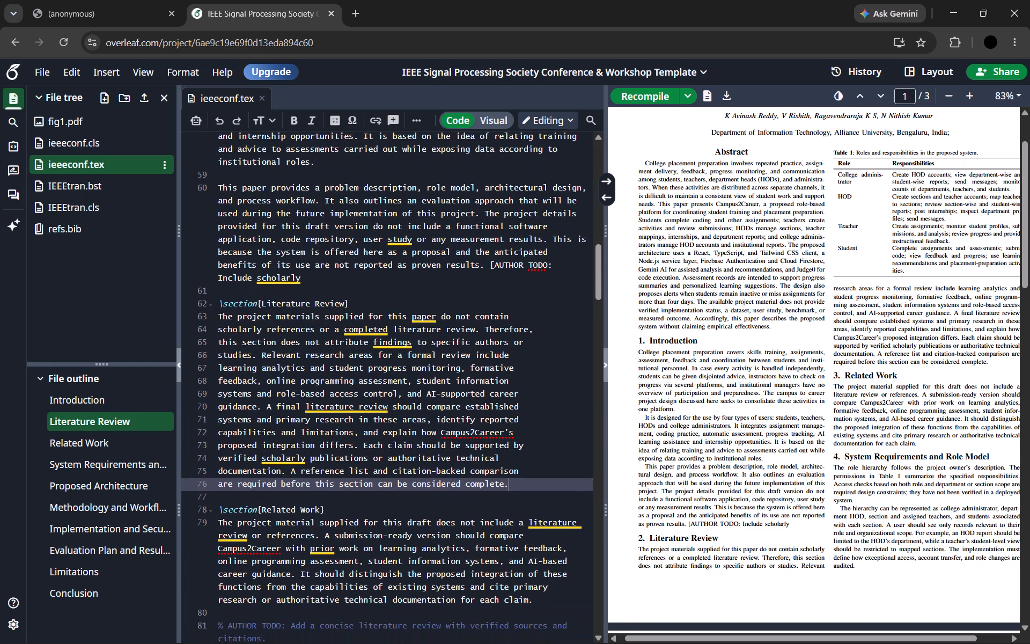
pyautogui.scroll(-4, 380, 336)
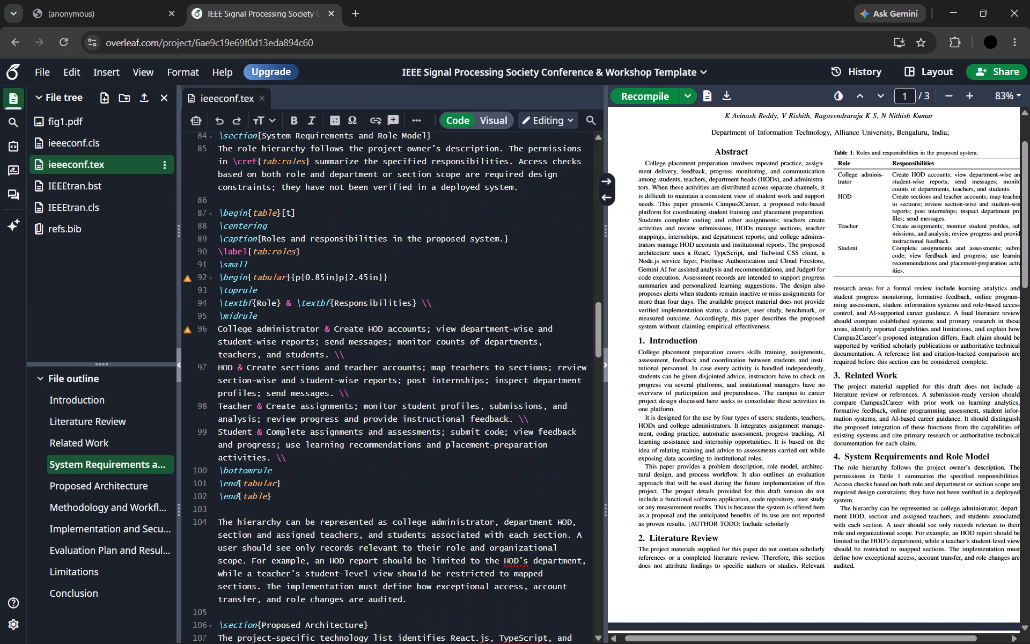
pyautogui.scroll(1, 724, 271)
pyautogui.scroll(2, 439, 287)
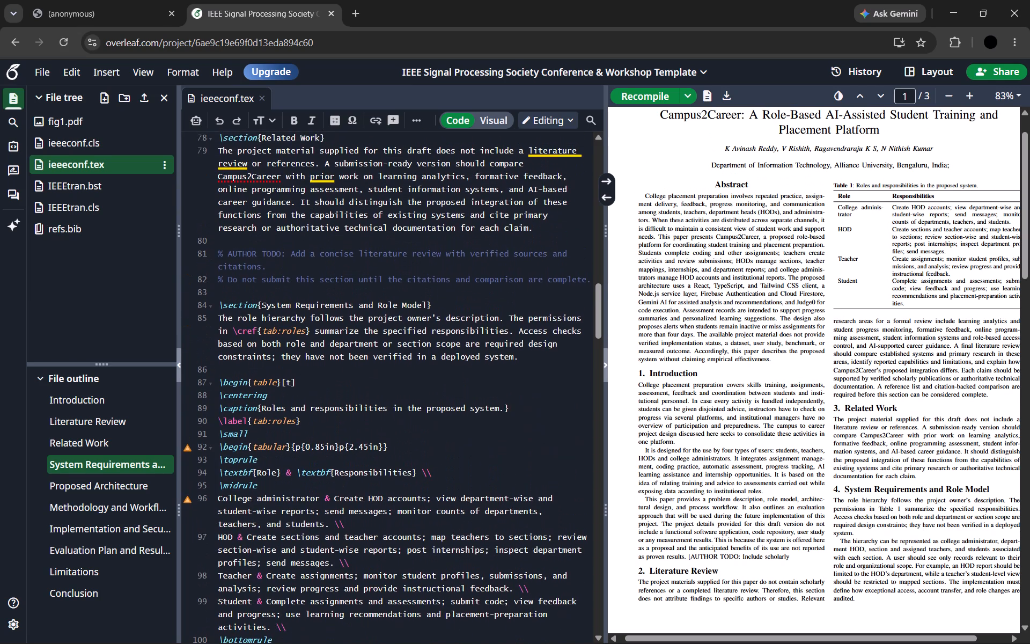
pyautogui.scroll(6, 439, 287)
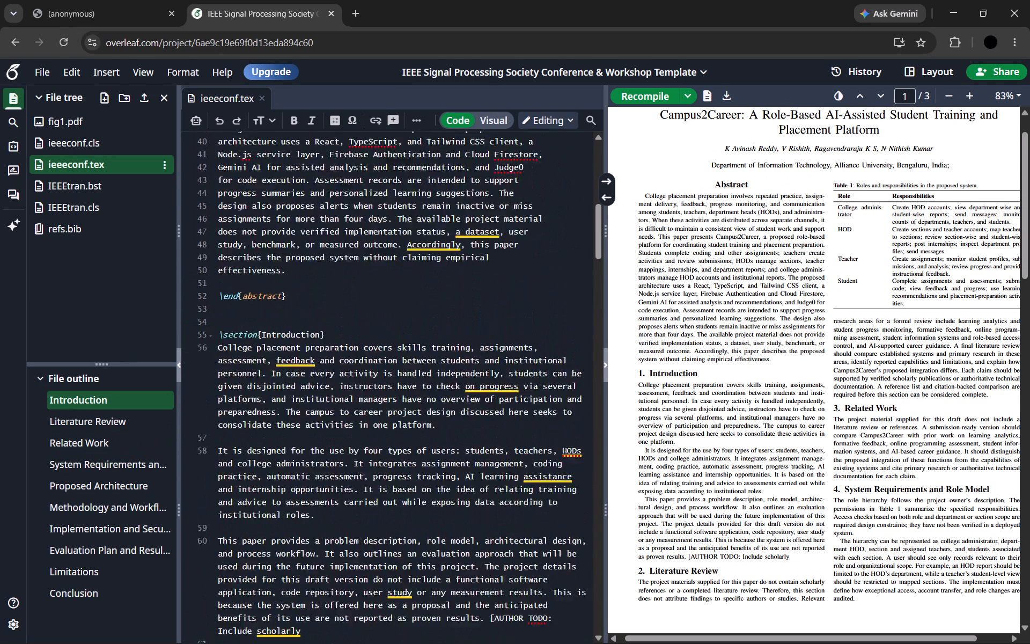
pyautogui.scroll(5, 439, 287)
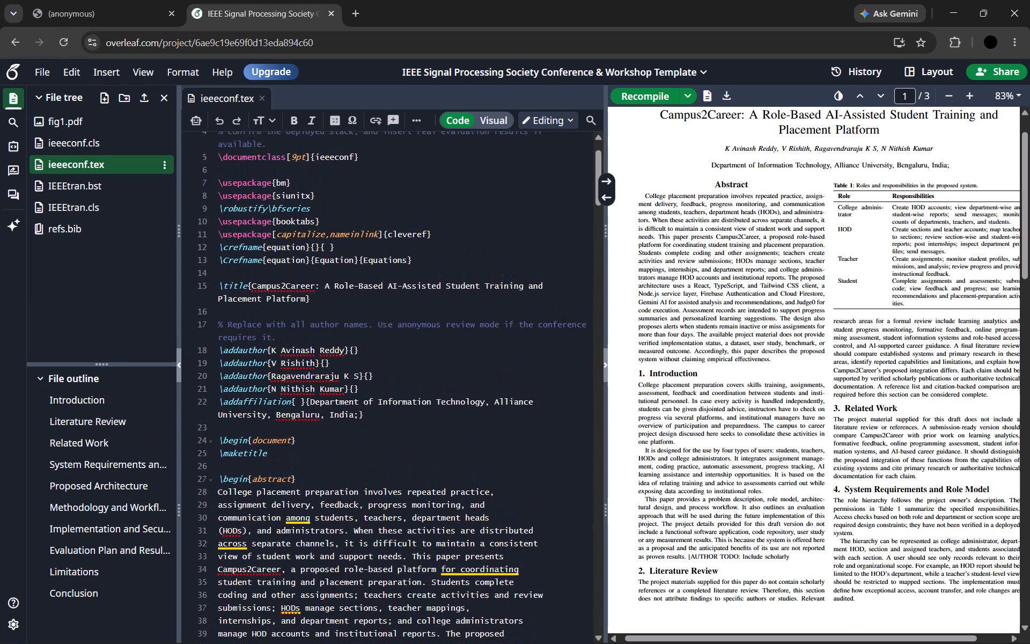
pyautogui.scroll(-4, 439, 287)
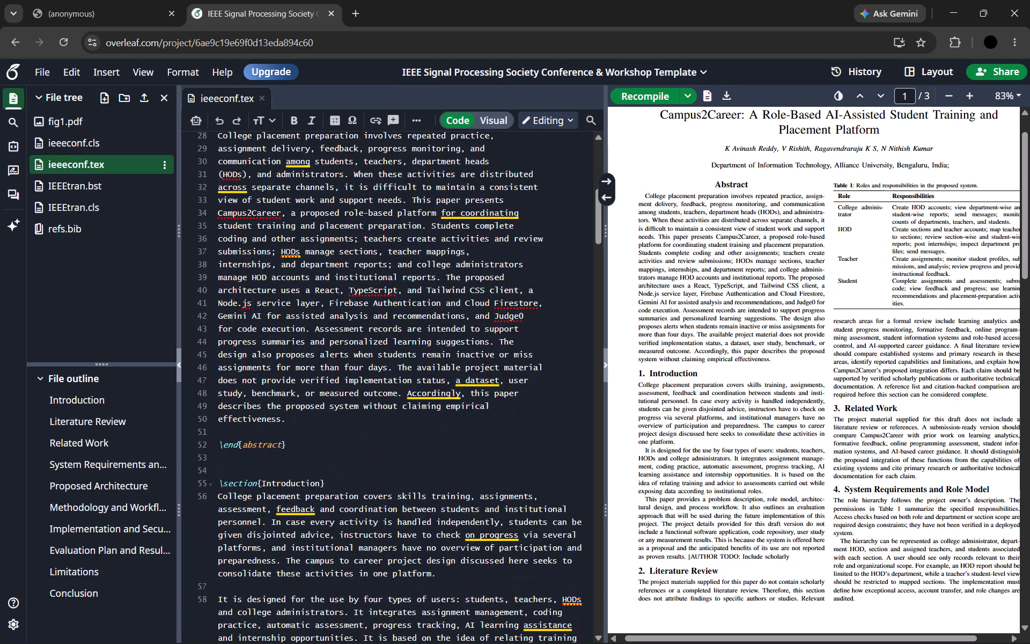
pyautogui.scroll(-3, 439, 287)
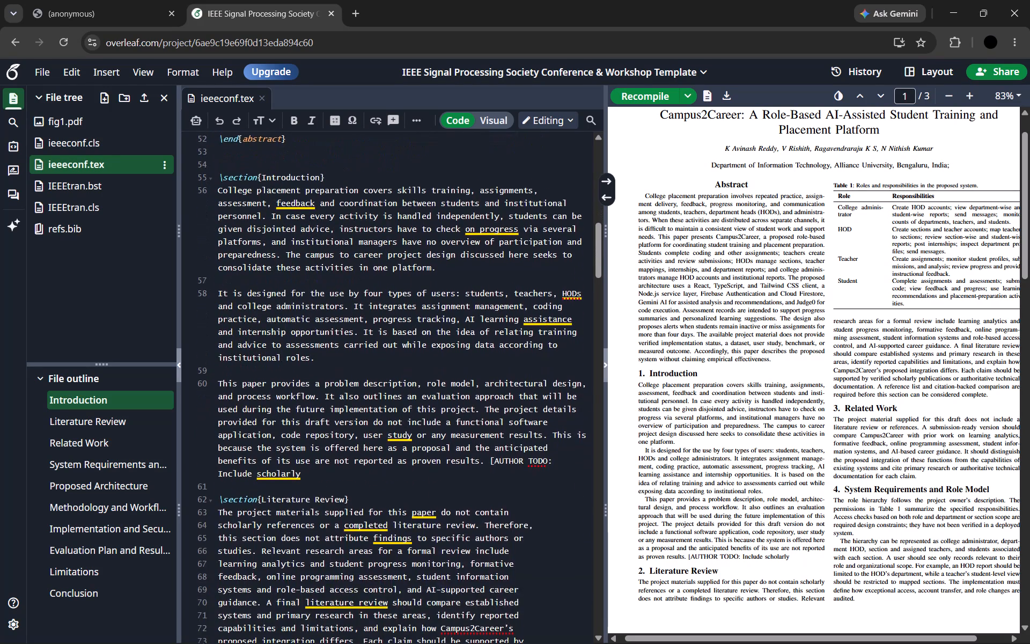
pyautogui.scroll(-1, 439, 287)
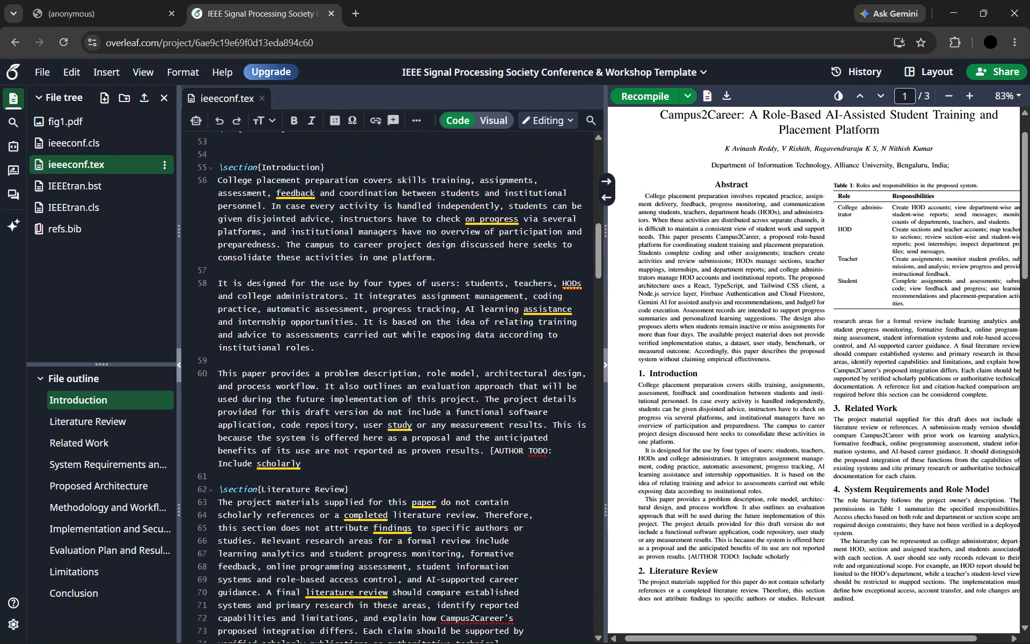
pyautogui.scroll(-3, 439, 287)
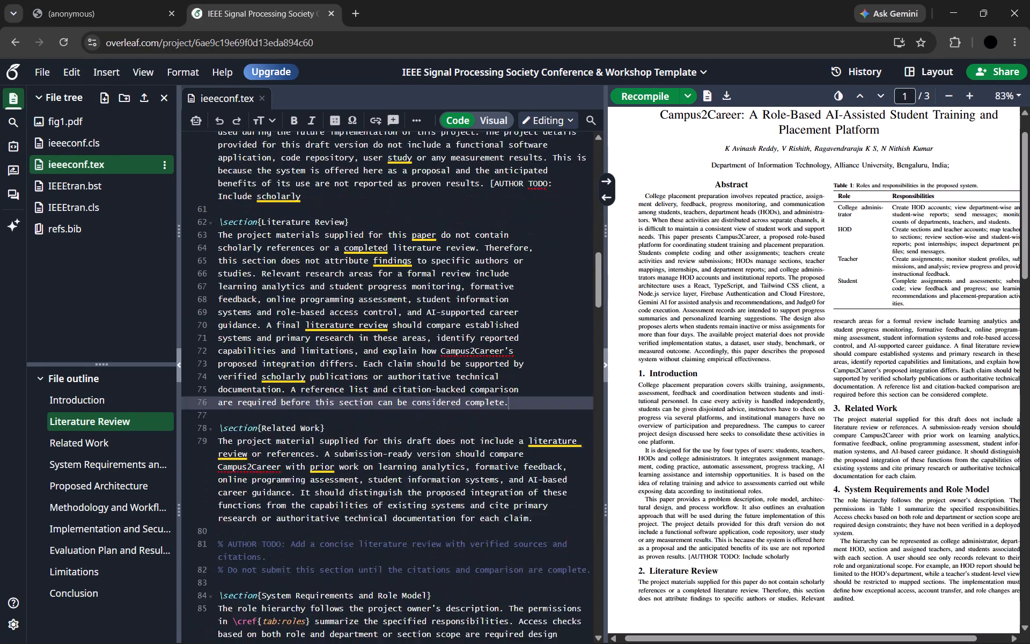
pyautogui.scroll(-2, 439, 287)
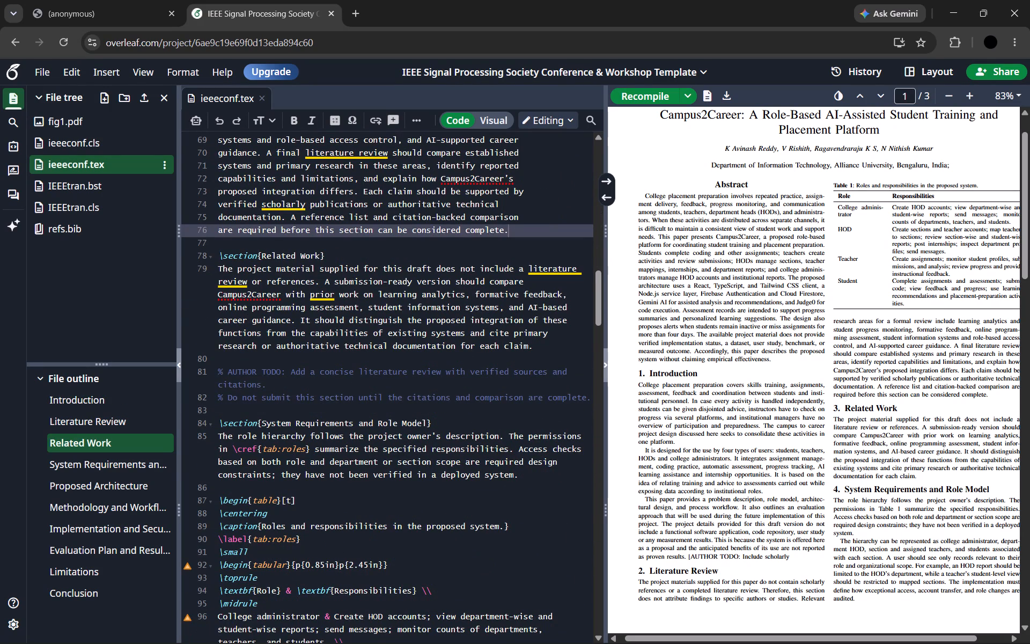
pyautogui.scroll(-1, 257, 486)
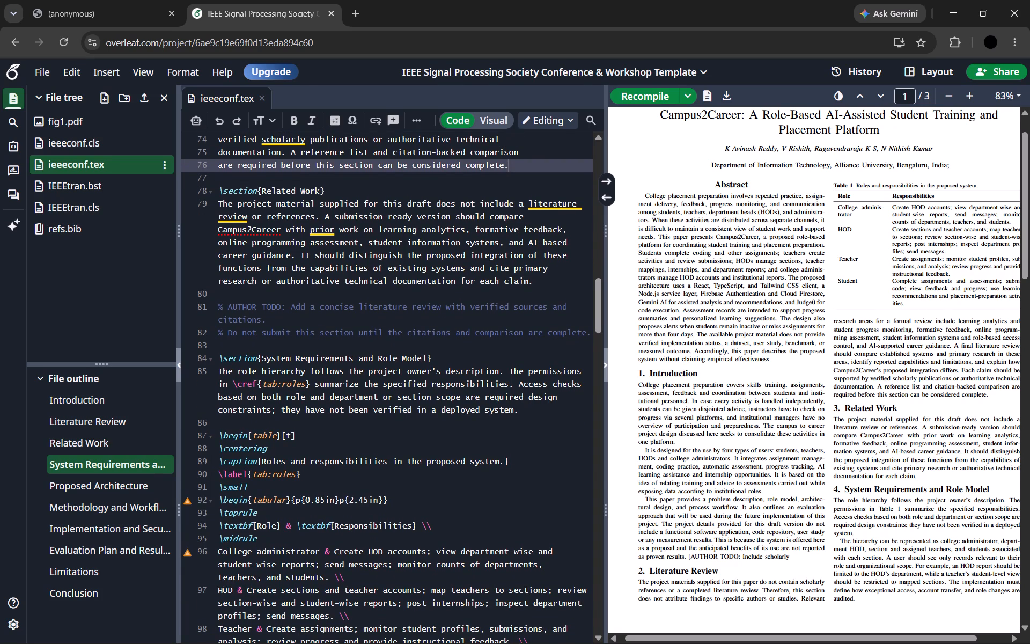
# Delete the whole "Roles and responsibilities in the proposed system." table from the System Requirements and Role Model section and recompile the paper.
pyautogui.moveTo(218, 358); pyautogui.dragTo(266, 408)
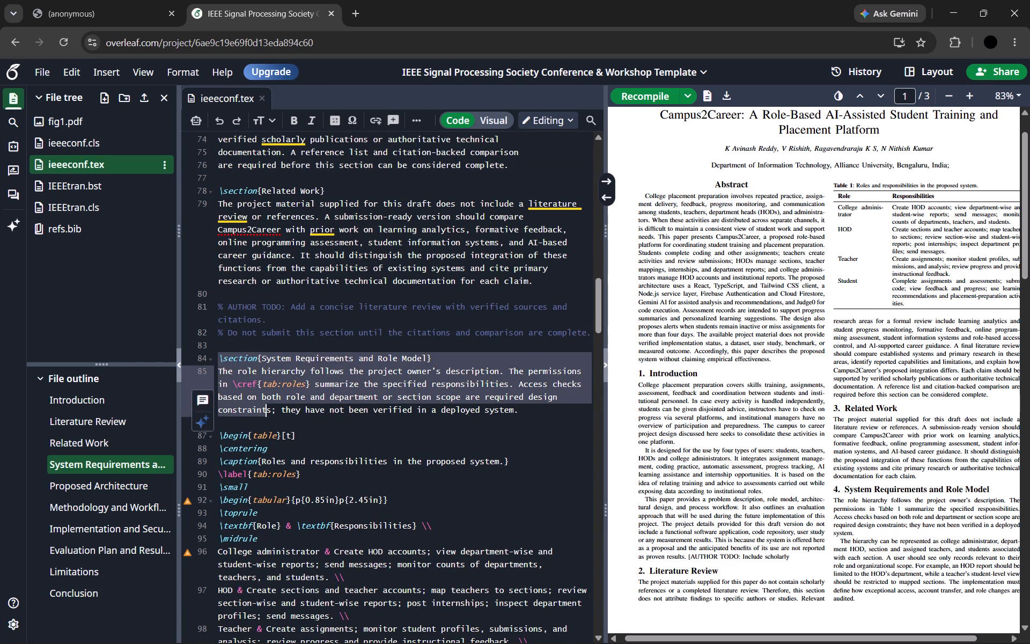
pyautogui.click(301, 427)
pyautogui.scroll(-1, 387, 396)
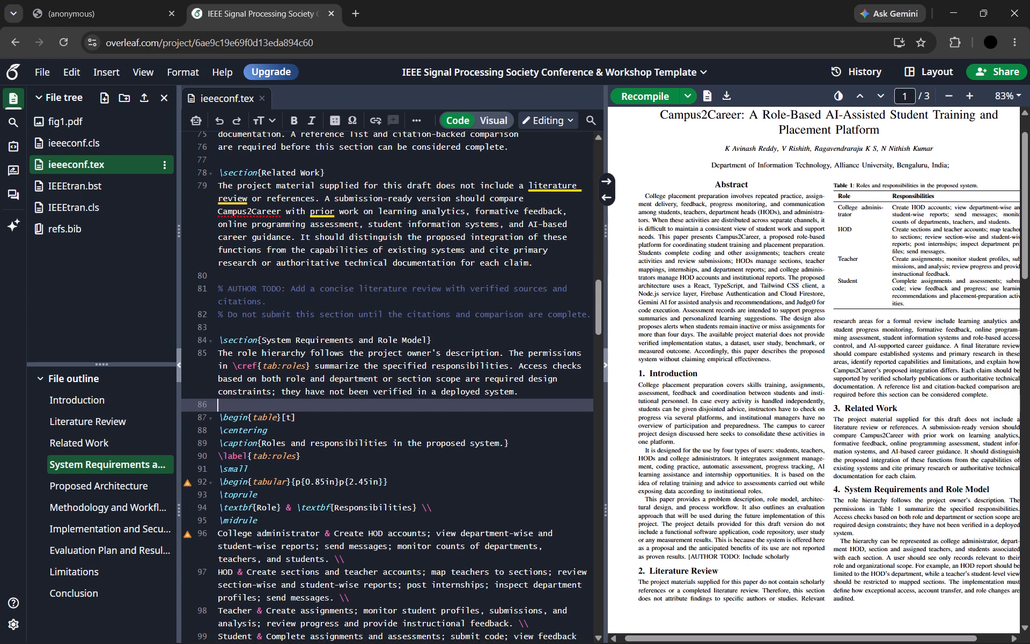
pyautogui.moveTo(218, 416); pyautogui.dragTo(295, 522)
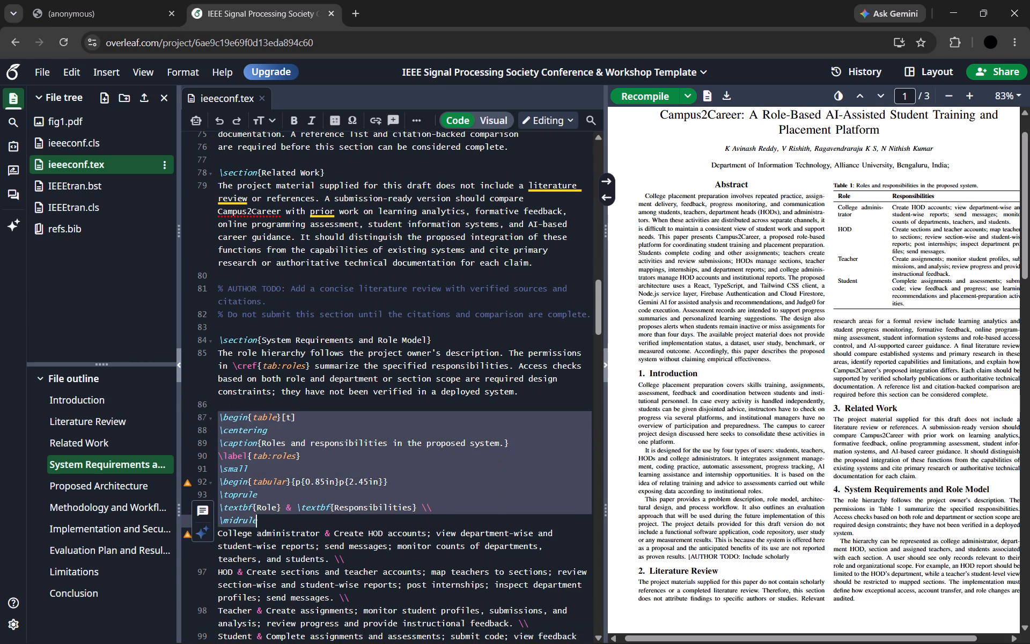
pyautogui.scroll(-3, 295, 522)
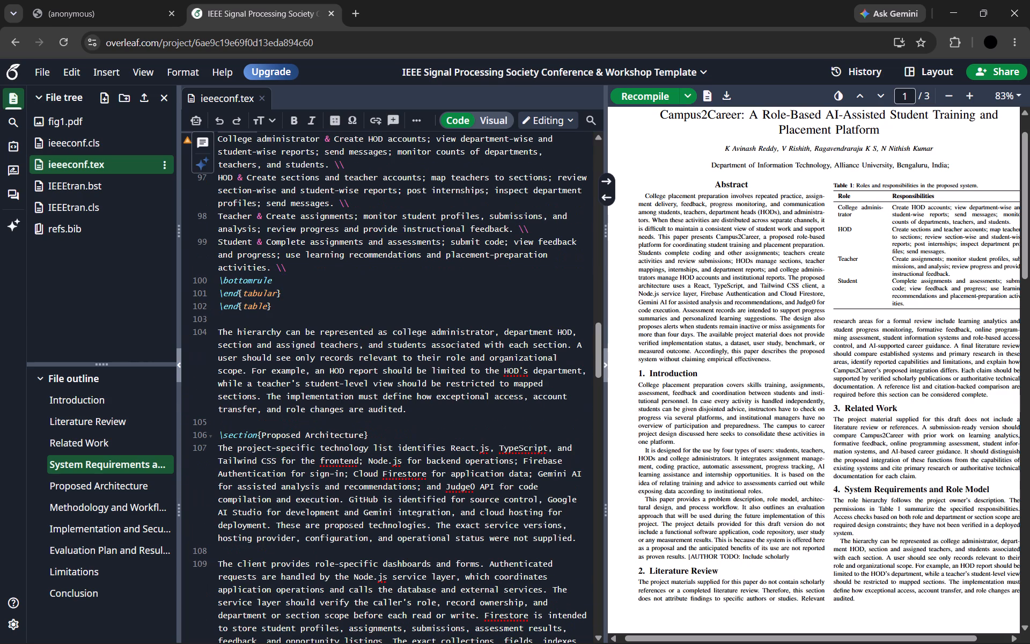
pyautogui.scroll(2, 295, 522)
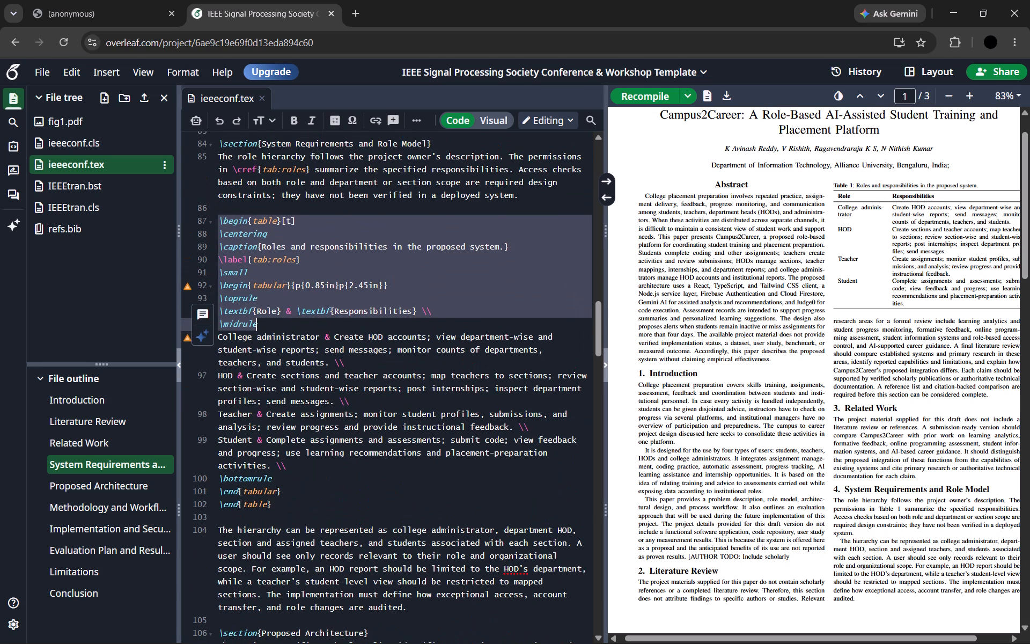
pyautogui.hotkey('shift', 'Down')
pyautogui.hotkey('shift', 'Down')
pyautogui.hotkey('shift', 'Down')
pyautogui.hotkey('shift', 'Down')
pyautogui.hotkey('shift', 'Down')
pyautogui.hotkey('shift', 'Down')
pyautogui.hotkey('shift', 'Down')
pyautogui.hotkey('shift', 'Down')
pyautogui.hotkey('shift', 'Down')
pyautogui.hotkey('shift', 'Down')
pyautogui.hotkey('shift', 'Down')
pyautogui.hotkey('shift', 'Down')
pyautogui.hotkey('shift', 'Down')
pyautogui.hotkey('shift', 'Down')
pyautogui.hotkey('shift', 'Down')
pyautogui.hotkey('shift', 'Down')
pyautogui.hotkey('shift', 'Down')
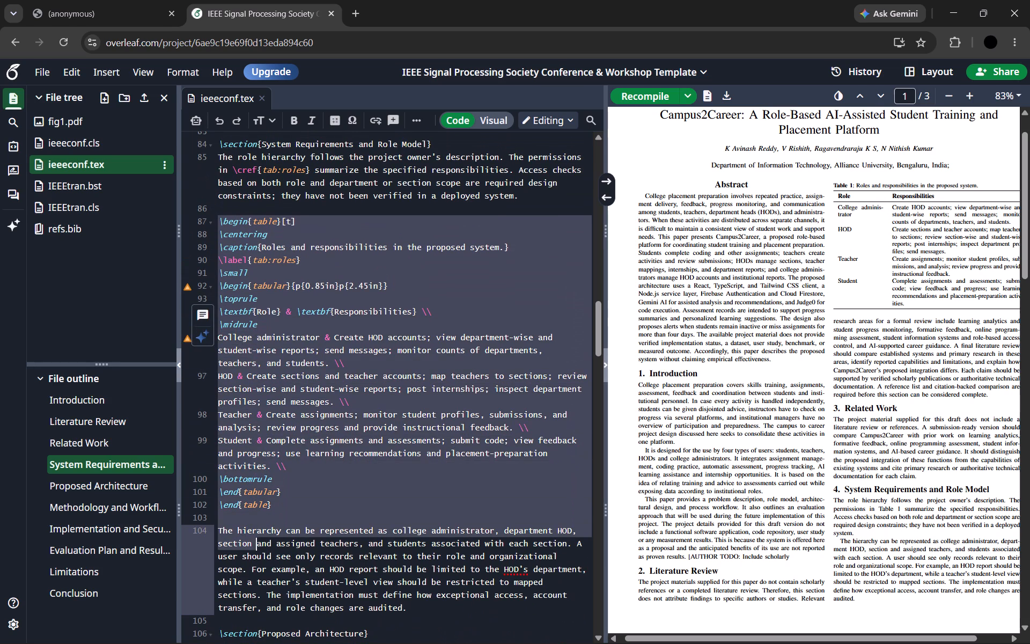
pyautogui.hotkey('shift', 'Up')
pyautogui.hotkey('shift', 'Up')
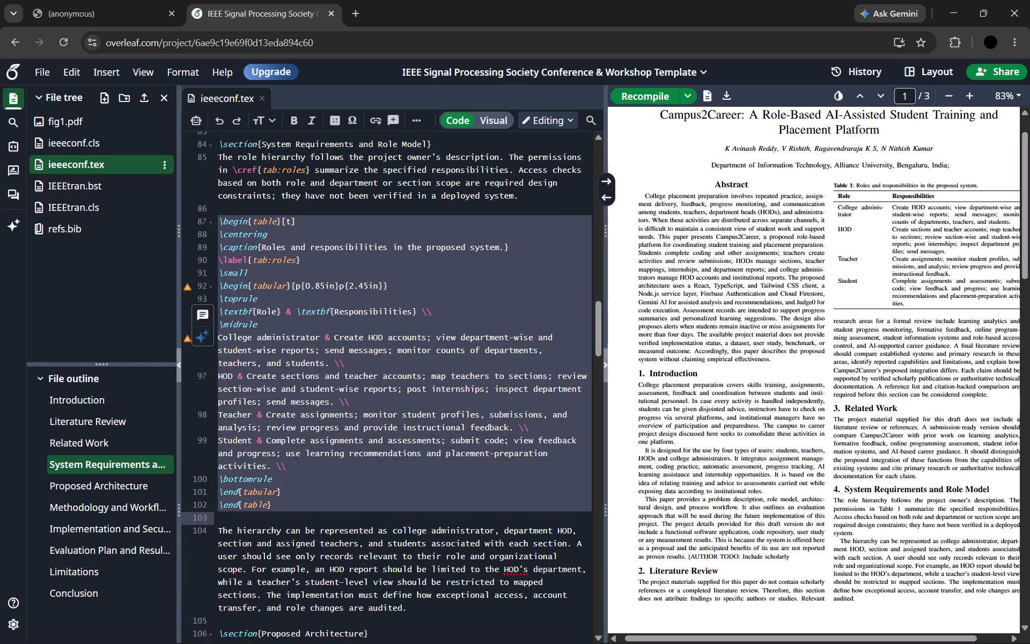
pyautogui.hotkey('shift', 'Left')
pyautogui.press('BackSpace')
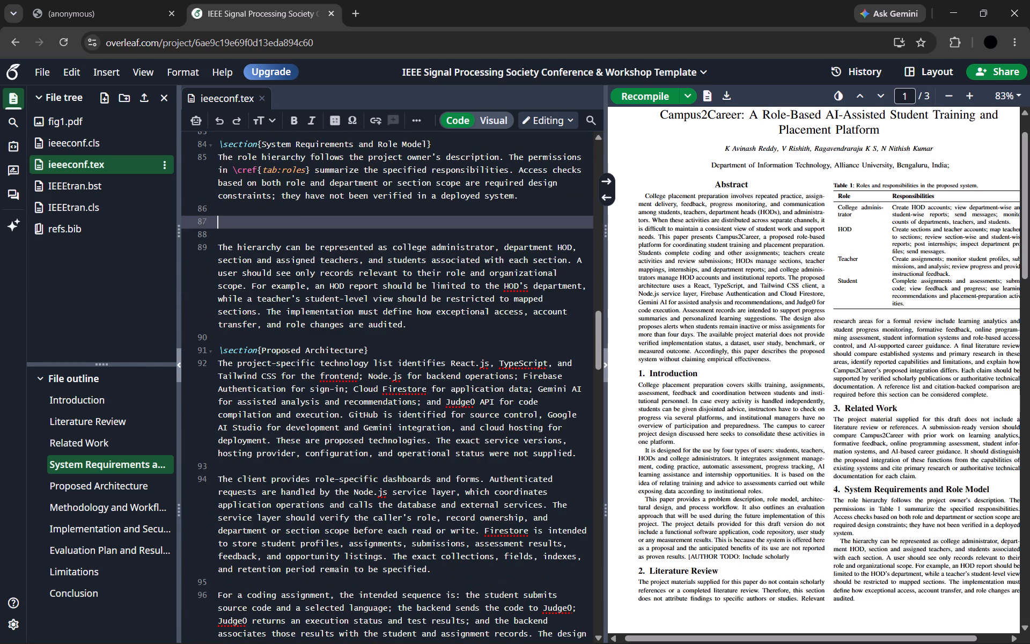
pyautogui.click(642, 99)
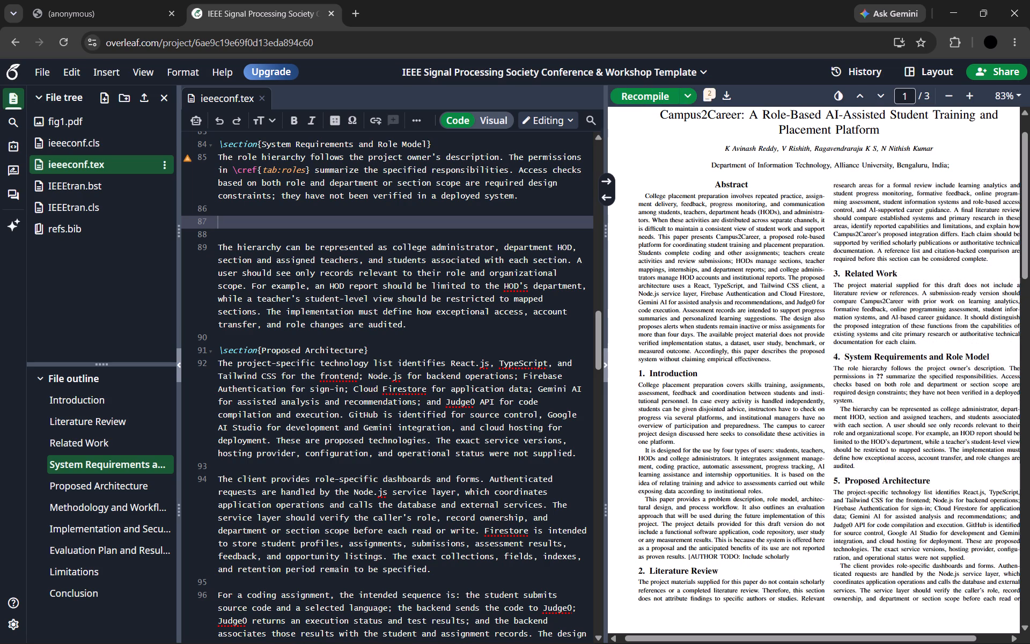
# Replace the Related Work section title in ieeeconf.tex with the heading "Research Methodology" copied from the reference PDF and recompile the paper.
pyautogui.scroll(1, 371, 293)
pyautogui.click(0, 0)
pyautogui.click(57, 0)
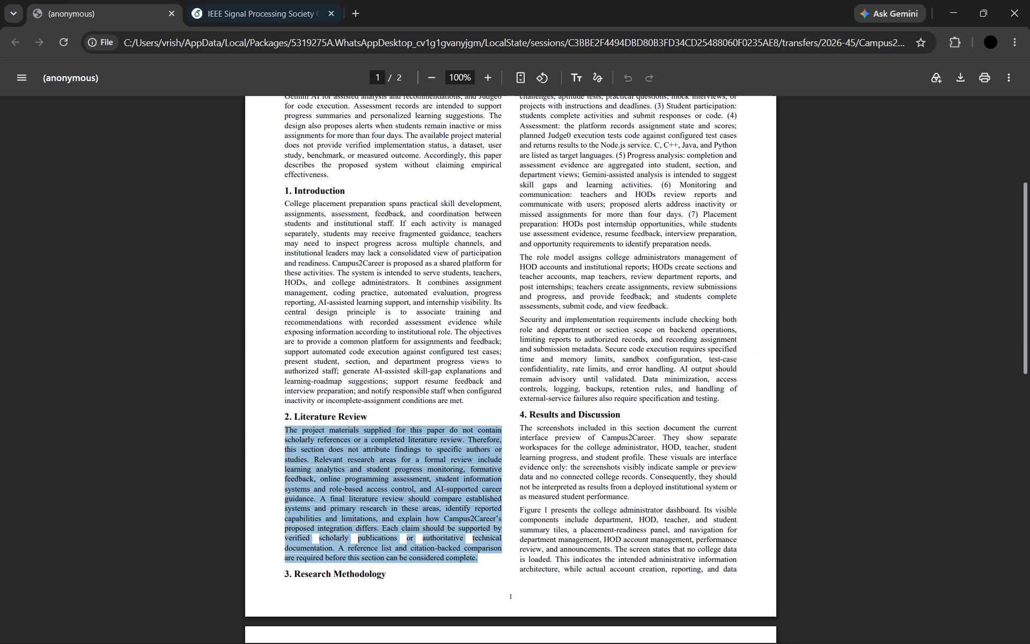
pyautogui.click(393, 309)
pyautogui.moveTo(297, 574); pyautogui.dragTo(392, 574)
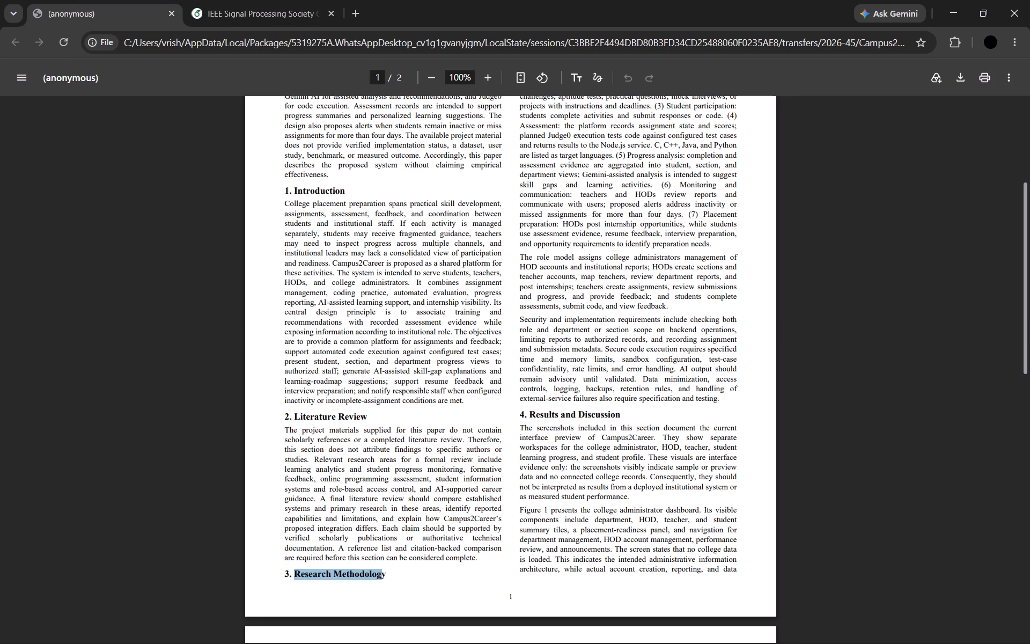
pyautogui.hotkey('ctrl', 'c')
pyautogui.click(323, 1)
pyautogui.scroll(-1, 453, 442)
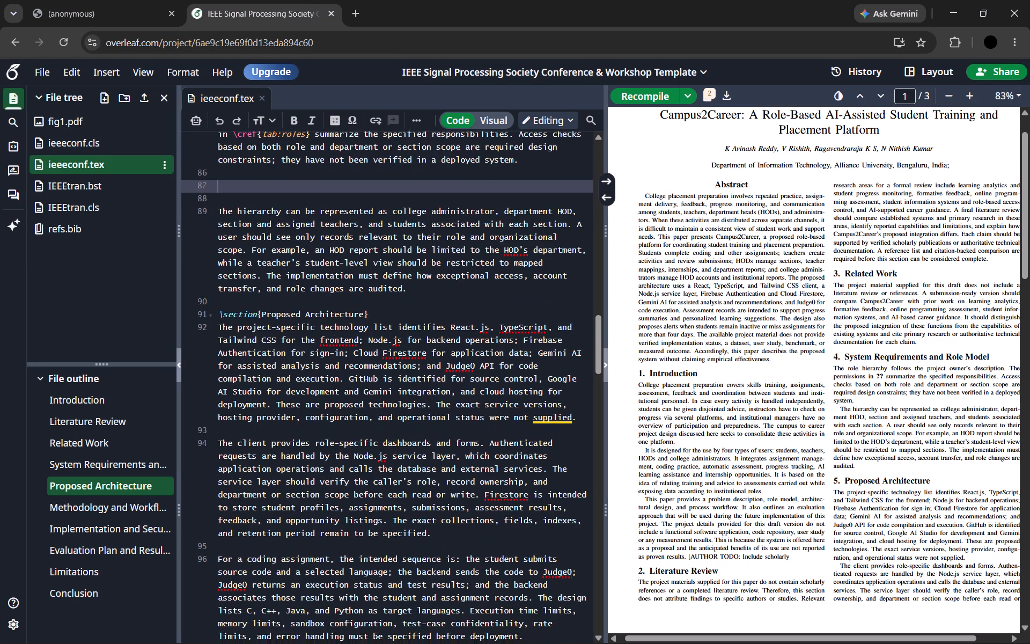
pyautogui.scroll(-1, 453, 442)
pyautogui.scroll(1, 453, 442)
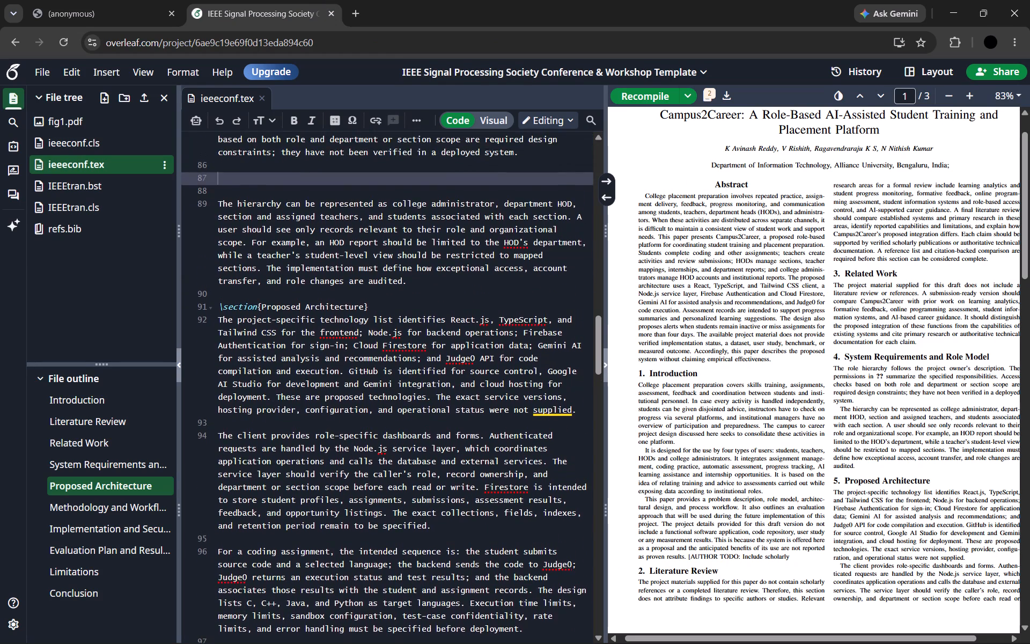
pyautogui.scroll(1, 453, 442)
pyautogui.scroll(1, 318, 316)
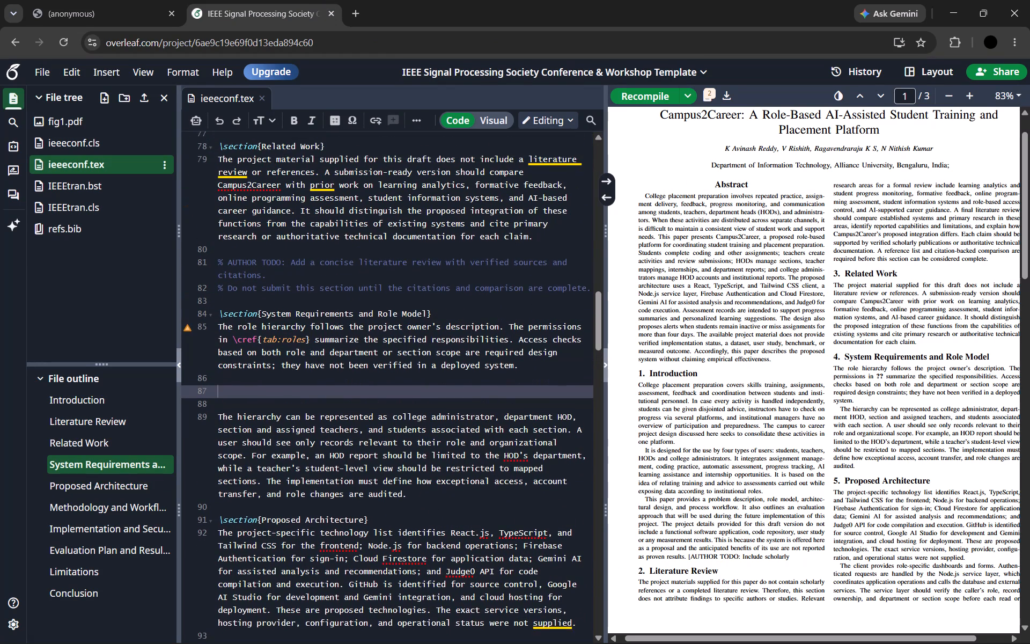
pyautogui.scroll(1, 318, 316)
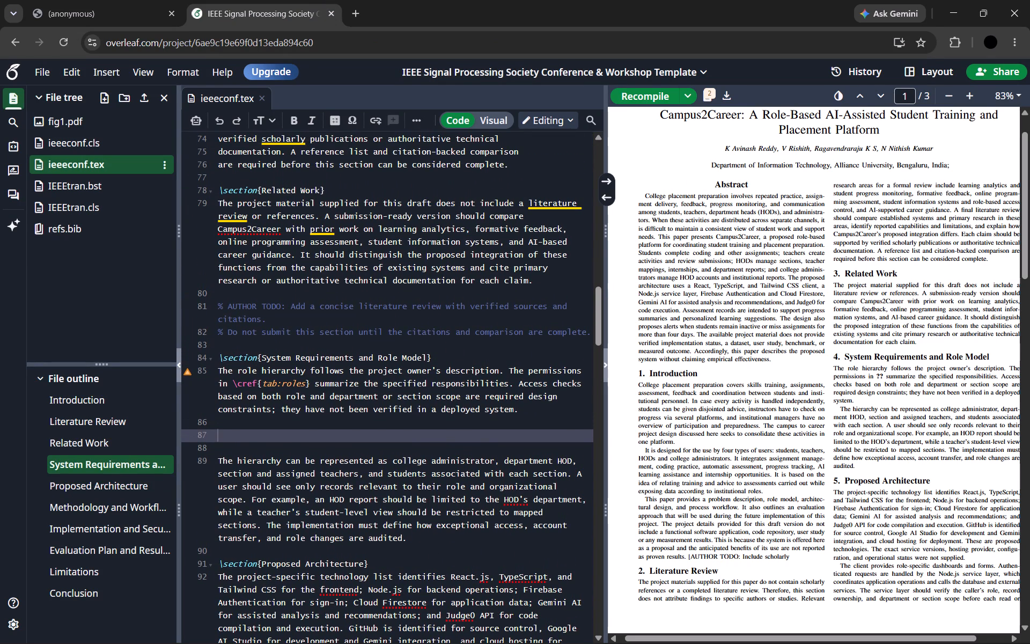
pyautogui.moveTo(264, 191); pyautogui.dragTo(271, 193)
pyautogui.hotkey('shift', 'Right')
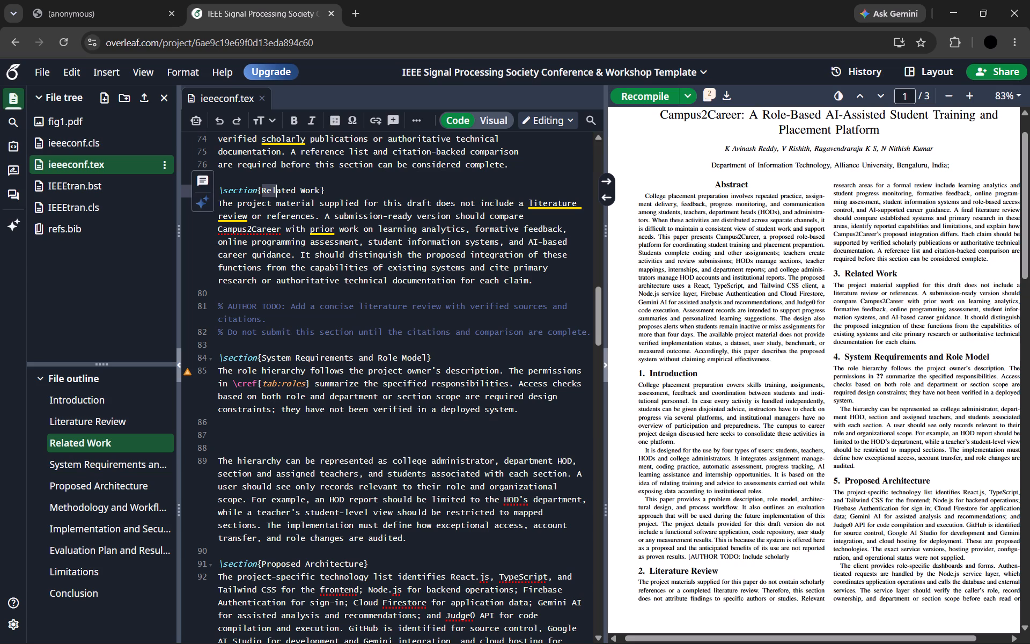
pyautogui.hotkey('shift', 'Right')
pyautogui.hotkey('shift', 'Right')
pyautogui.hotkey('shift', 'Right')
pyautogui.hotkey('shift', 'Right')
pyautogui.hotkey('shift', 'Right')
pyautogui.hotkey('shift', 'Right')
pyautogui.hotkey('shift', 'Right')
pyautogui.hotkey('shift', 'Right')
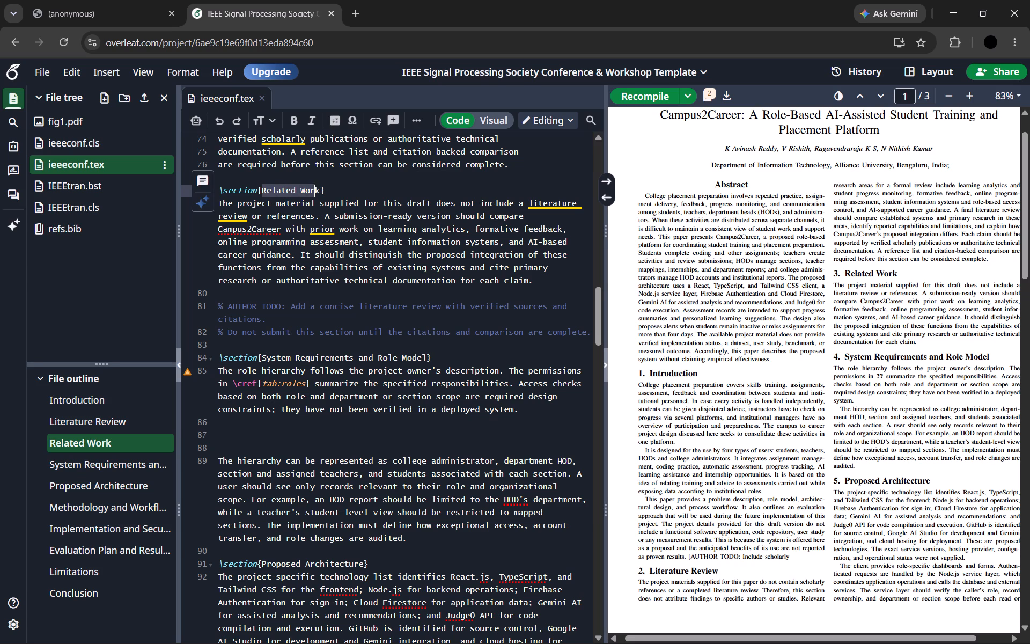
pyautogui.hotkey('shift', 'Right')
pyautogui.hotkey('ctrl', 'v')
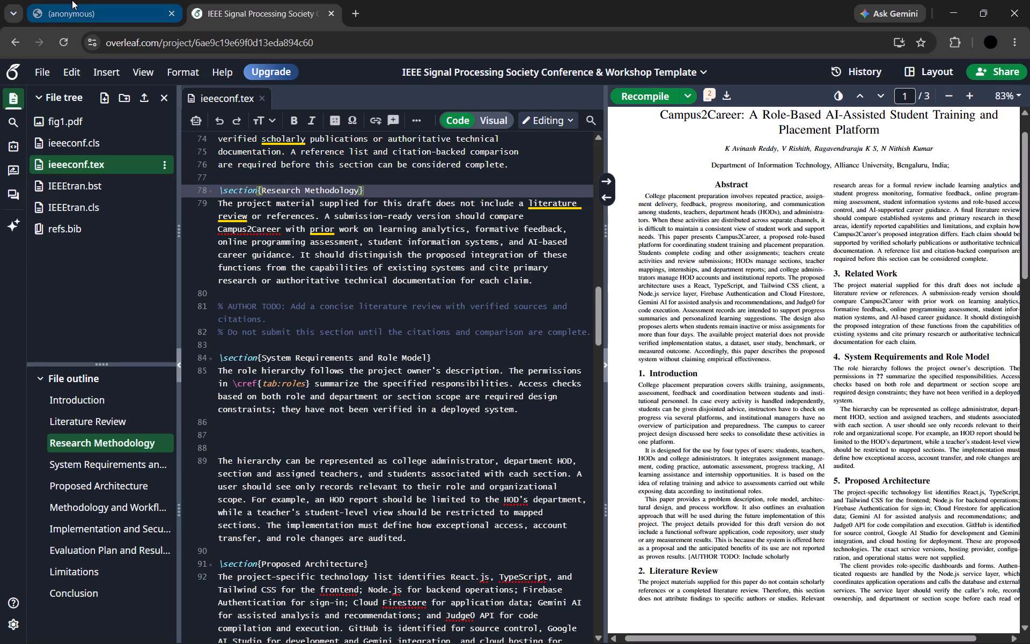
pyautogui.click(651, 95)
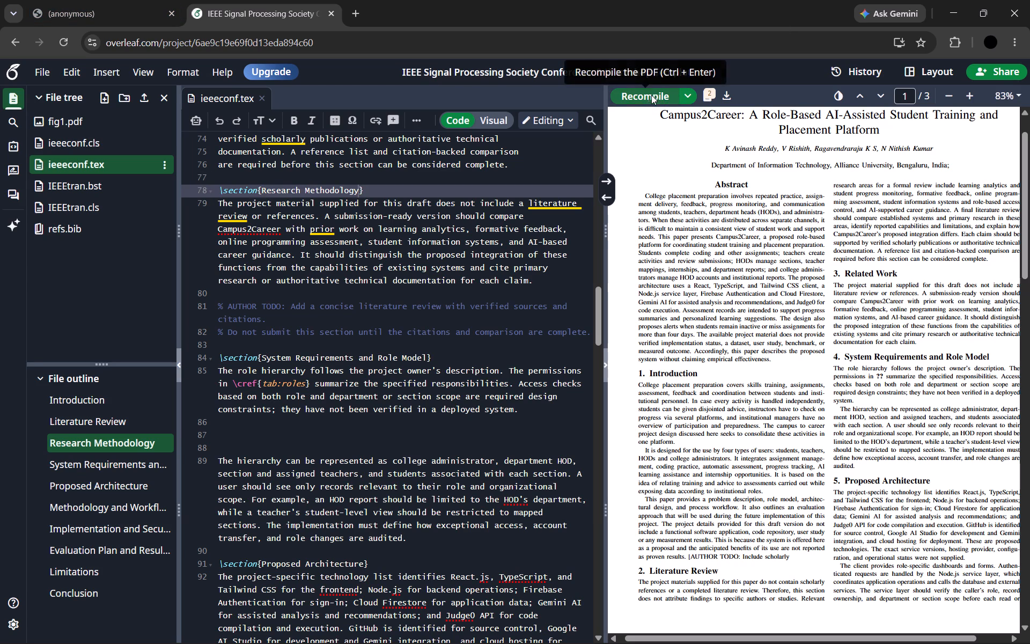
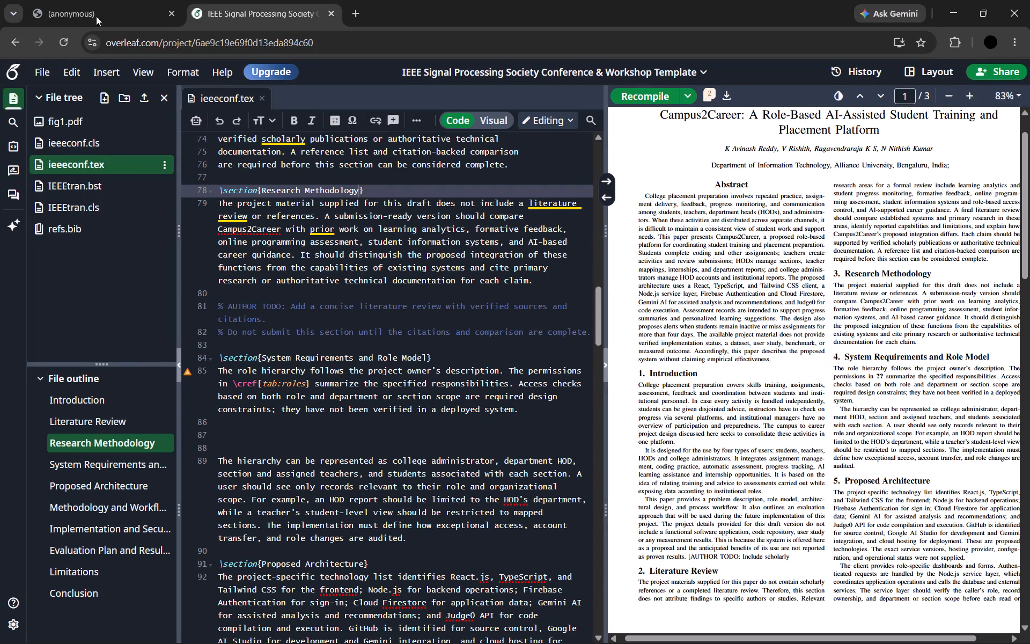
# Copy the full Research Methodology text from the reference PDF, from "Campus2Career is described" through "specification and testing.".
pyautogui.click(65, 0)
pyautogui.scroll(2, 415, 327)
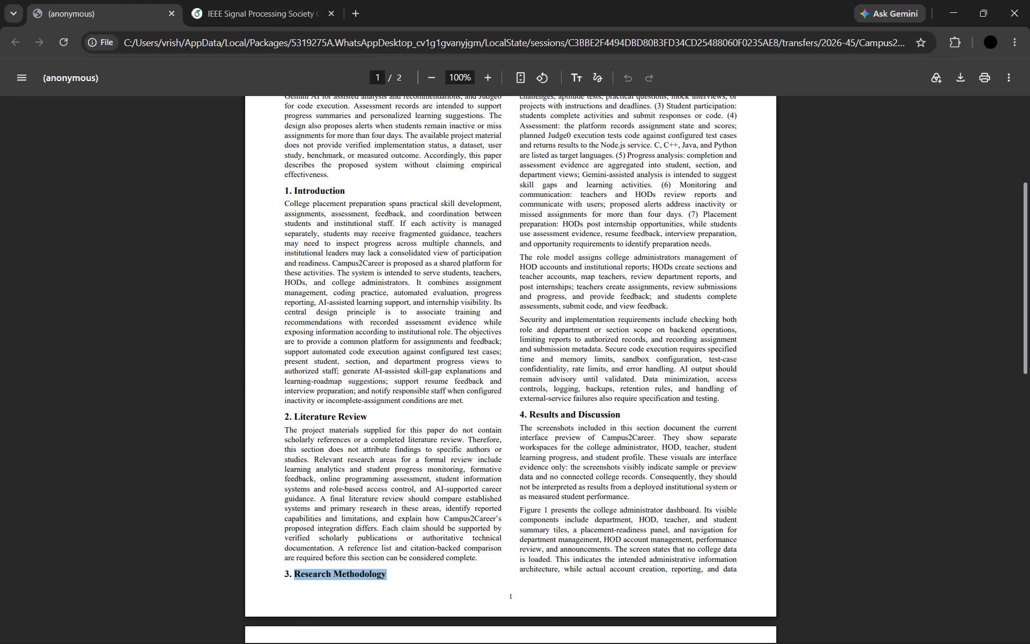
pyautogui.scroll(1, 415, 326)
pyautogui.scroll(-3, 475, 290)
pyautogui.scroll(5, 475, 290)
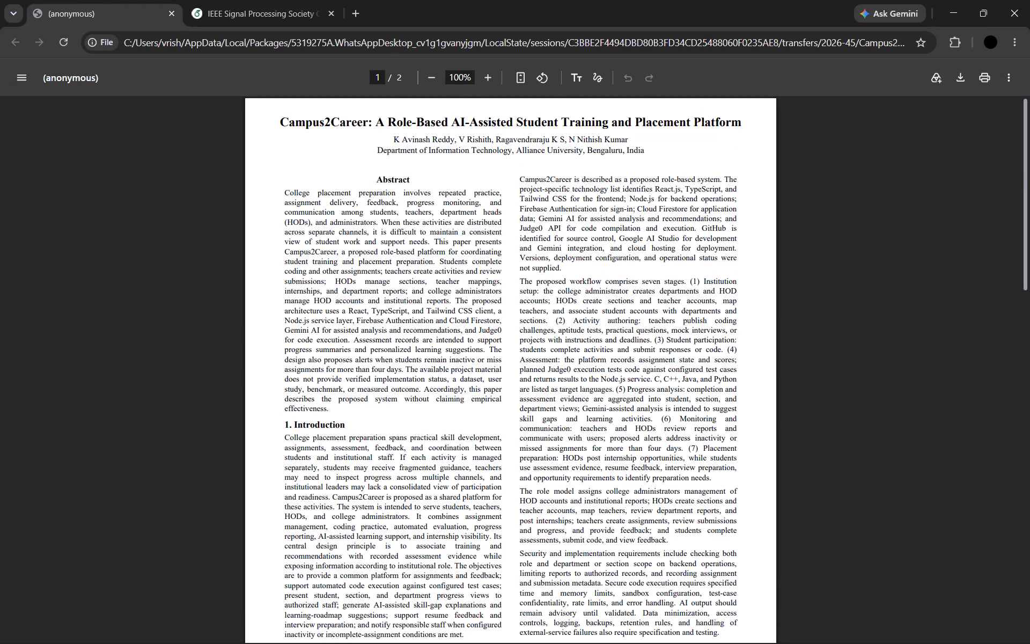
pyautogui.moveTo(520, 175); pyautogui.dragTo(735, 617)
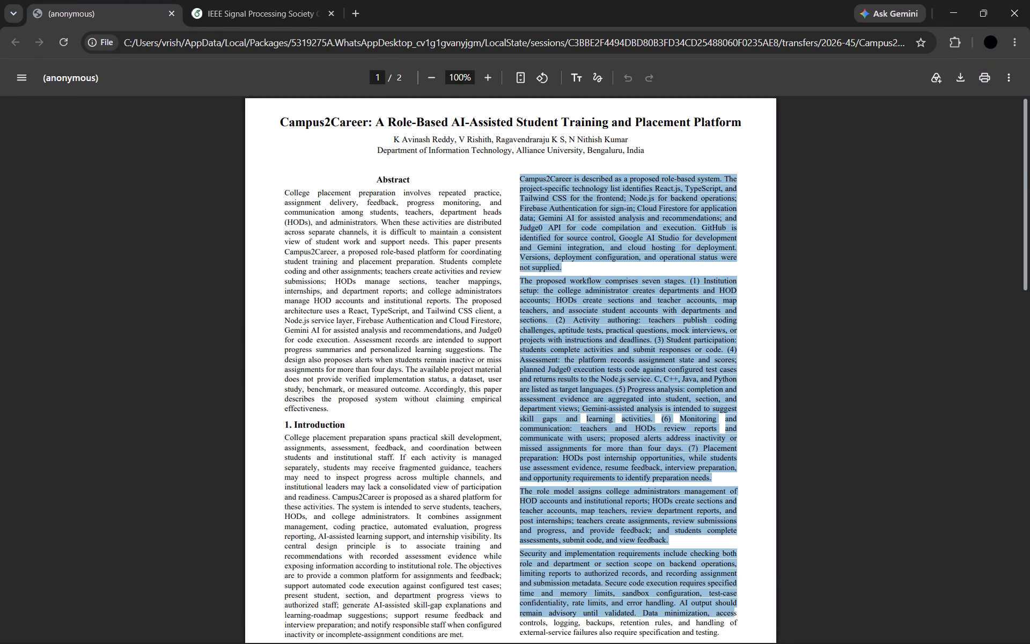
pyautogui.moveTo(735, 617); pyautogui.dragTo(675, 643)
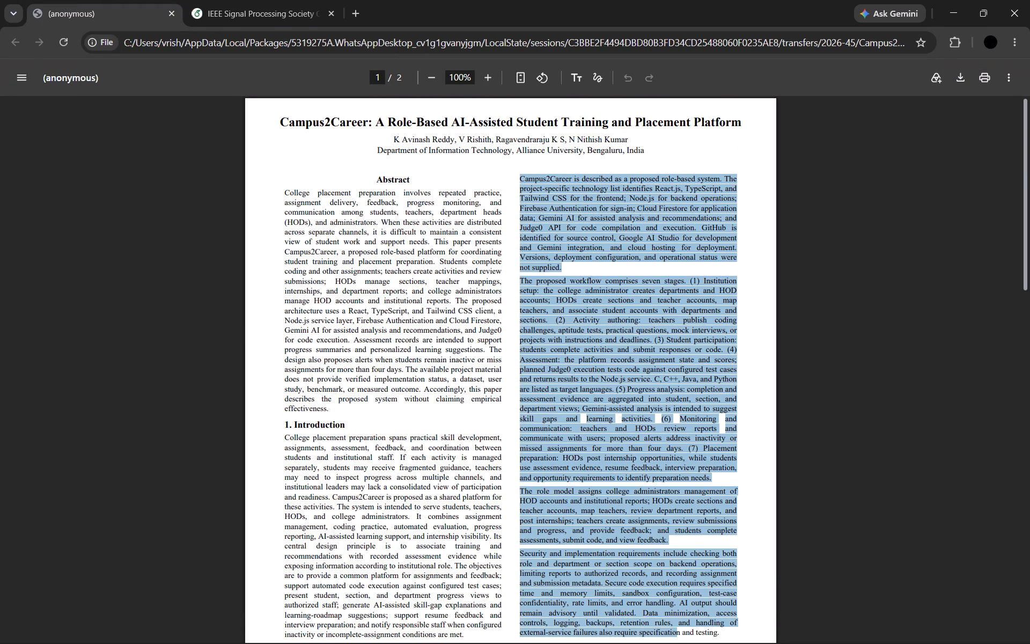
pyautogui.moveTo(675, 643); pyautogui.dragTo(672, 634)
pyautogui.scroll(-5, 651, 528)
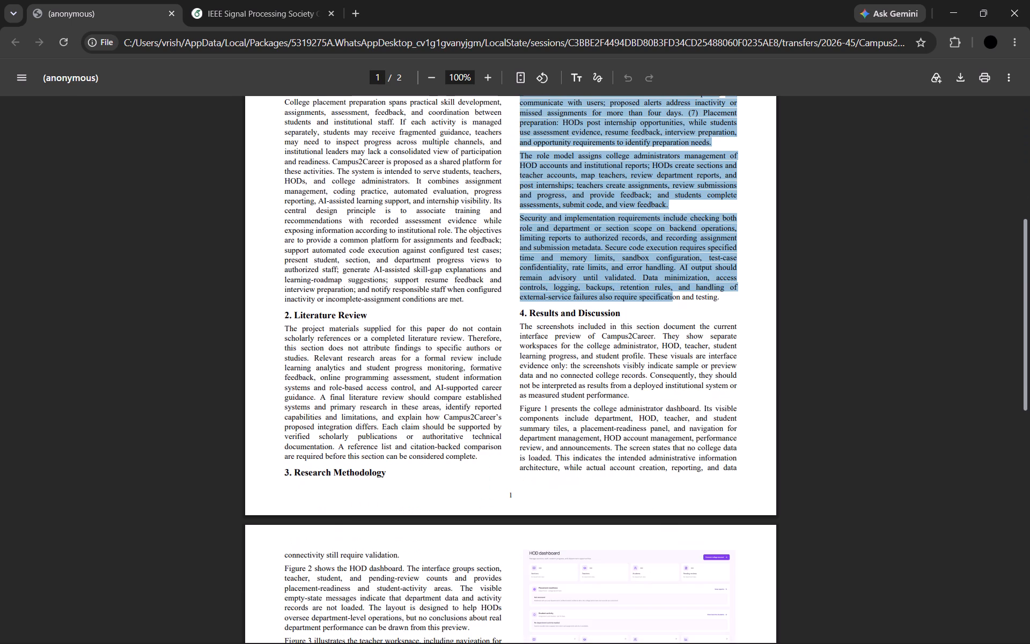
pyautogui.hotkey('shift', 'Right')
pyautogui.hotkey('shift', 'Right')
pyautogui.hotkey('shift', 'Right')
pyautogui.hotkey('shift', 'Right')
pyautogui.hotkey('shift', 'Right')
pyautogui.scroll(4, 778, 362)
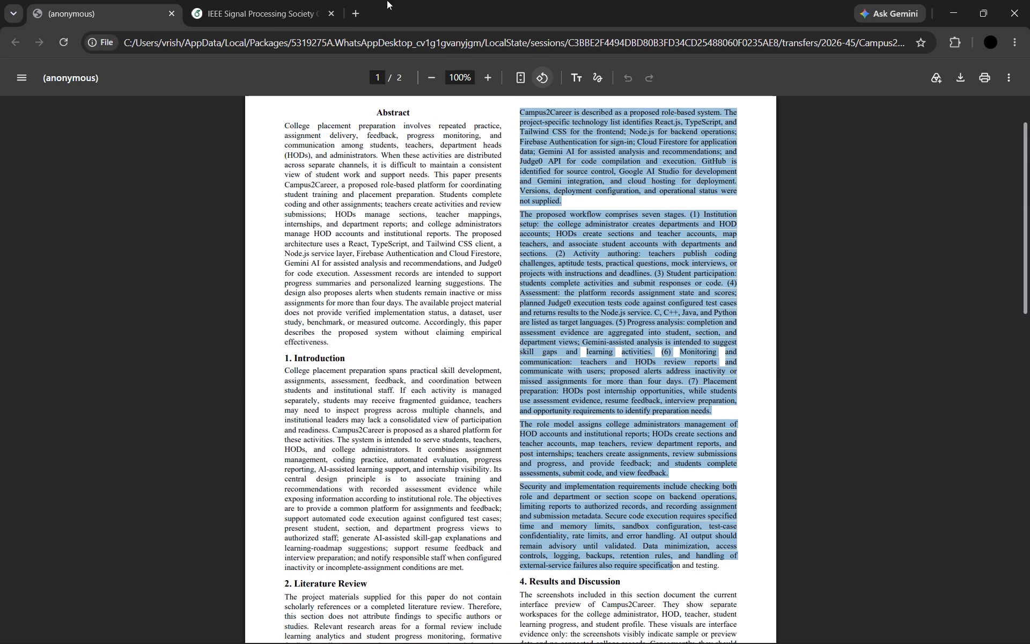
pyautogui.click(474, 174)
pyautogui.moveTo(517, 116); pyautogui.dragTo(739, 617)
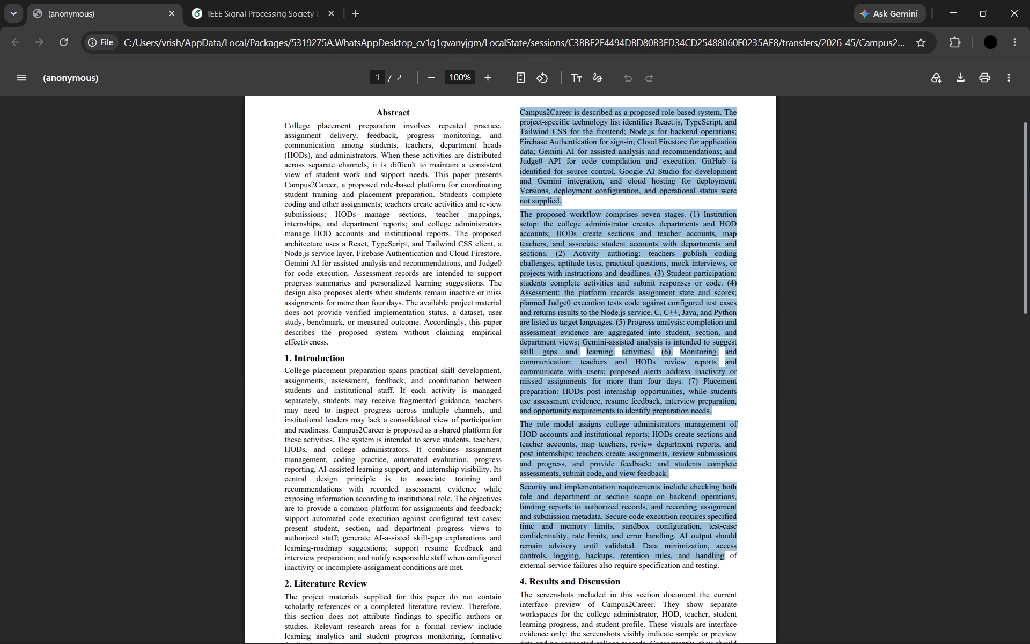
pyautogui.moveTo(739, 617); pyautogui.dragTo(727, 570)
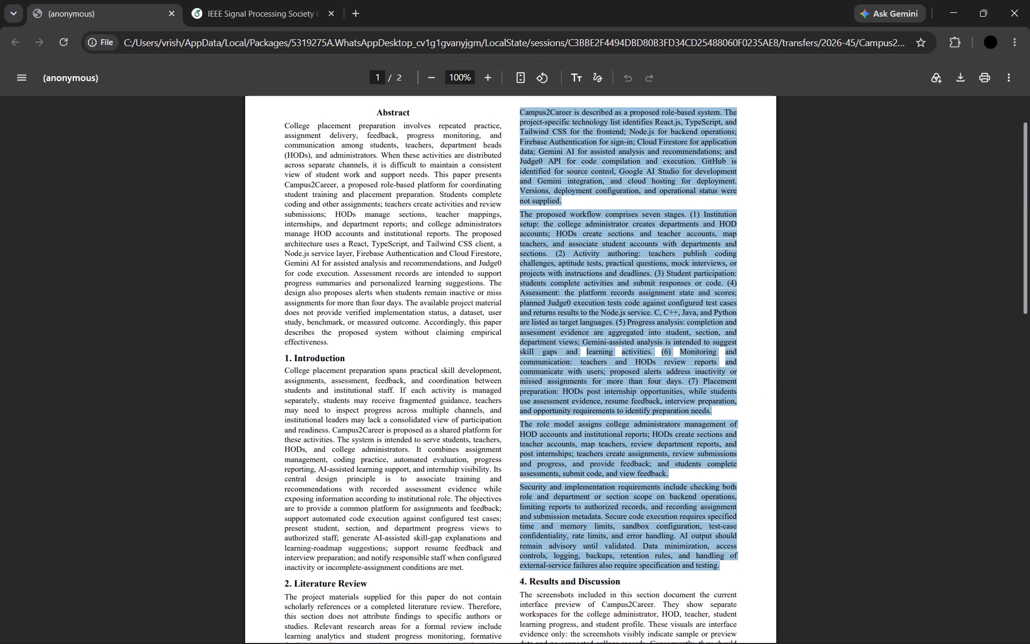
pyautogui.hotkey('ctrl', 'c')
# Replace the Research Methodology paragraph in ieeeconf.tex with the copied text, recompile the paper and check the compiled pages.
pyautogui.hotkey('alt', 'Tab')
pyautogui.hotkey('alt', 'Tab')
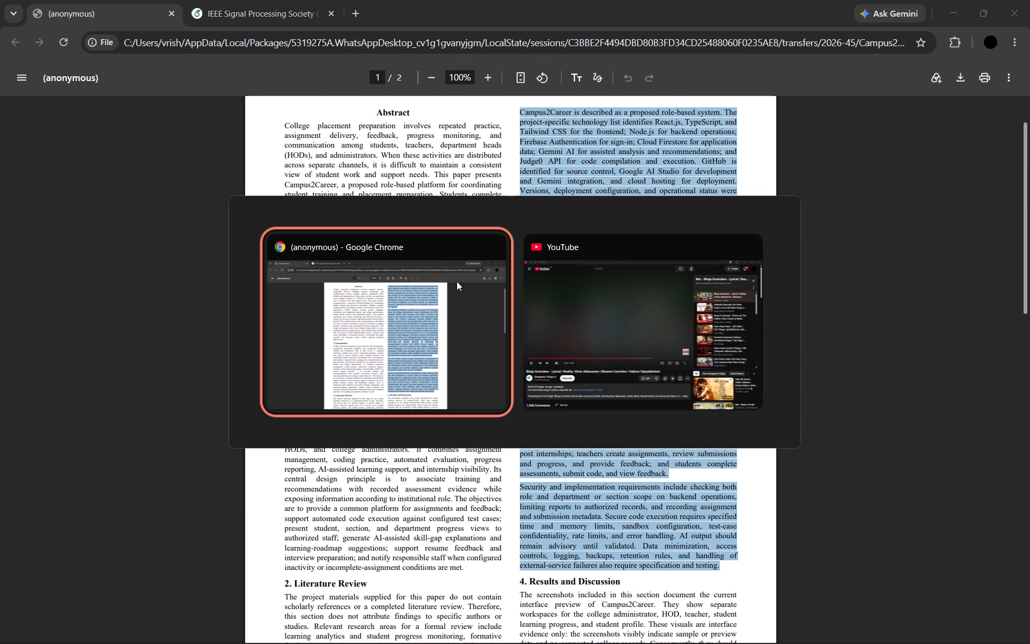
pyautogui.click(250, 0)
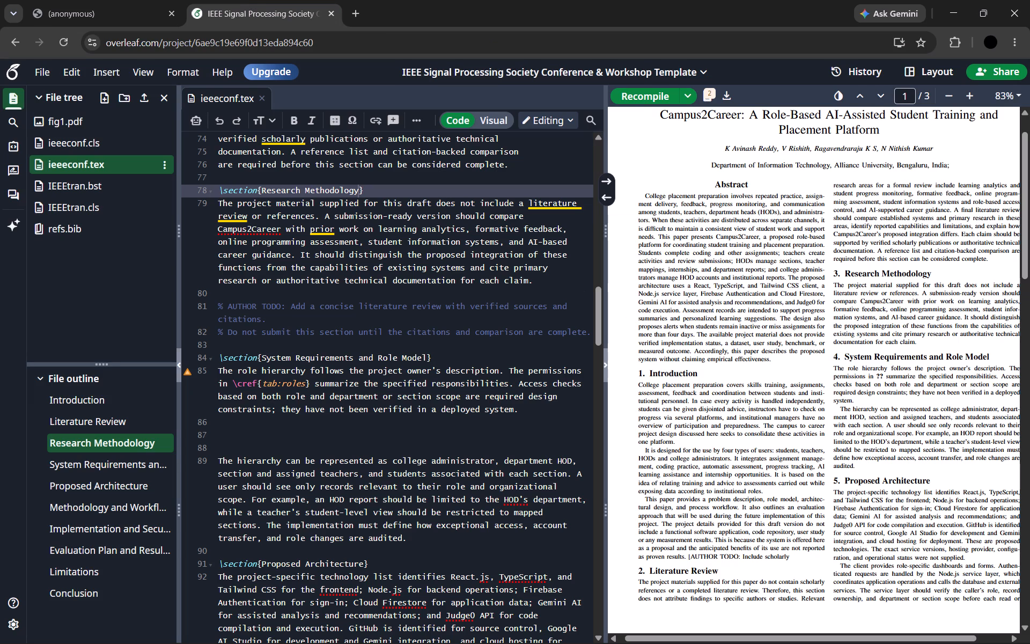
pyautogui.moveTo(220, 202); pyautogui.dragTo(288, 219)
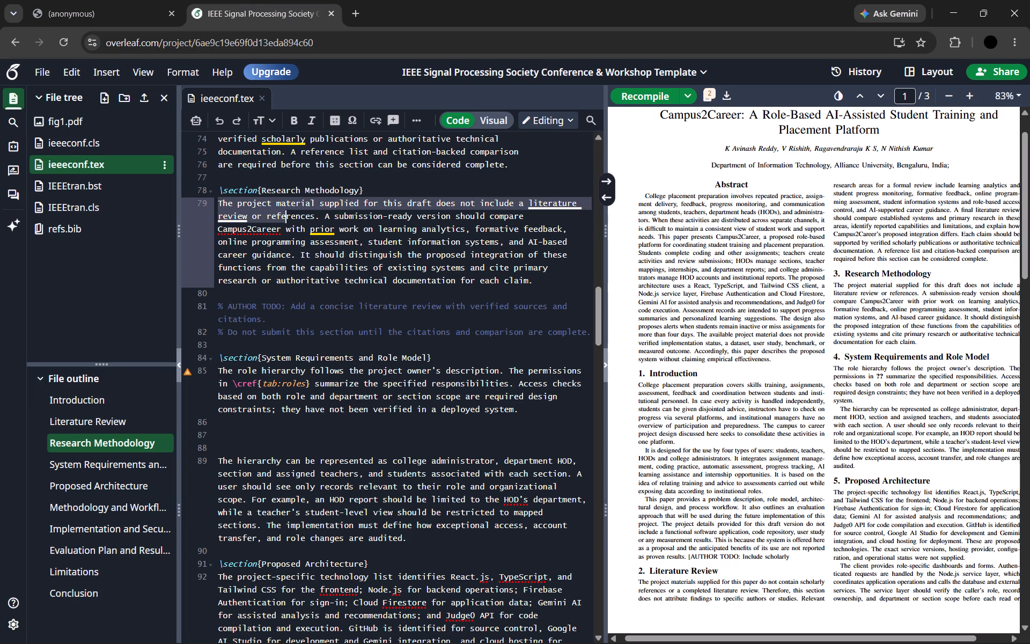
pyautogui.moveTo(288, 219); pyautogui.dragTo(561, 282)
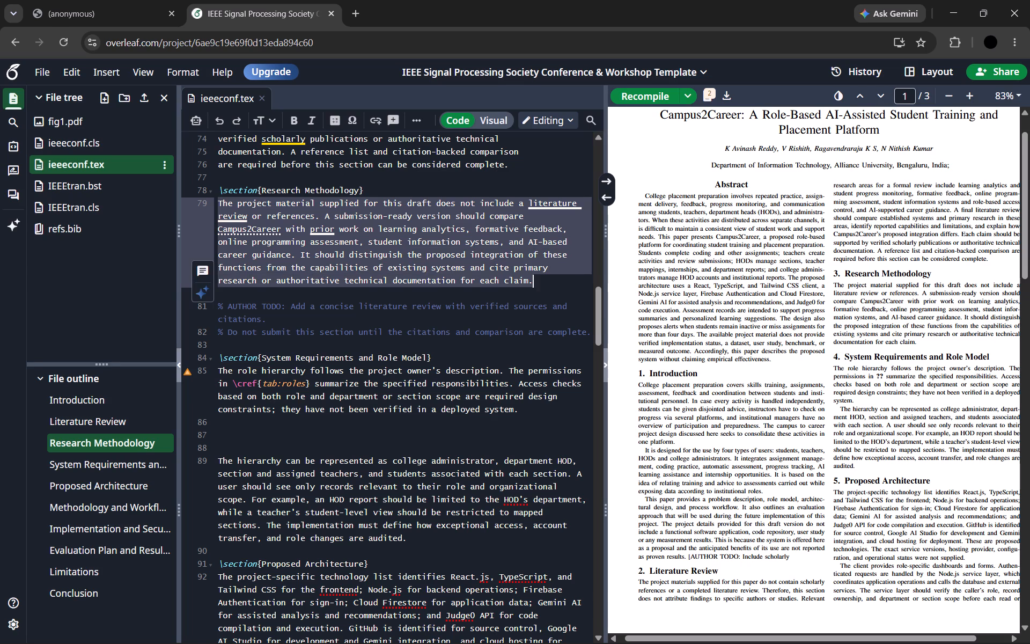
pyautogui.hotkey('ctrl', 'v')
pyautogui.click(642, 98)
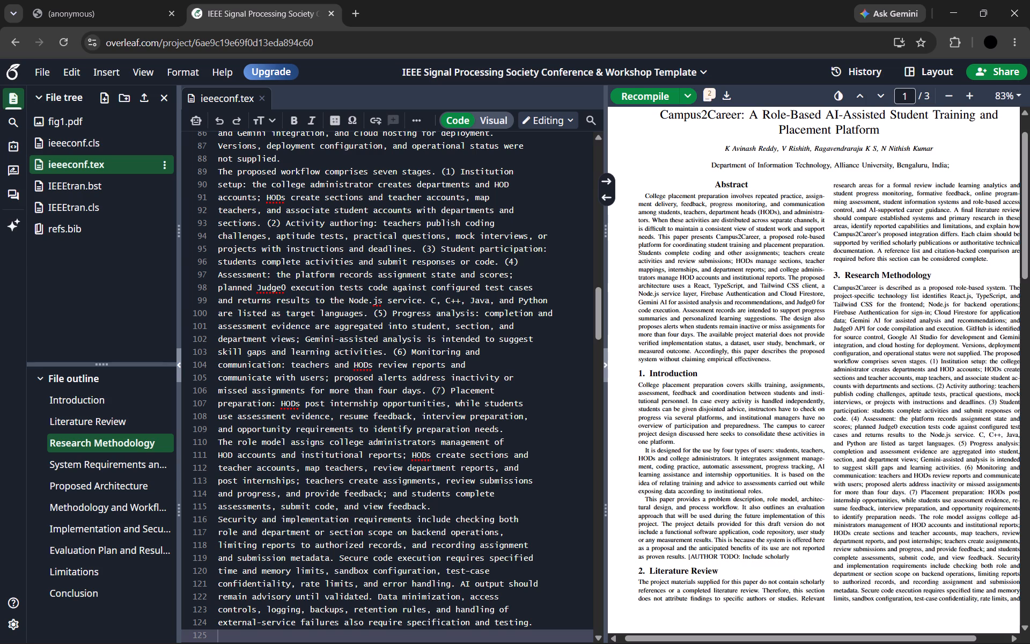
pyautogui.scroll(-1, 859, 426)
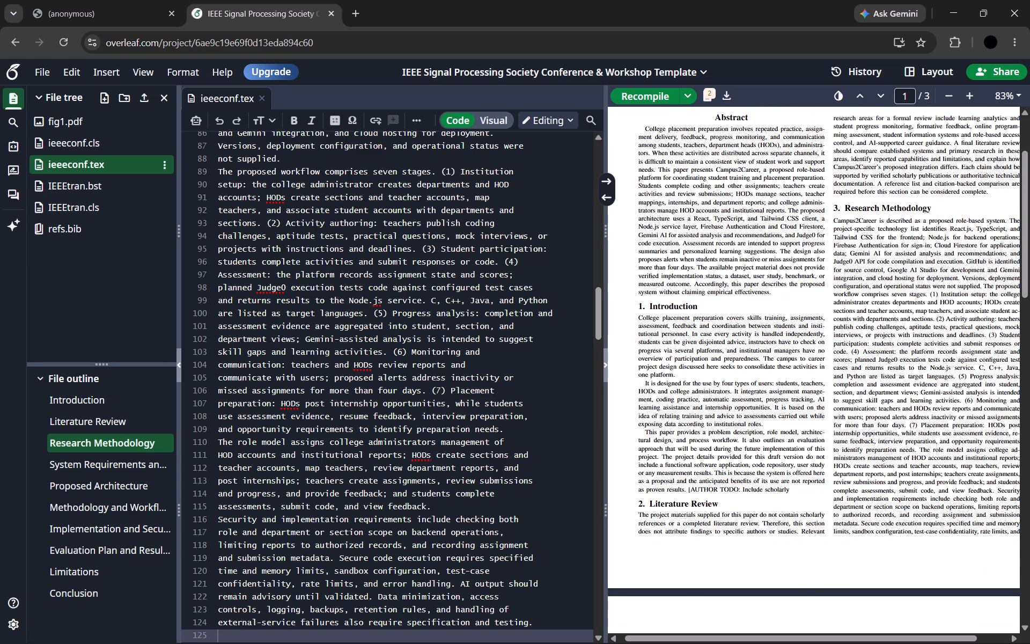
pyautogui.scroll(-2, 754, 412)
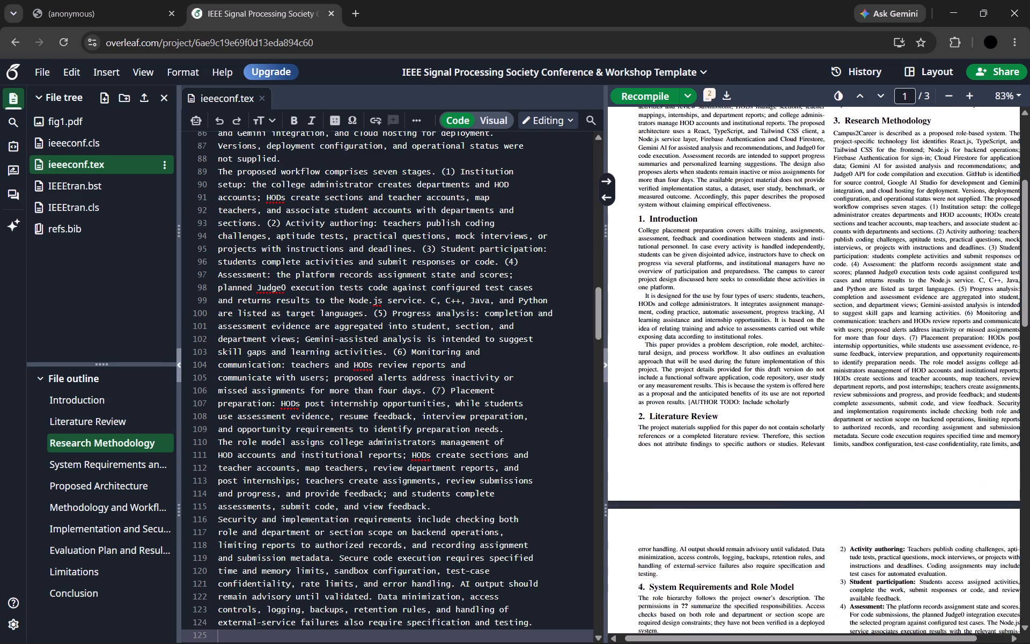
pyautogui.scroll(-2, 754, 411)
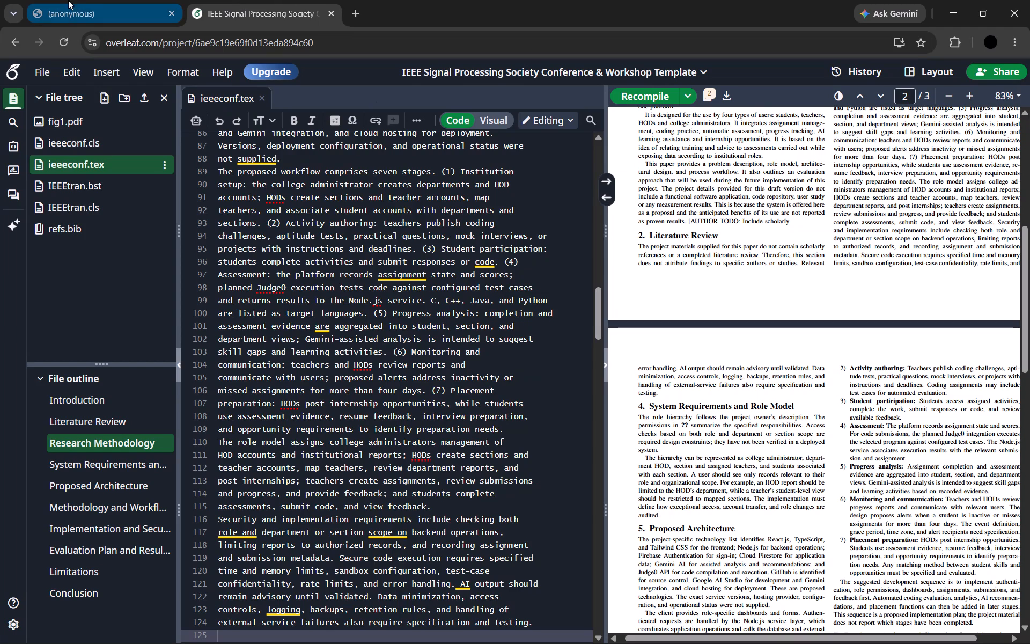
# Replace the System Requirements and Role Model section title in ieeeconf.tex with the heading "4. Results and Discussion" copied from the reference PDF.
pyautogui.click(96, 0)
pyautogui.click(696, 447)
pyautogui.scroll(-3, 681, 446)
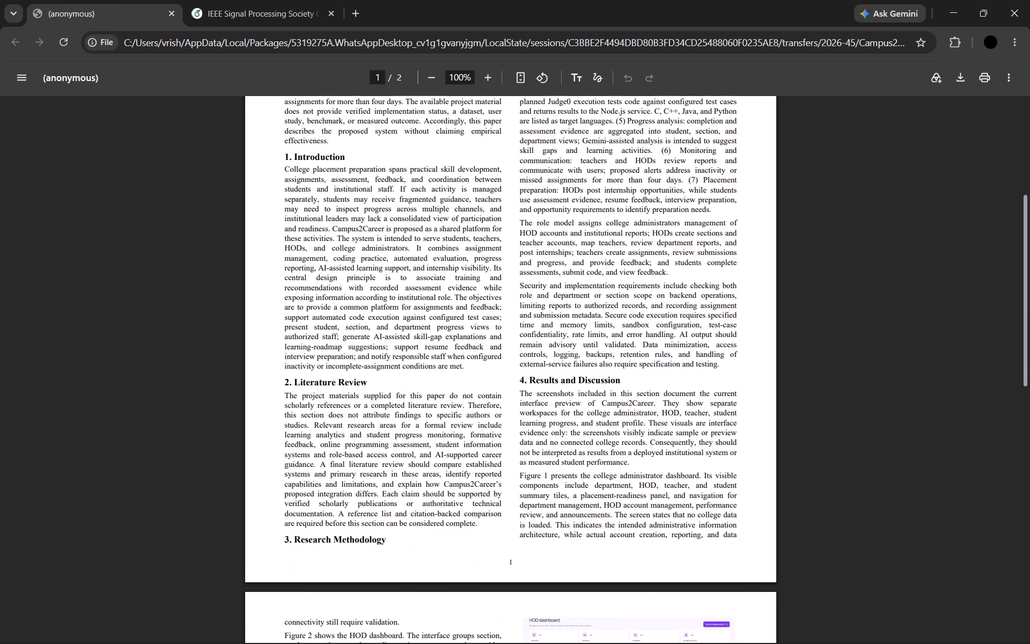
pyautogui.moveTo(624, 379); pyautogui.dragTo(503, 383)
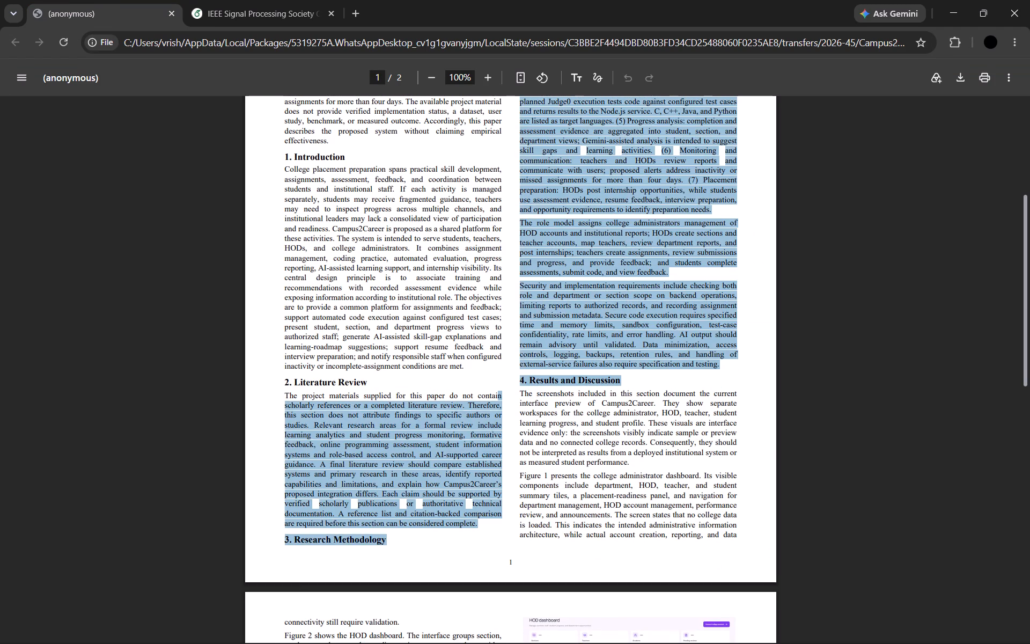
pyautogui.moveTo(503, 383); pyautogui.dragTo(514, 379)
pyautogui.hotkey('ctrl', 'c')
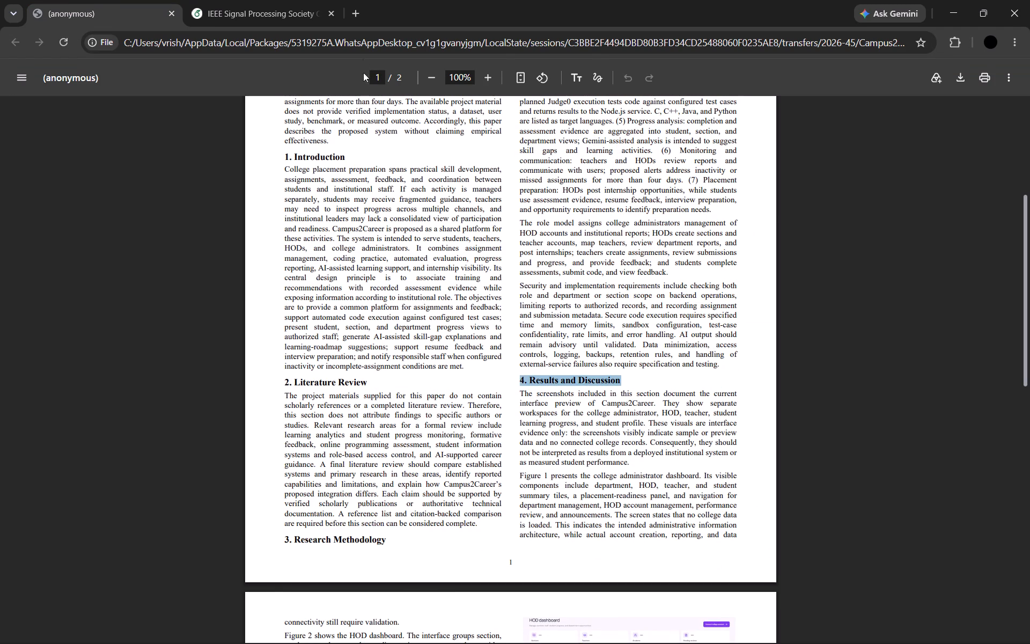
pyautogui.click(298, 3)
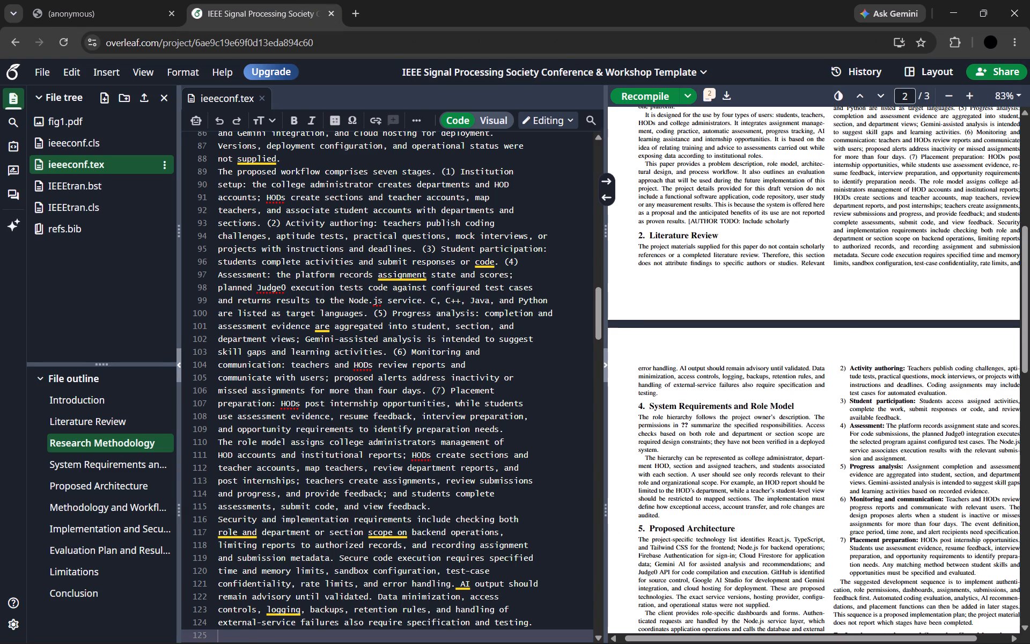
pyautogui.scroll(-6, 432, 459)
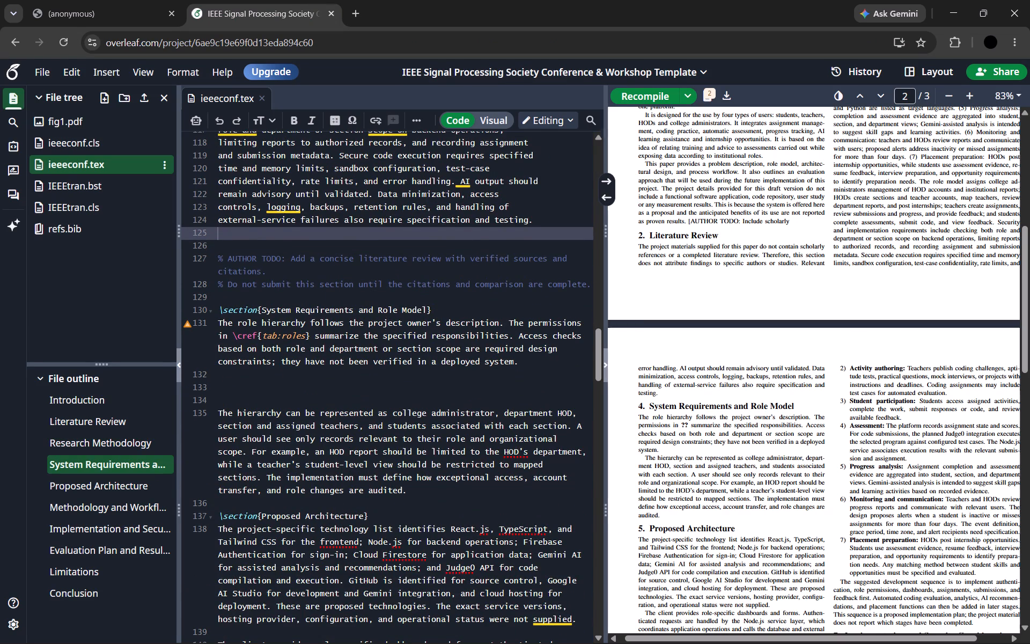
pyautogui.moveTo(424, 310); pyautogui.dragTo(251, 313)
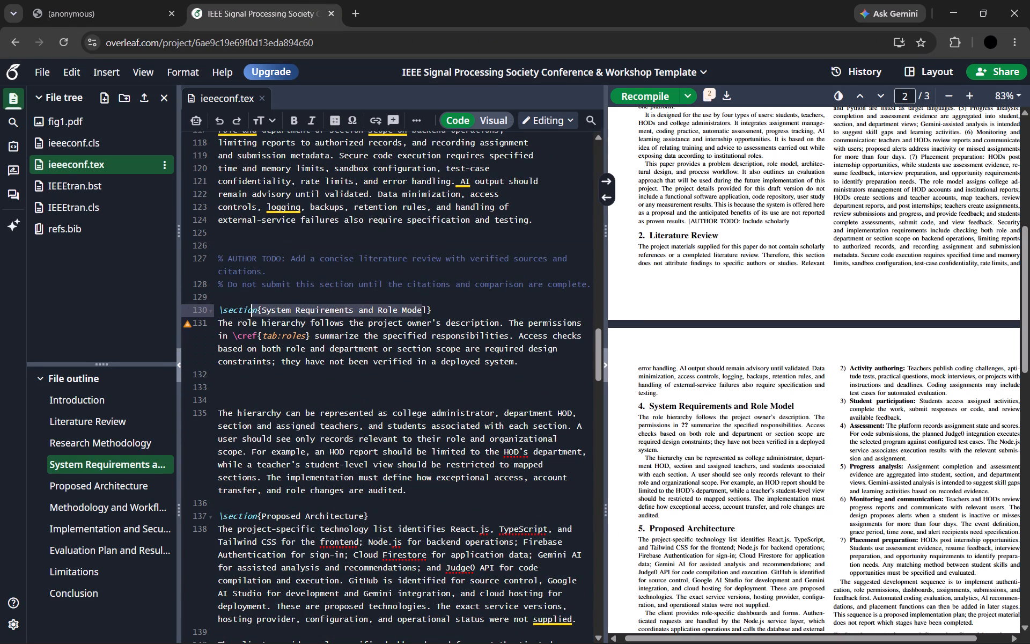
pyautogui.moveTo(251, 313); pyautogui.dragTo(263, 310)
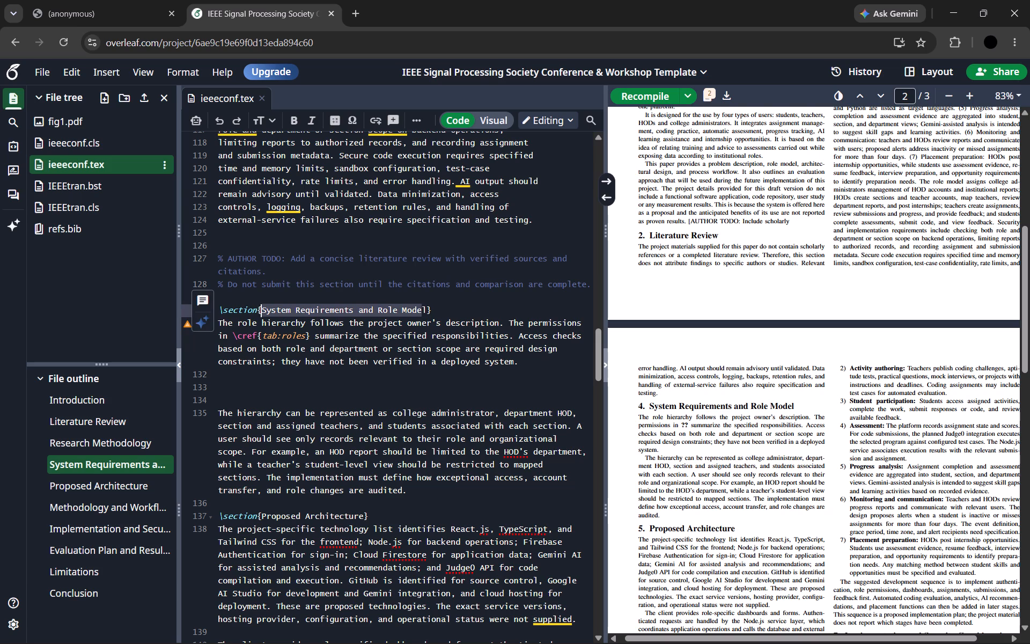
pyautogui.click(401, 301)
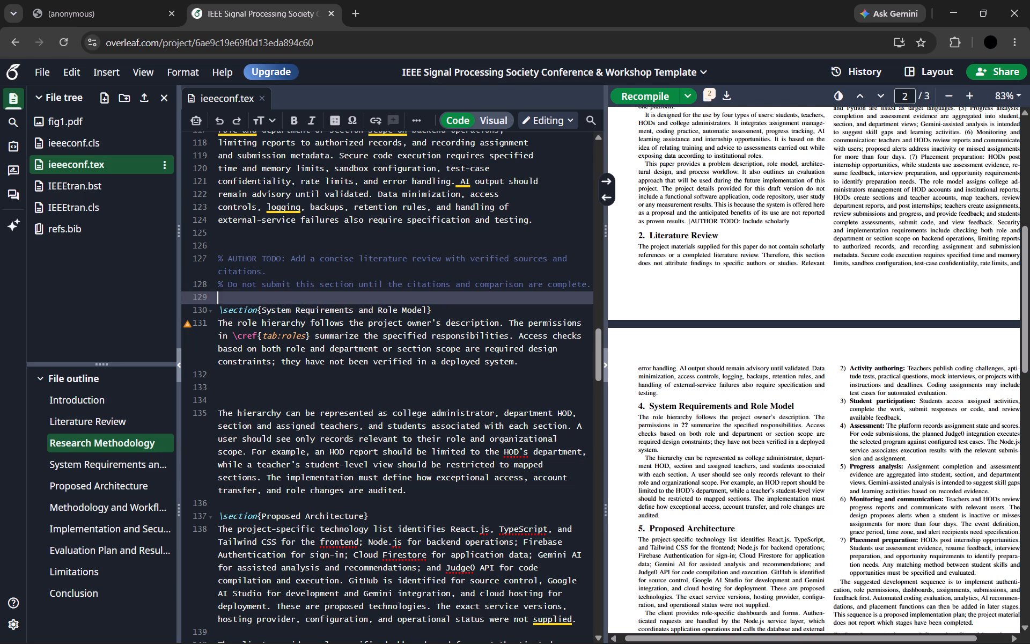
pyautogui.moveTo(425, 311); pyautogui.dragTo(273, 318)
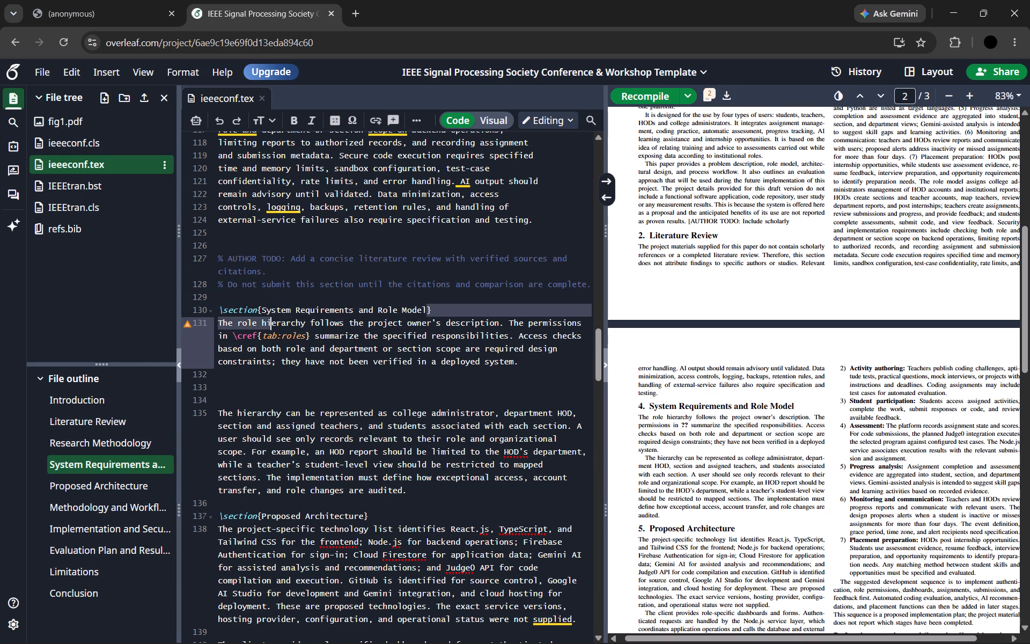
pyautogui.moveTo(273, 318); pyautogui.dragTo(264, 312)
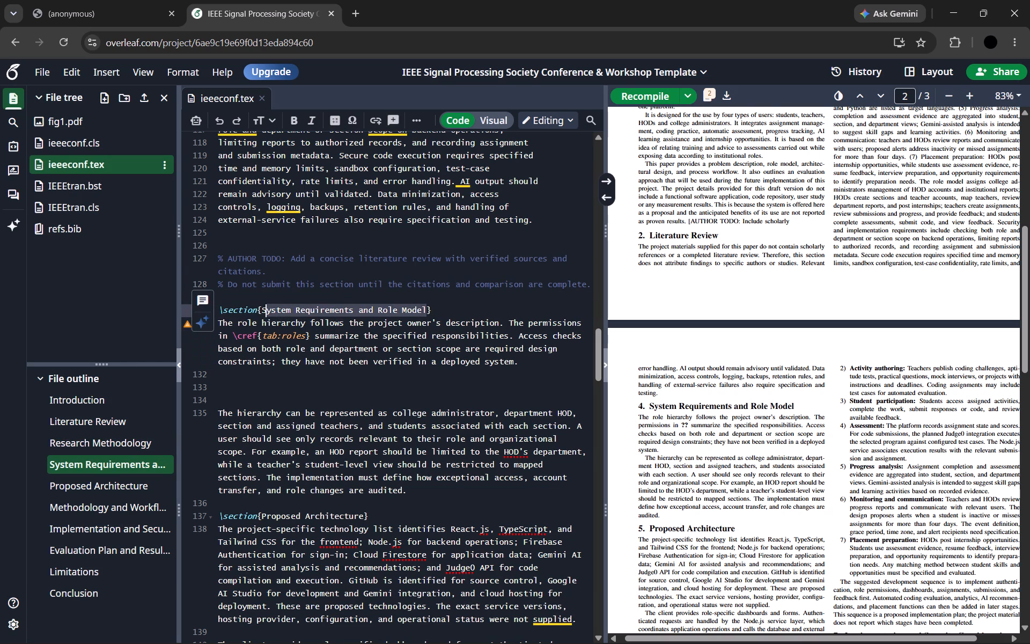
pyautogui.hotkey('shift', 'Left')
pyautogui.hotkey('ctrl', 'v')
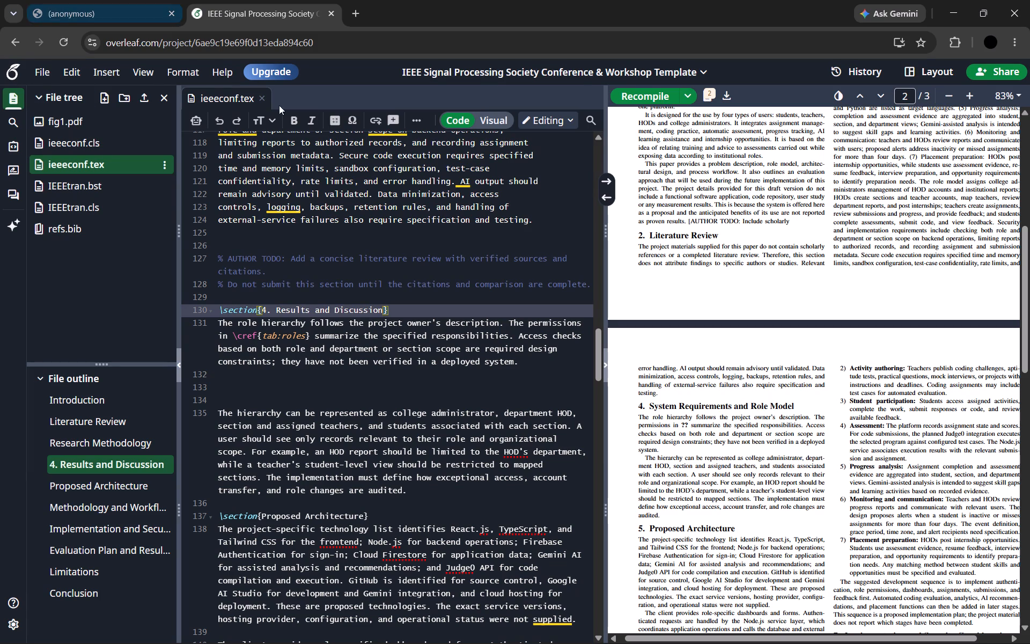
# Remove the "4. " prefix from the Results and Discussion section title and recompile the paper.
pyautogui.click(274, 312)
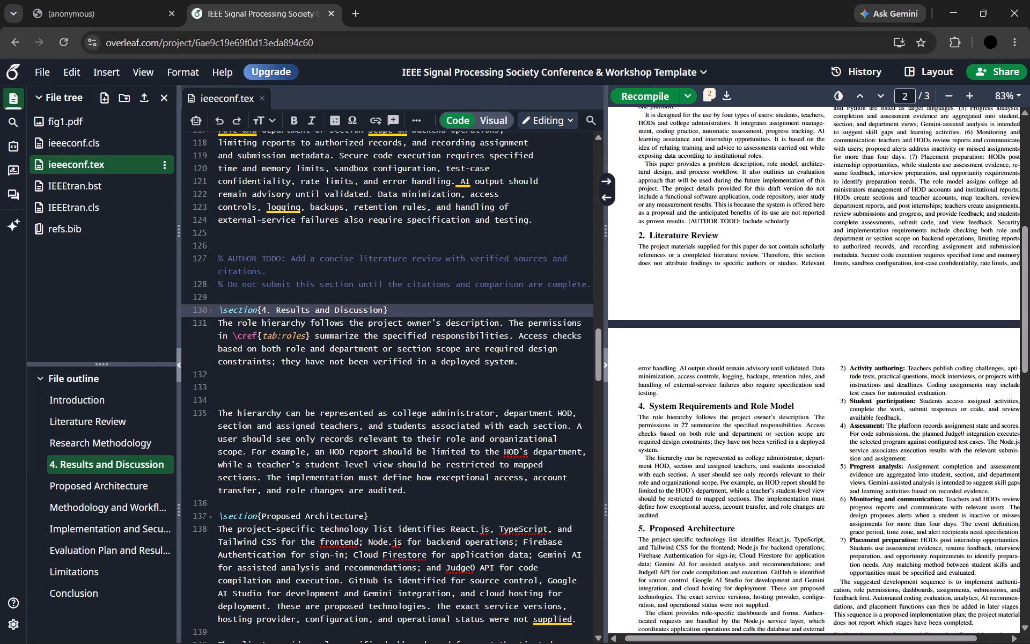
pyautogui.press('BackSpace')
pyautogui.press('Right')
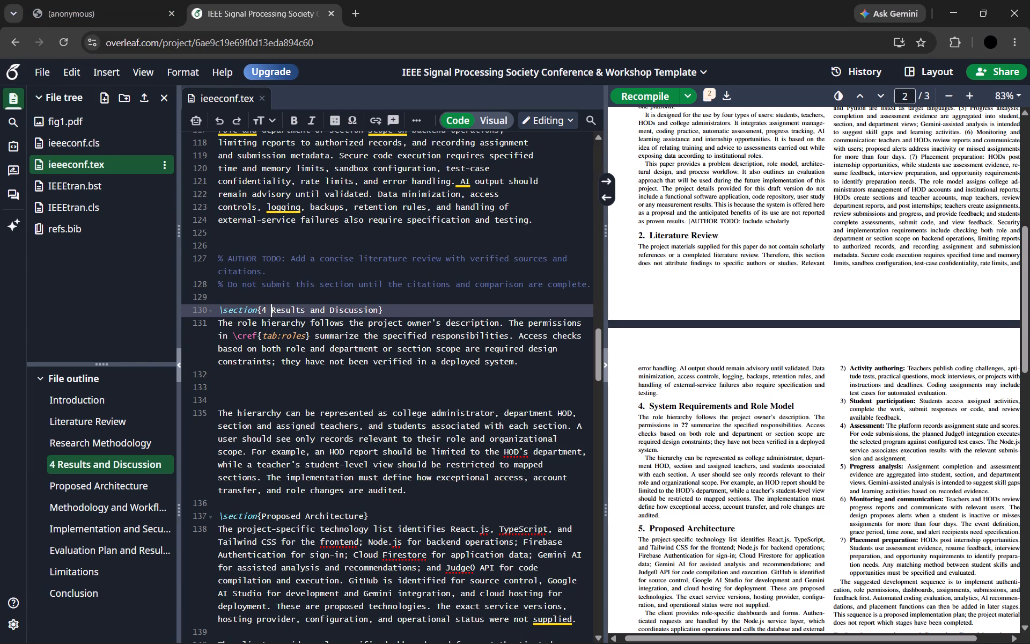
pyautogui.press('BackSpace')
pyautogui.press('BackSpace')
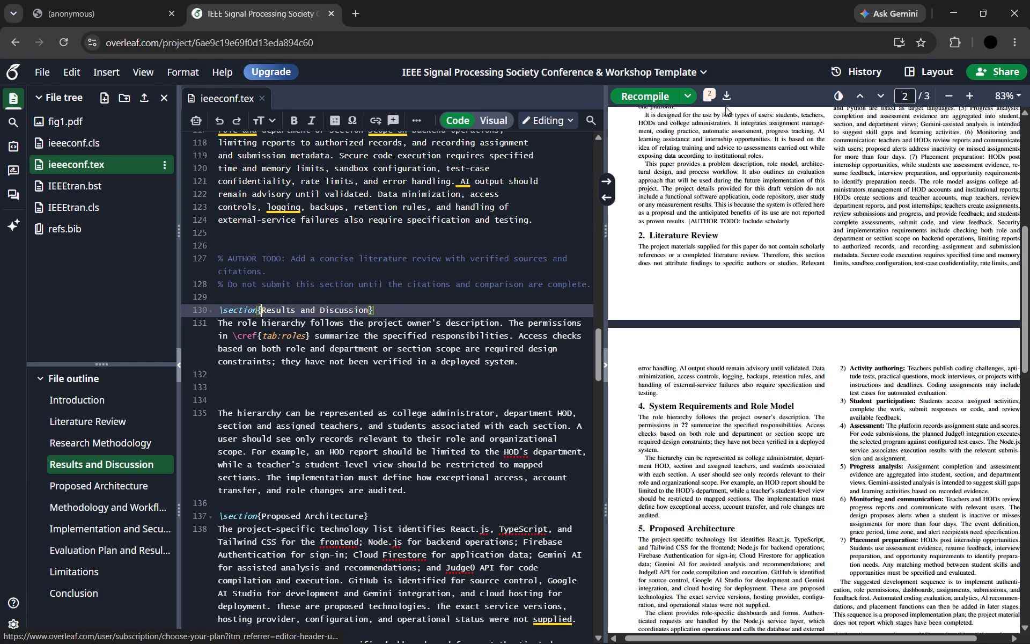
pyautogui.click(646, 96)
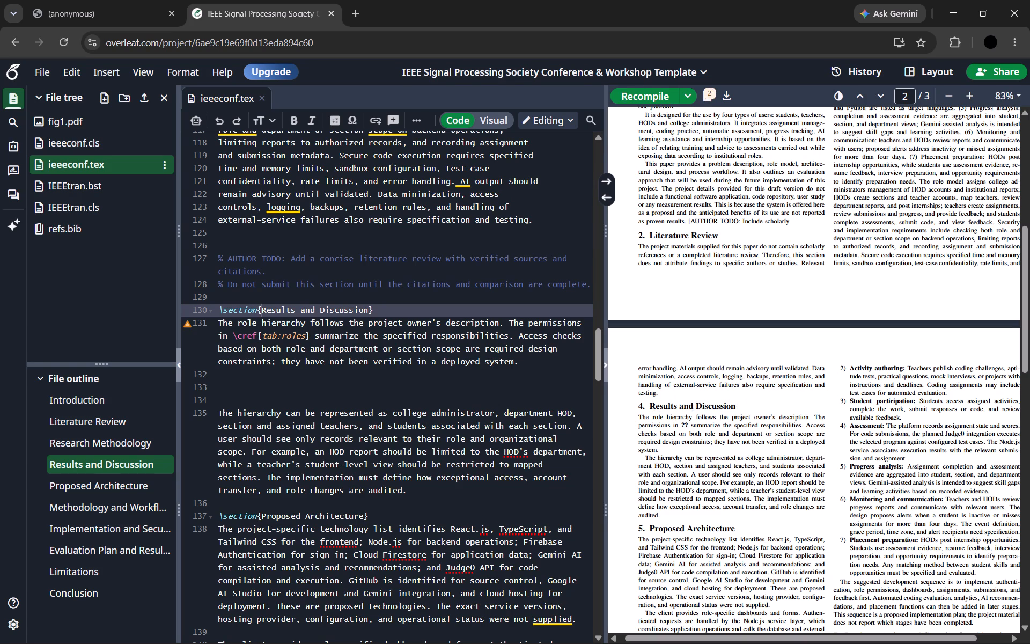
# Add the prefix "V. " to the Results and Discussion section title.
pyautogui.hotkey('shift', 'v')
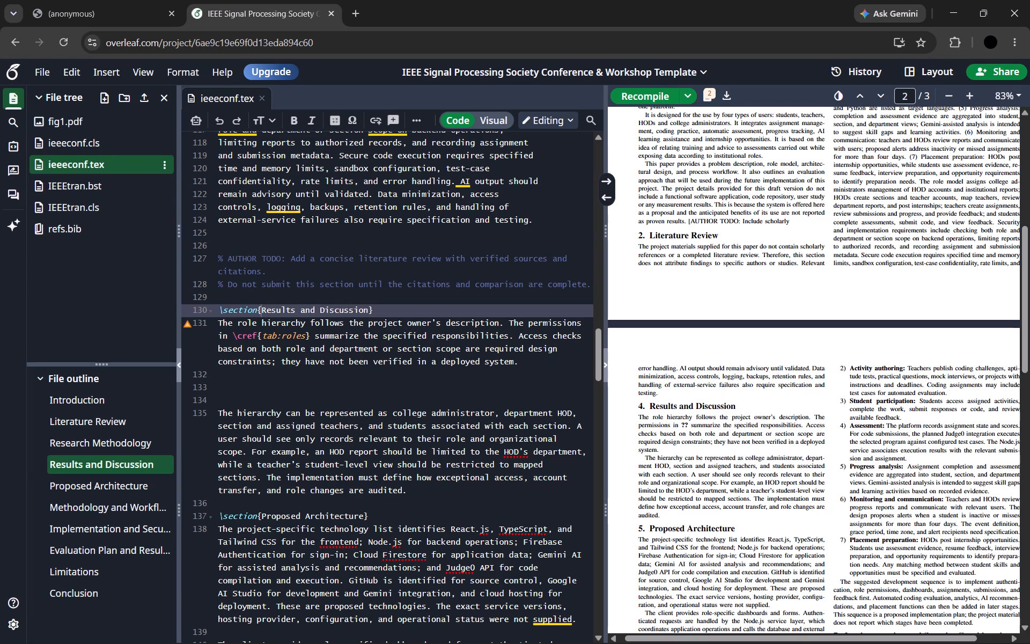
pyautogui.click(263, 313)
pyautogui.hotkey('shift', 'v')
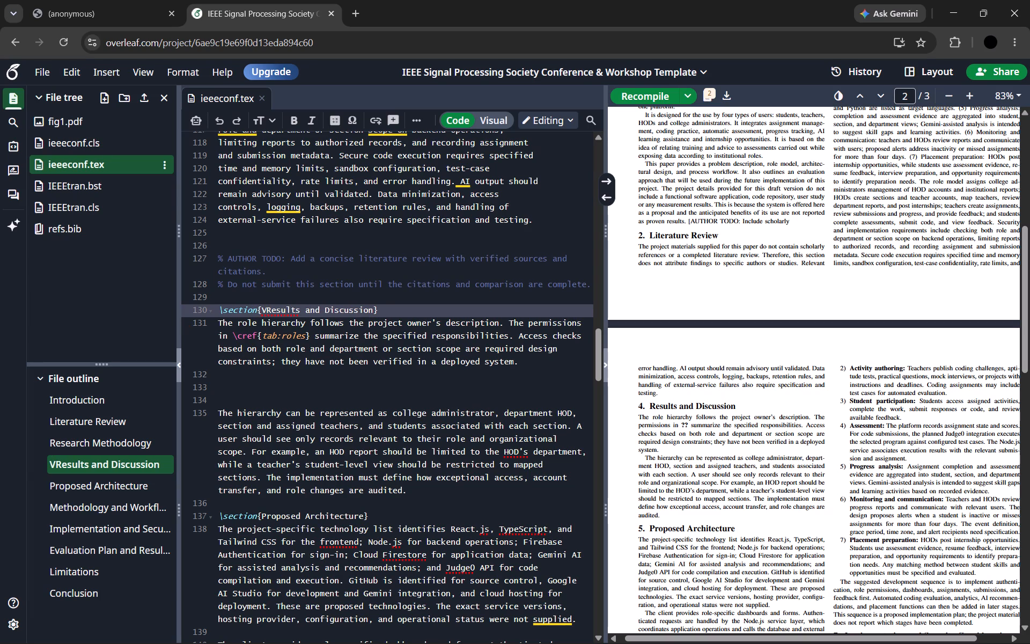
pyautogui.write('.')
pyautogui.press('space')
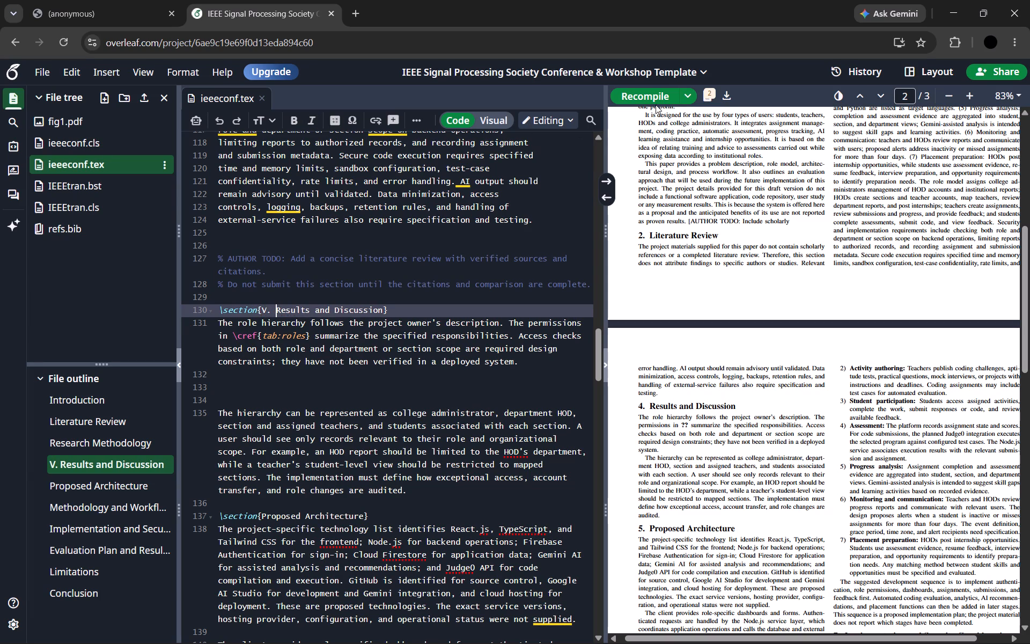
# Recompile the paper, remove the "V. " prefix from the Results and Discussion section title, and recompile again.
pyautogui.click(655, 90)
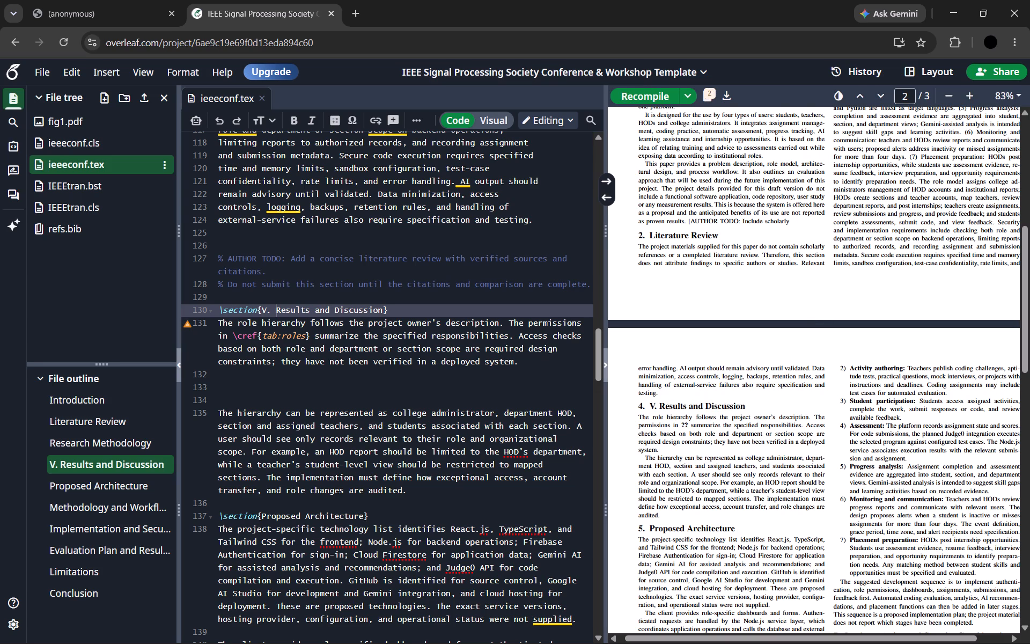
pyautogui.click(277, 309)
pyautogui.press('BackSpace')
pyautogui.press('BackSpace')
pyautogui.press('BackSpace')
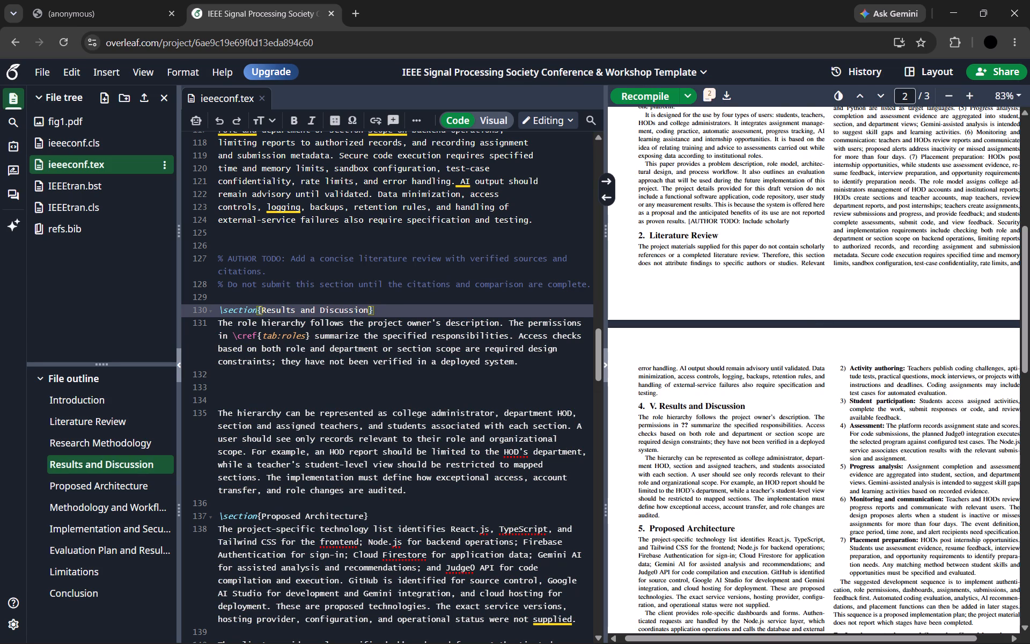
pyautogui.click(640, 100)
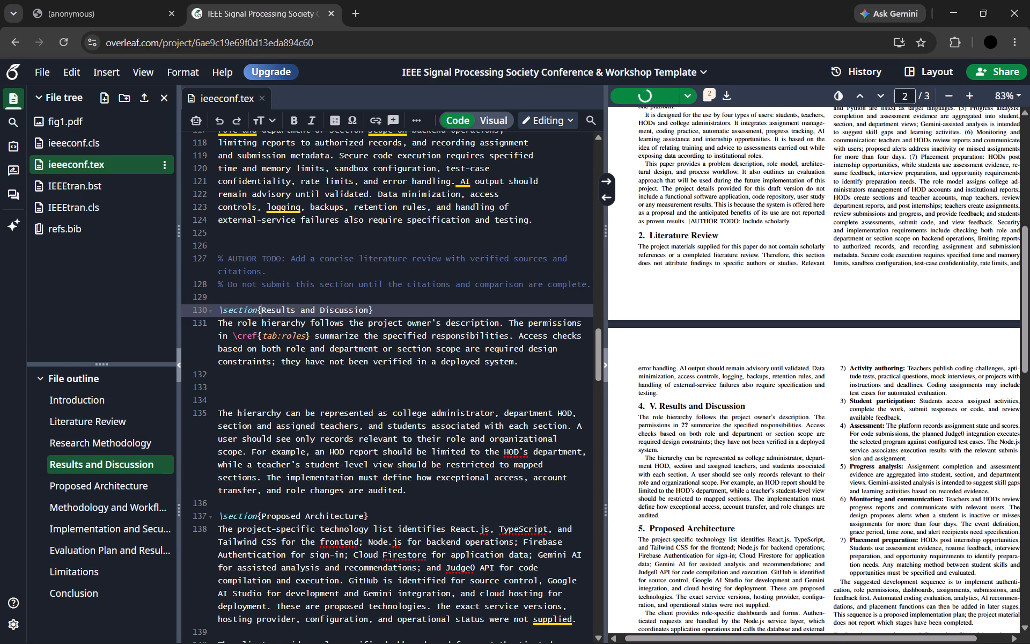
# Copy the full Results and Discussion body text from the reference PDF, from "The screenshots included" through "suitably designed evaluation.".
pyautogui.click(83, 0)
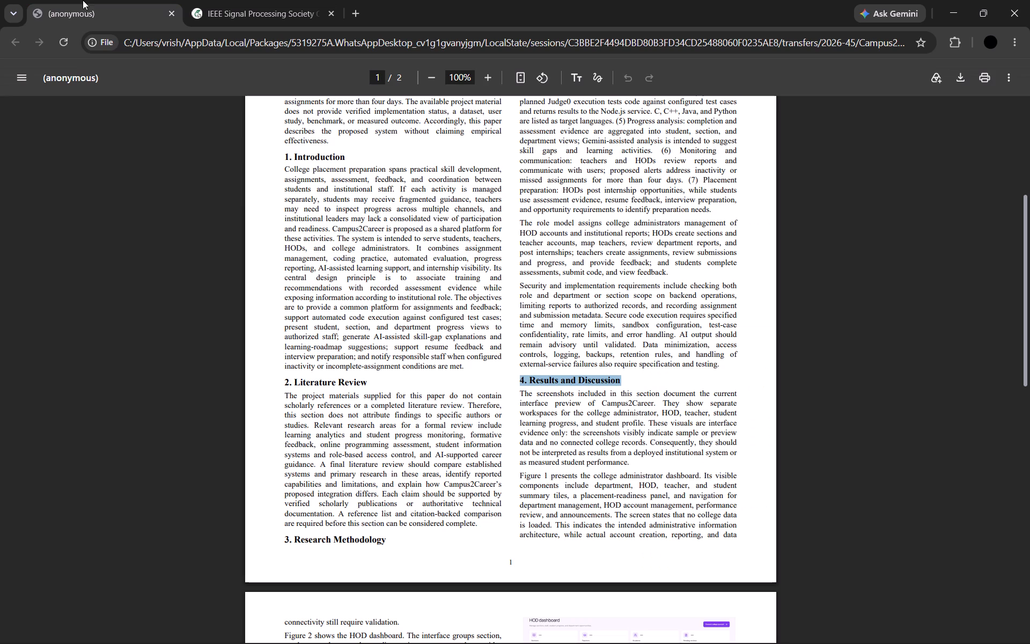
pyautogui.scroll(-2, 662, 413)
pyautogui.scroll(-2, 569, 366)
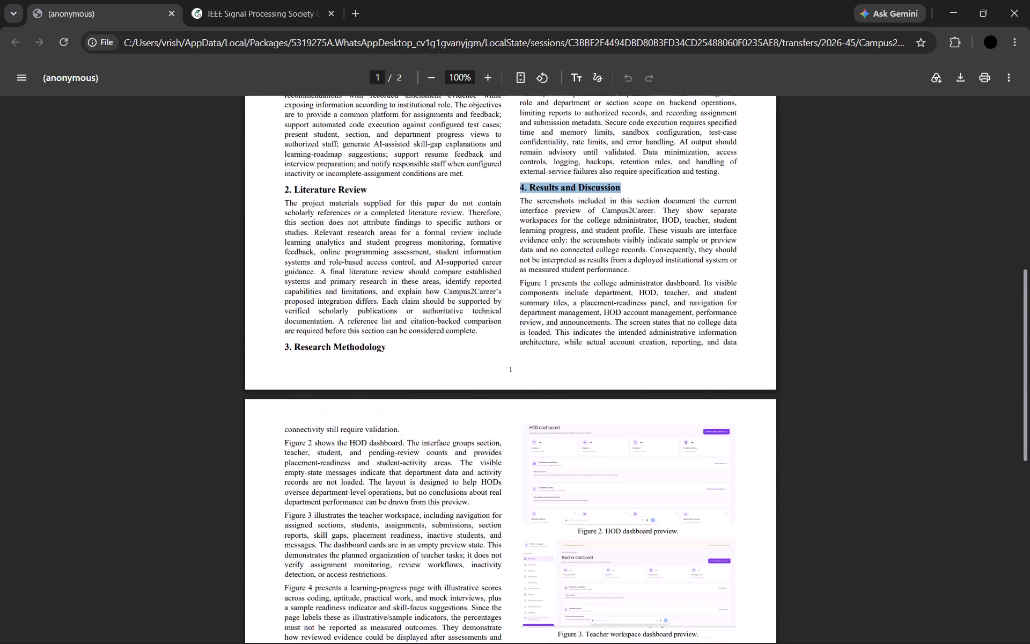
pyautogui.scroll(-1, 565, 360)
pyautogui.scroll(3, 538, 341)
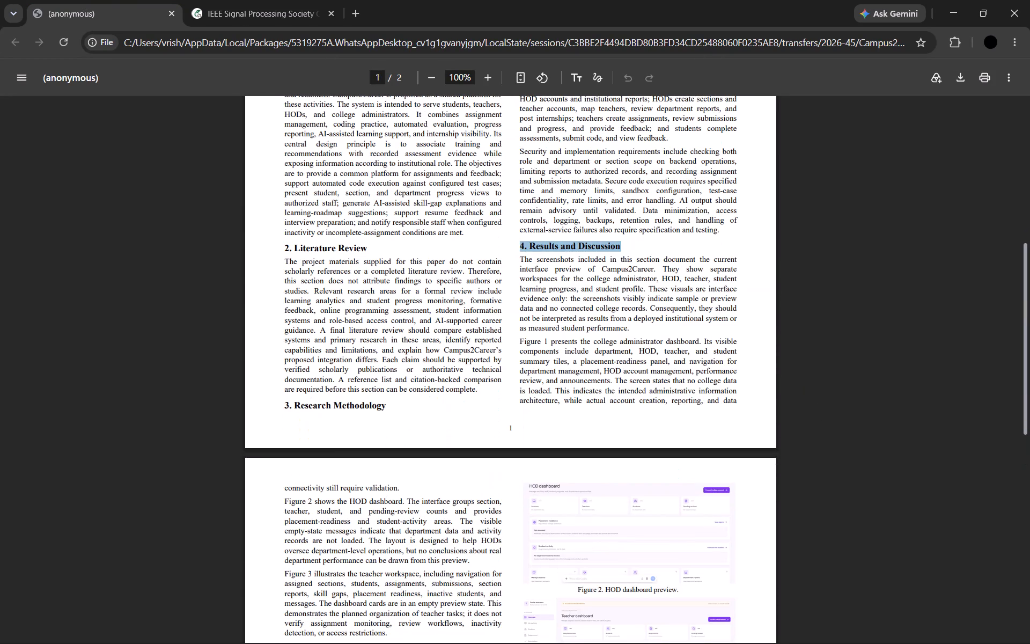
pyautogui.moveTo(521, 259); pyautogui.dragTo(477, 541)
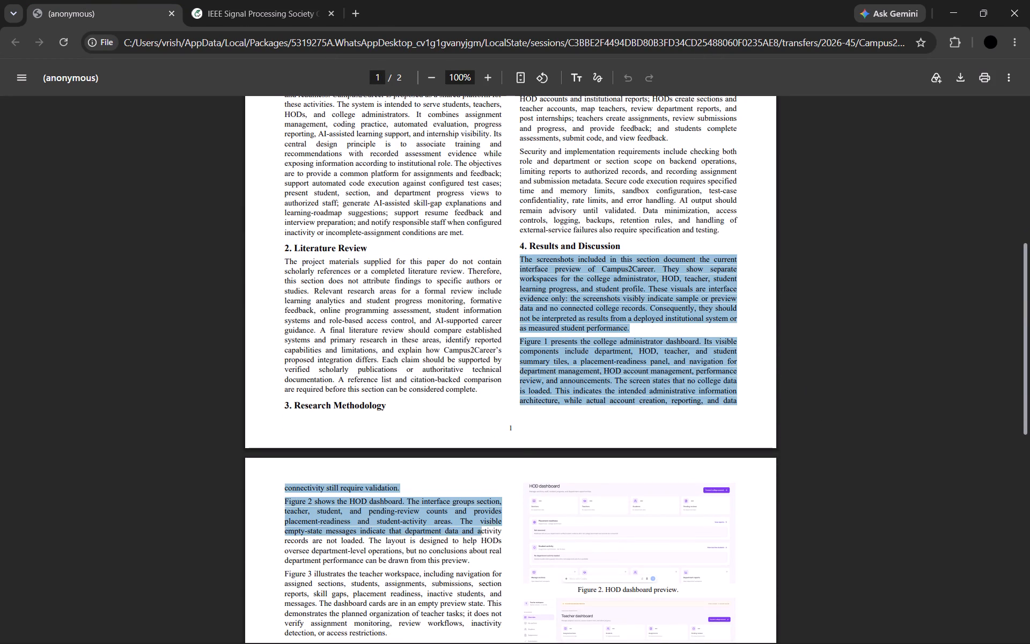
pyautogui.moveTo(477, 541); pyautogui.dragTo(452, 643)
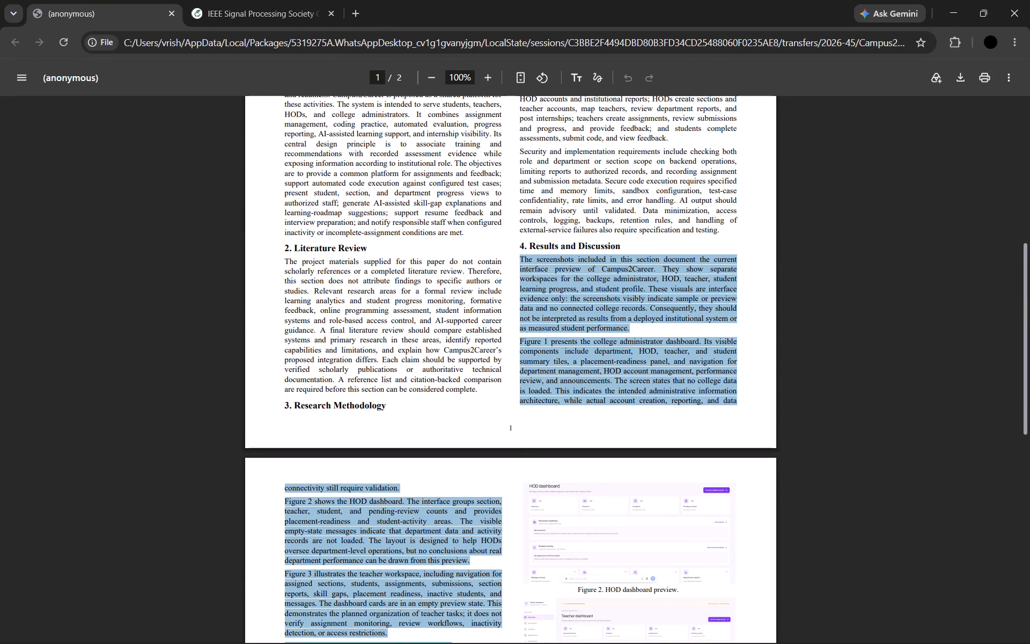
pyautogui.moveTo(452, 643); pyautogui.dragTo(452, 606)
pyautogui.press('Down')
pyautogui.press('Down')
pyautogui.press('Down')
pyautogui.press('Down')
pyautogui.press('Down')
pyautogui.press('Down')
pyautogui.press('Down')
pyautogui.press('Down')
pyautogui.press('Down')
pyautogui.press('Down')
pyautogui.press('Down')
pyautogui.press('Down')
pyautogui.press('Down')
pyautogui.press('Down')
pyautogui.press('Down')
pyautogui.press('Down')
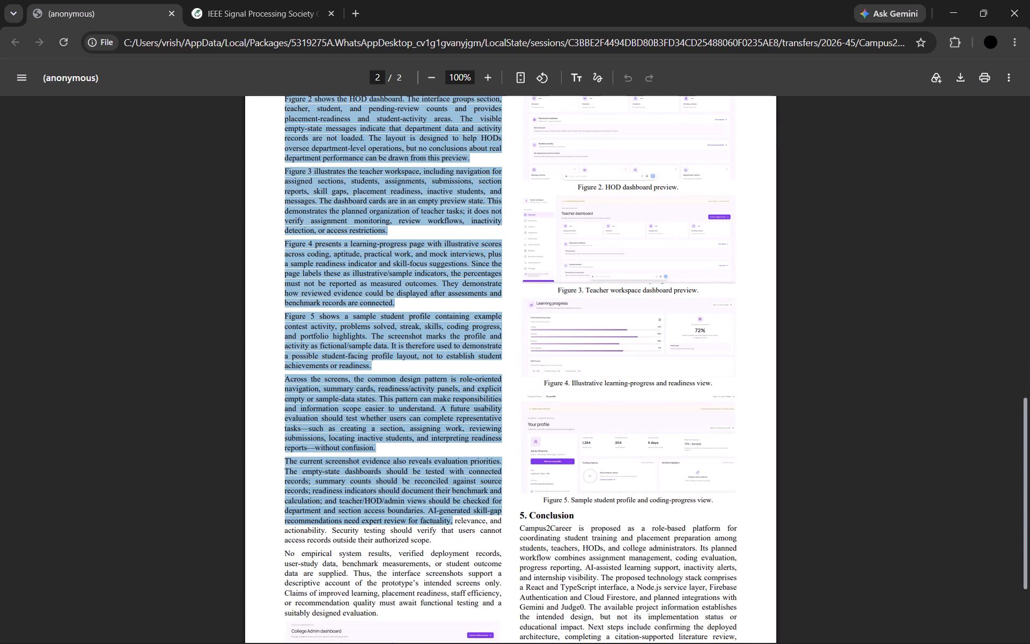
pyautogui.moveTo(452, 606); pyautogui.dragTo(452, 605)
pyautogui.press('Down')
pyautogui.press('Down')
pyautogui.press('Down')
pyautogui.press('Down')
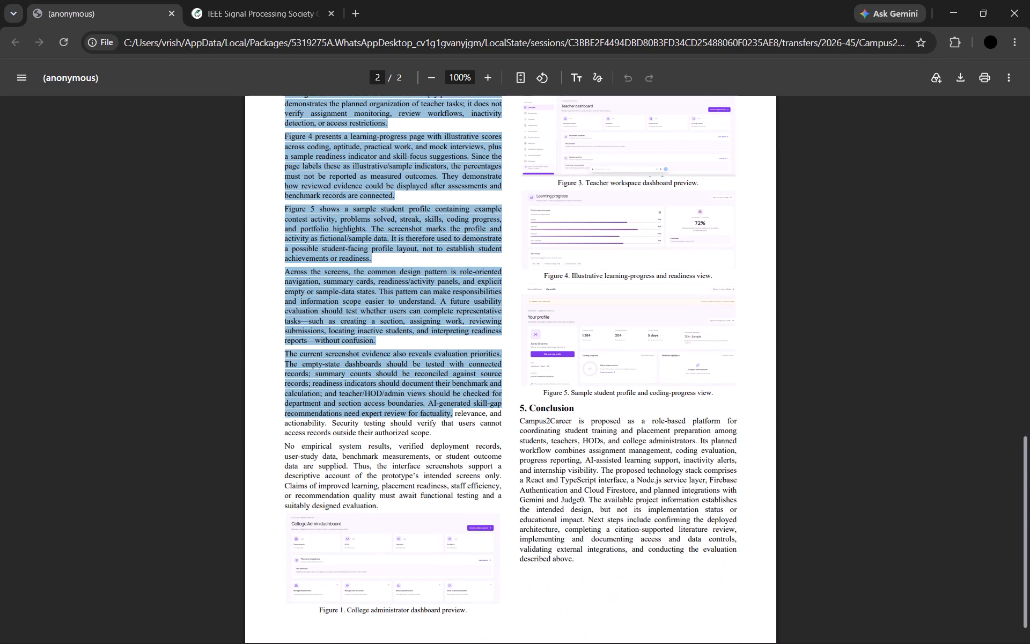
pyautogui.moveTo(452, 605); pyautogui.dragTo(379, 478)
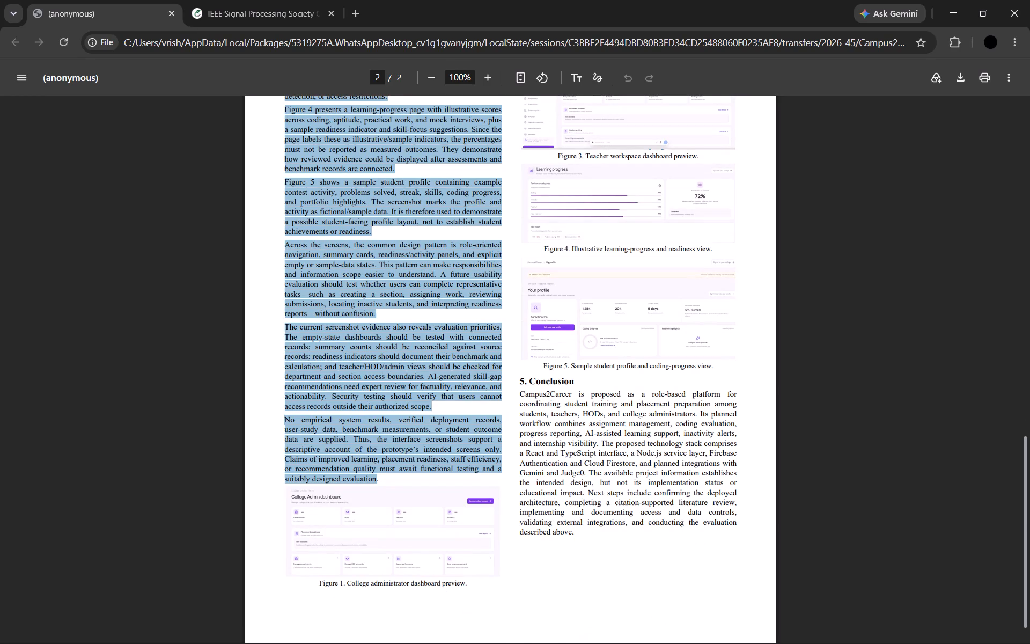
pyautogui.moveTo(379, 478); pyautogui.dragTo(385, 477)
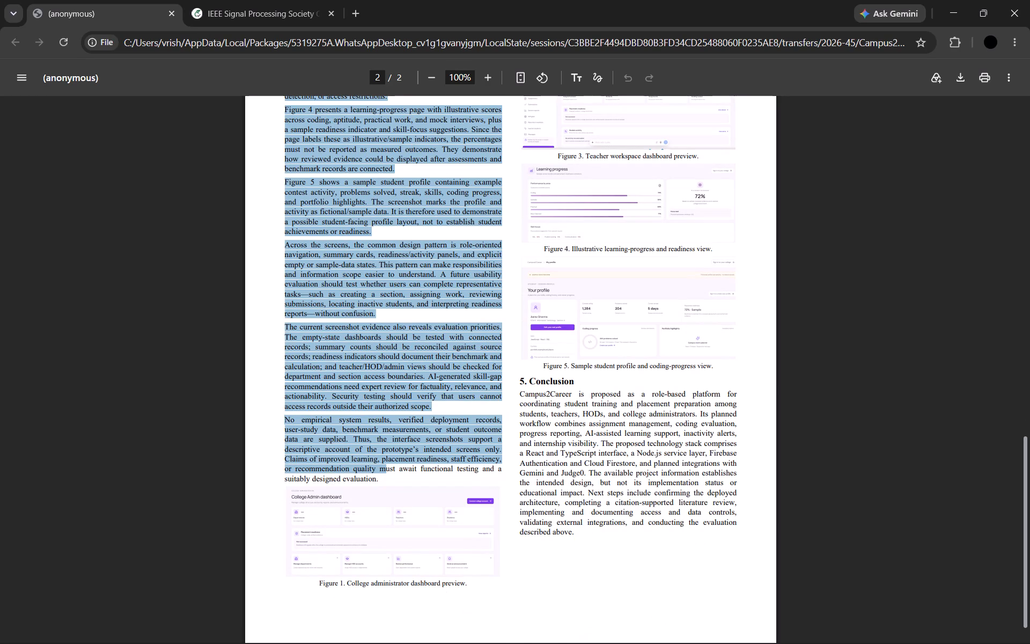
pyautogui.moveTo(385, 477); pyautogui.dragTo(385, 482)
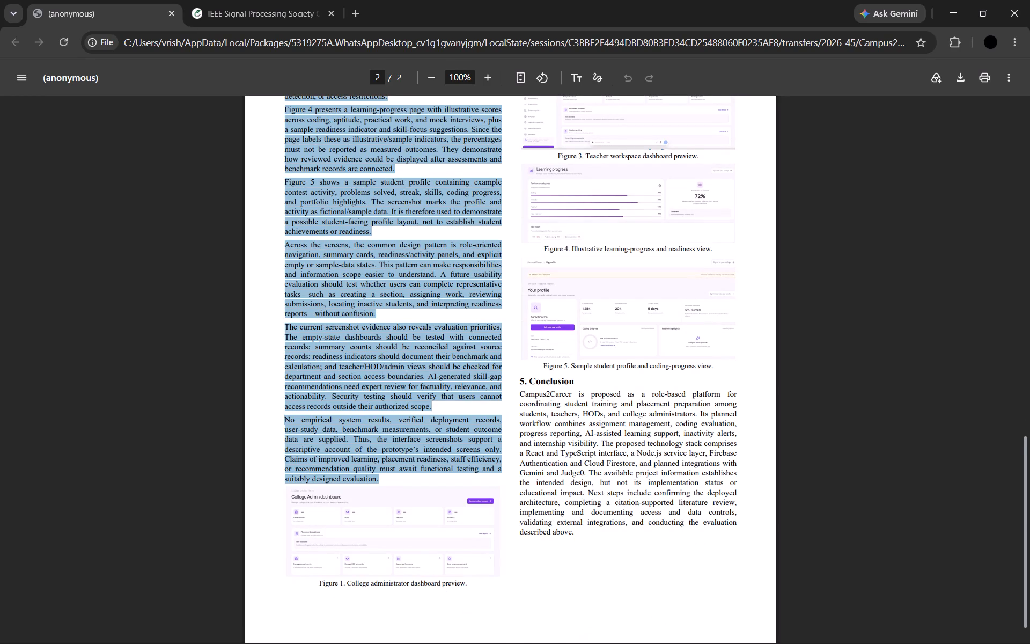
pyautogui.scroll(-7, 402, 437)
pyautogui.scroll(9, 406, 436)
pyautogui.scroll(-3, 408, 434)
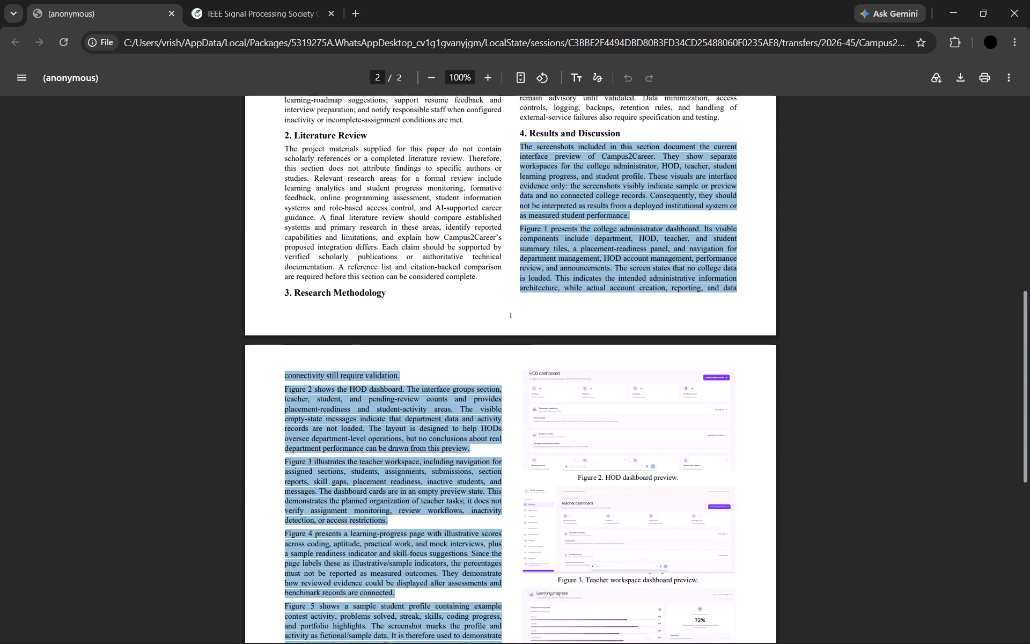
pyautogui.hotkey('ctrl', 'c')
# Replace both Results and Discussion paragraphs in ieeeconf.tex with the copied text, recompile the paper and check the compiled pages.
pyautogui.hotkey('alt', 'Tab')
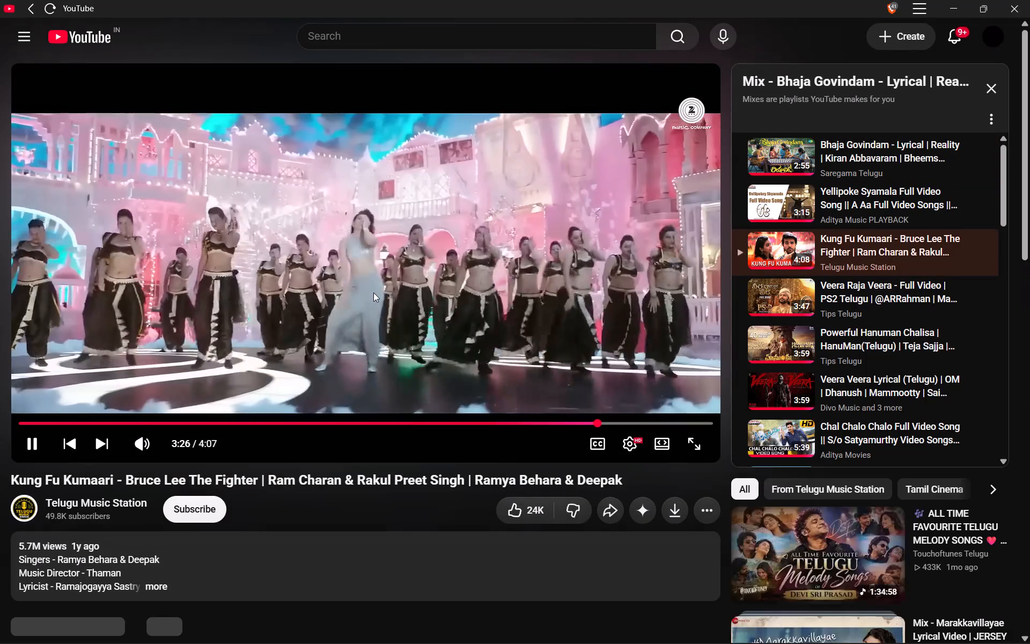
pyautogui.hotkey('alt', 'Tab')
pyautogui.click(215, 0)
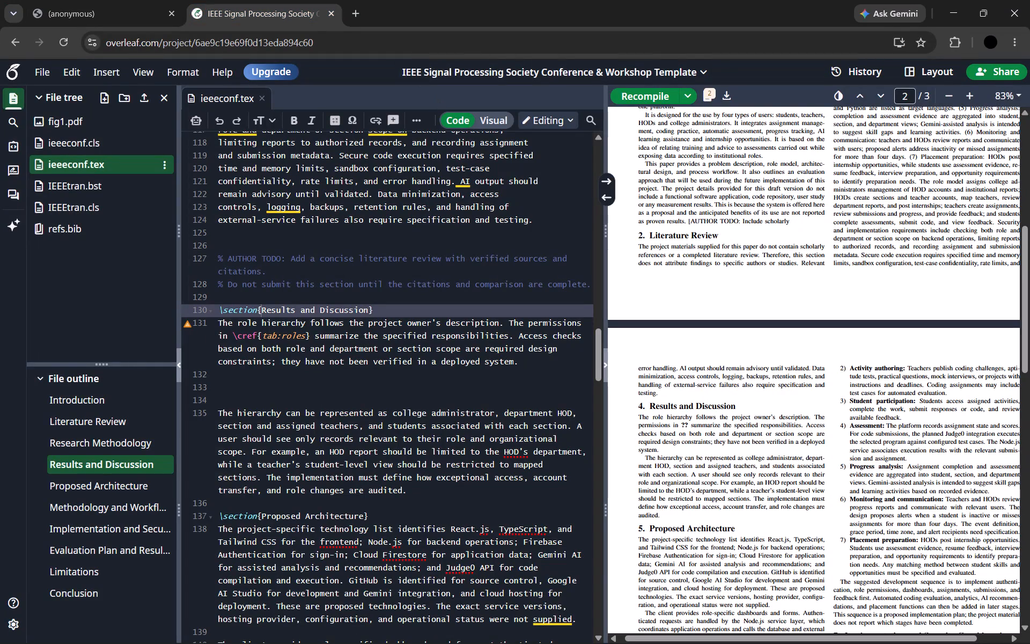
pyautogui.scroll(-1, 361, 359)
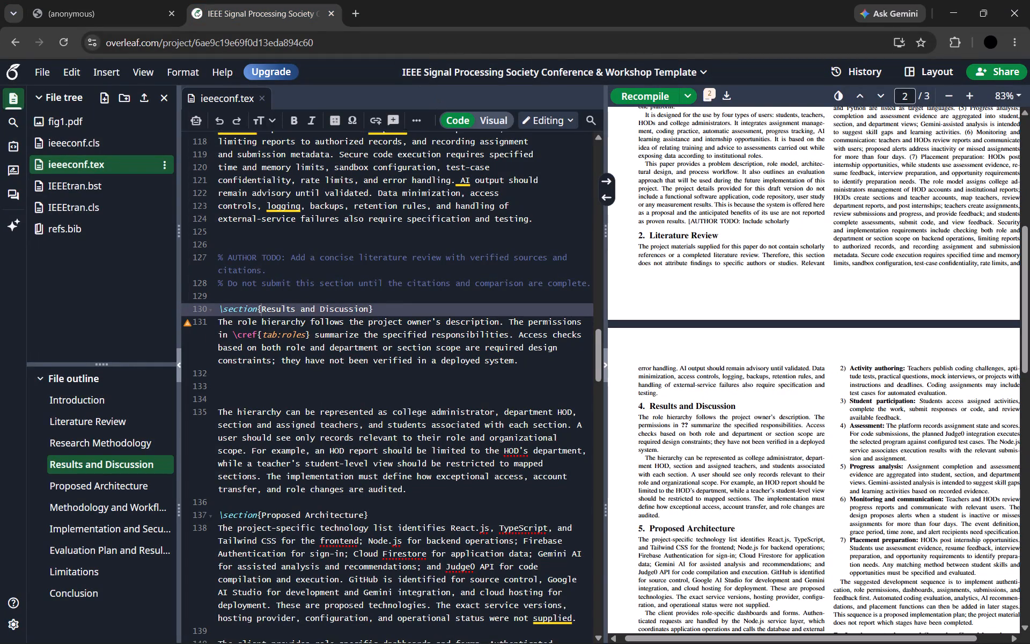
pyautogui.moveTo(421, 423); pyautogui.dragTo(418, 423)
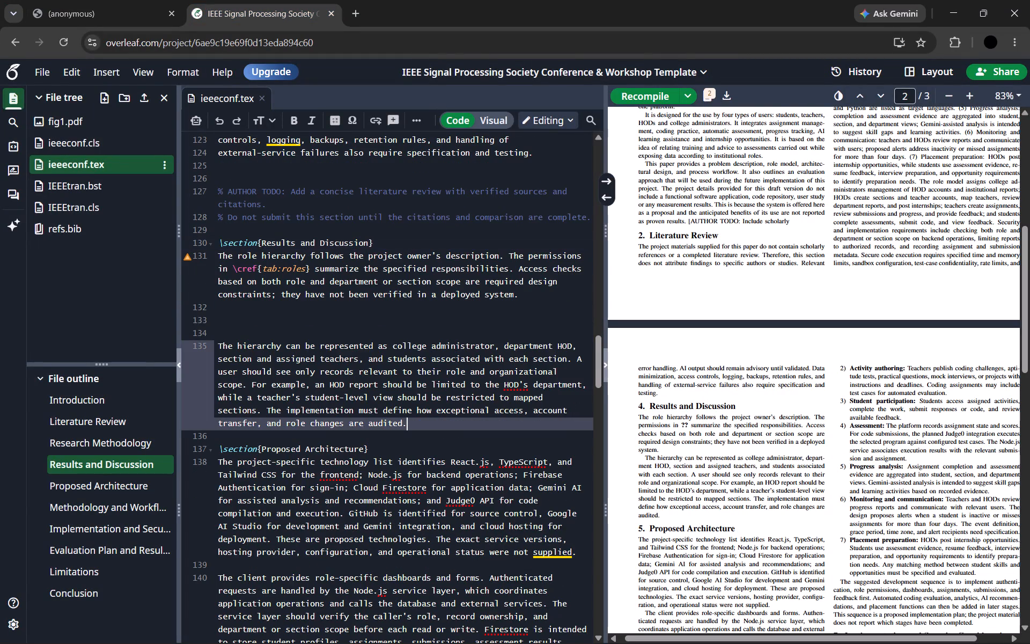
pyautogui.moveTo(418, 423); pyautogui.dragTo(217, 281)
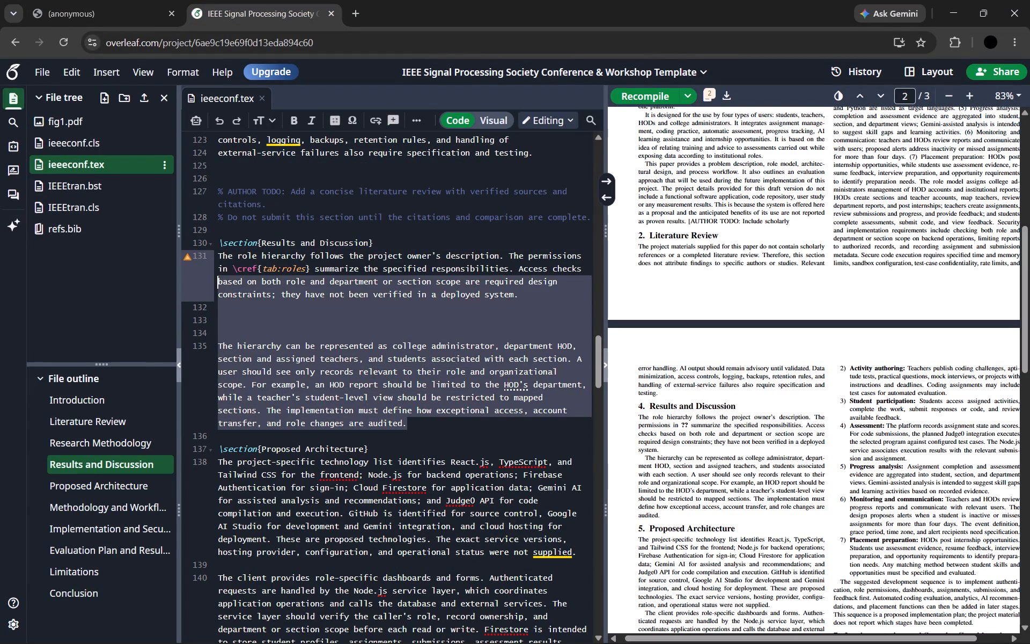
pyautogui.moveTo(217, 281); pyautogui.dragTo(215, 261)
pyautogui.hotkey('ctrl', 'v')
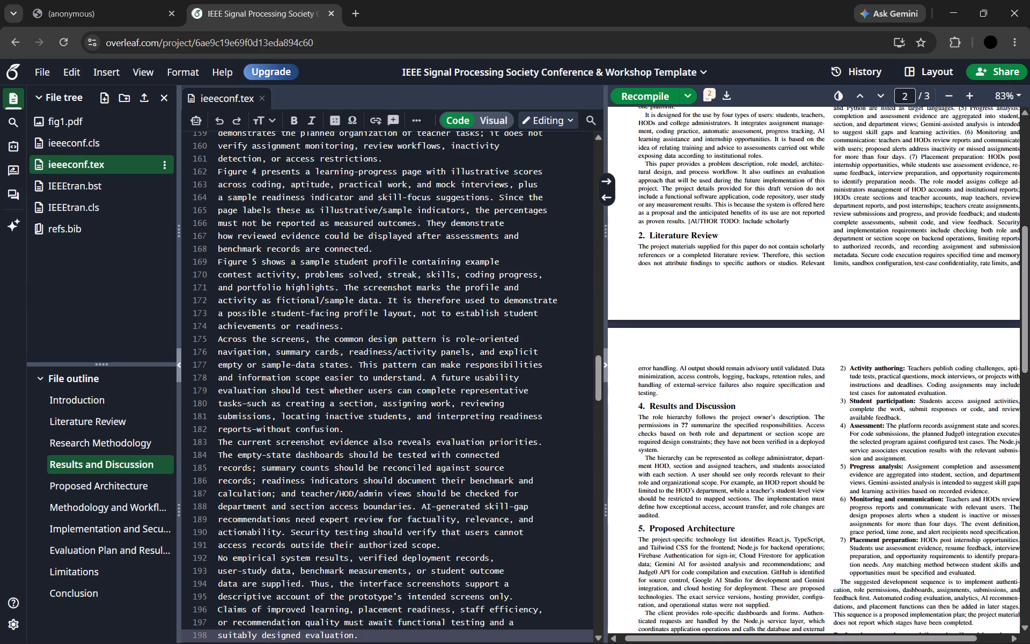
pyautogui.click(636, 95)
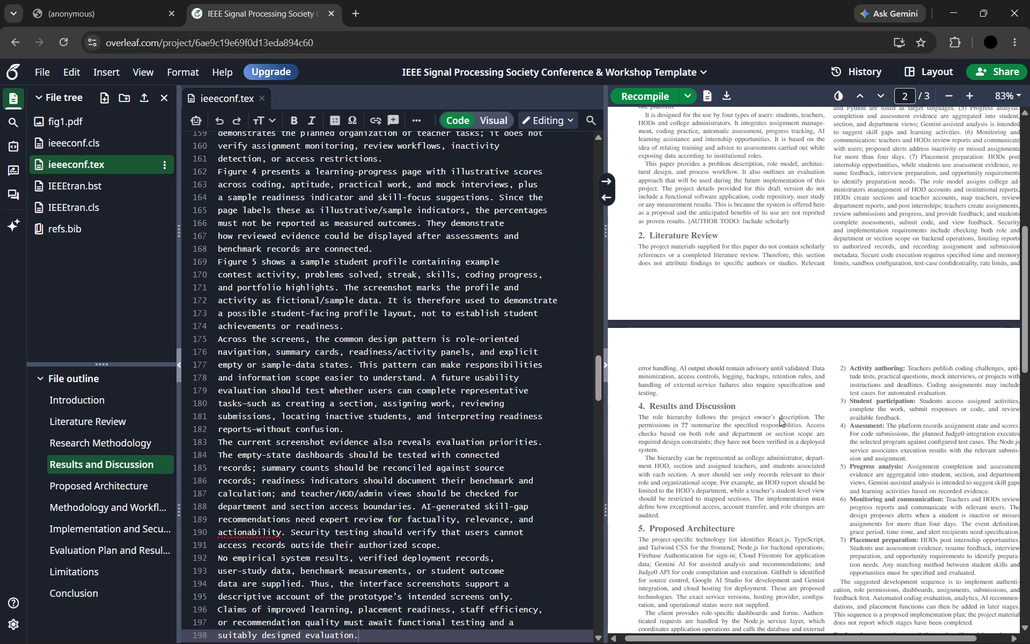
pyautogui.scroll(-7, 749, 413)
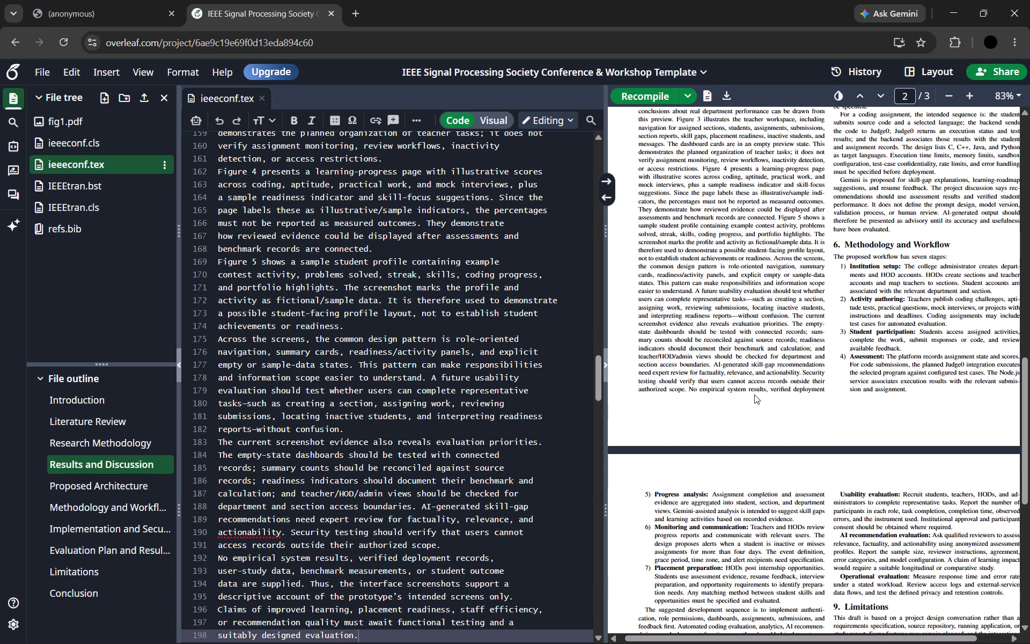
pyautogui.scroll(4, 754, 394)
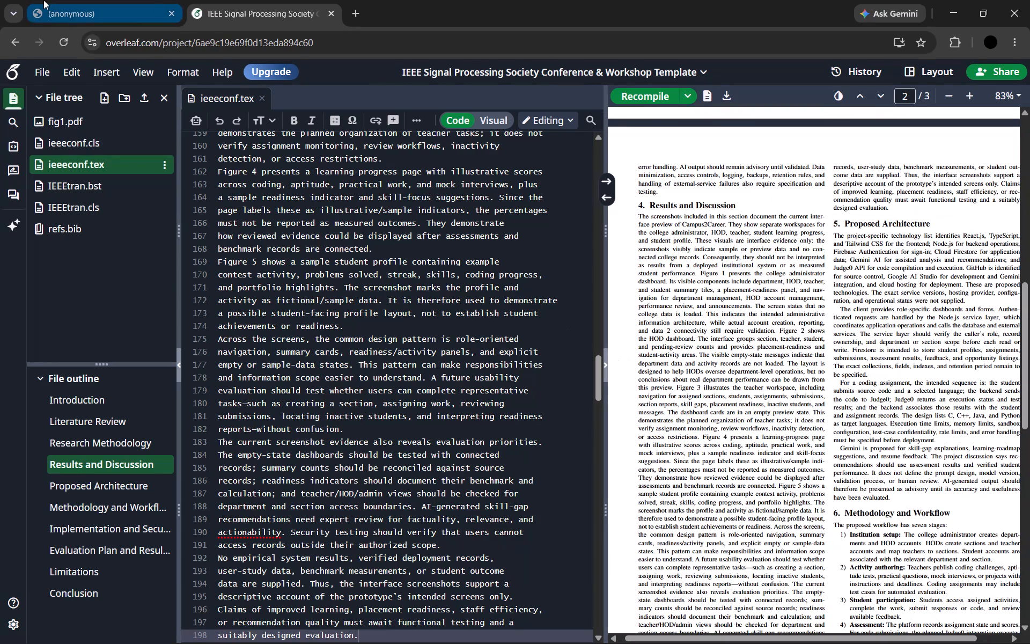
# Copy the heading word "Conclusion", without its number, from section 5 of the reference PDF.
pyautogui.click(43, 0)
pyautogui.click(450, 446)
pyautogui.scroll(-4, 521, 448)
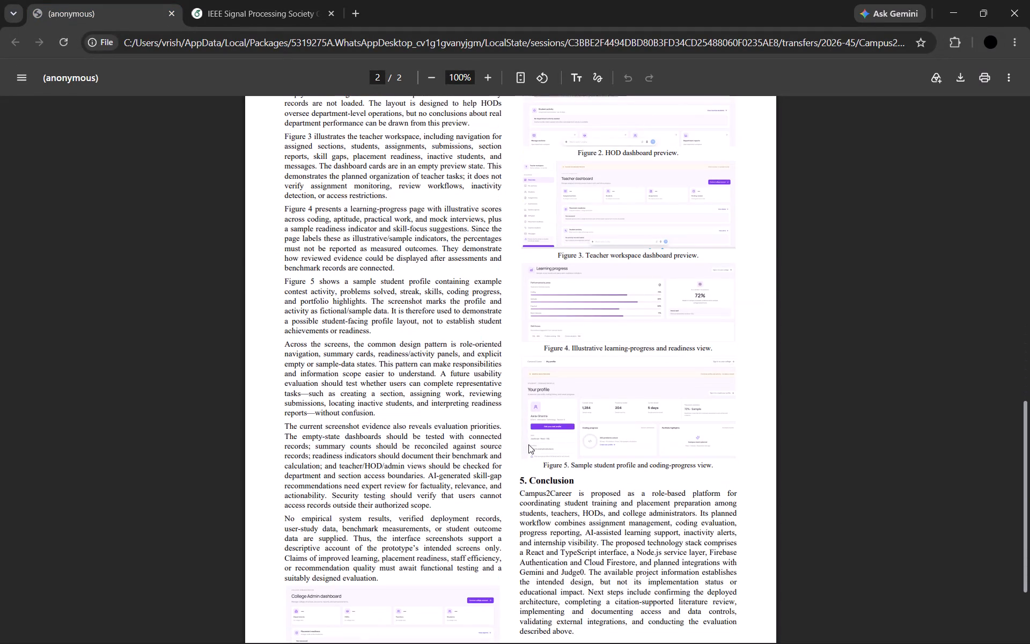
pyautogui.moveTo(579, 482); pyautogui.dragTo(535, 479)
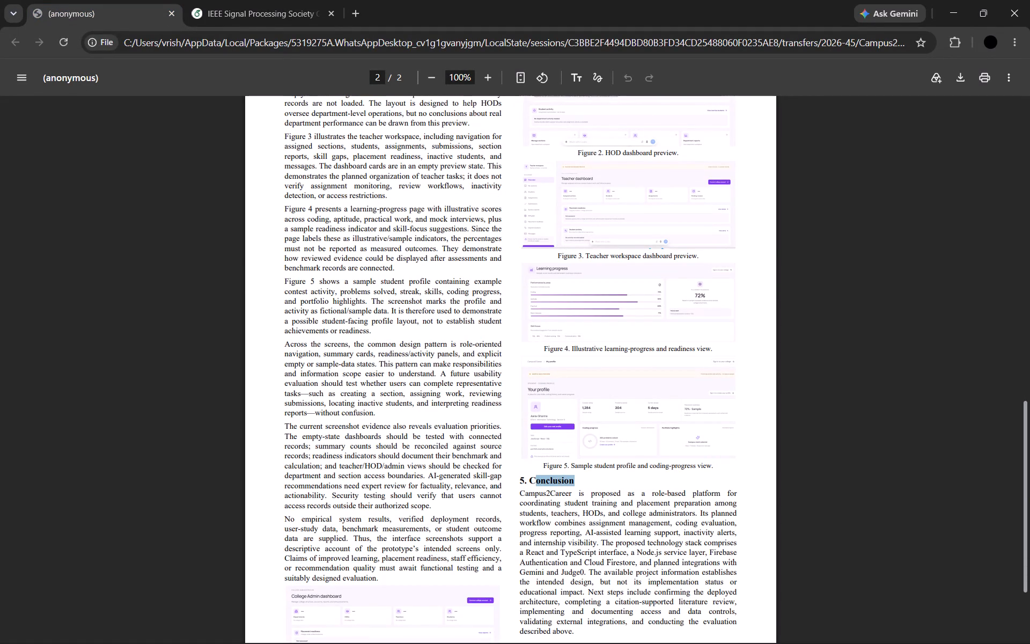
pyautogui.moveTo(535, 479); pyautogui.dragTo(531, 482)
pyautogui.hotkey('ctrl', 'c')
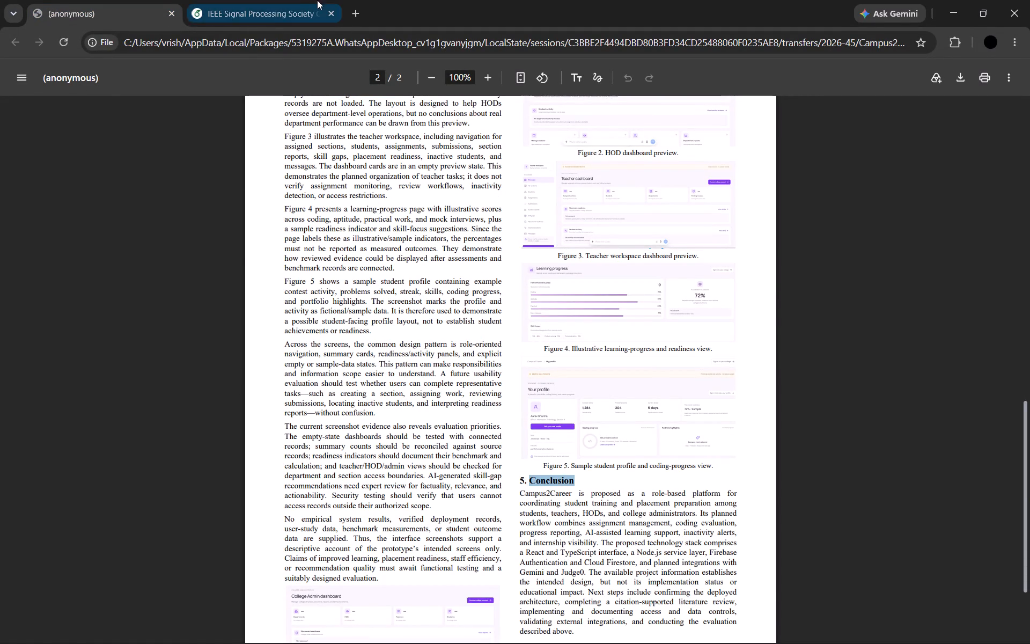
# Replace the Proposed Architecture section title in ieeeconf.tex with the copied "Conclusion" heading, recompile the paper and check the compiled page.
pyautogui.click(293, 0)
pyautogui.scroll(-1, 1011, 455)
pyautogui.scroll(-2, 639, 382)
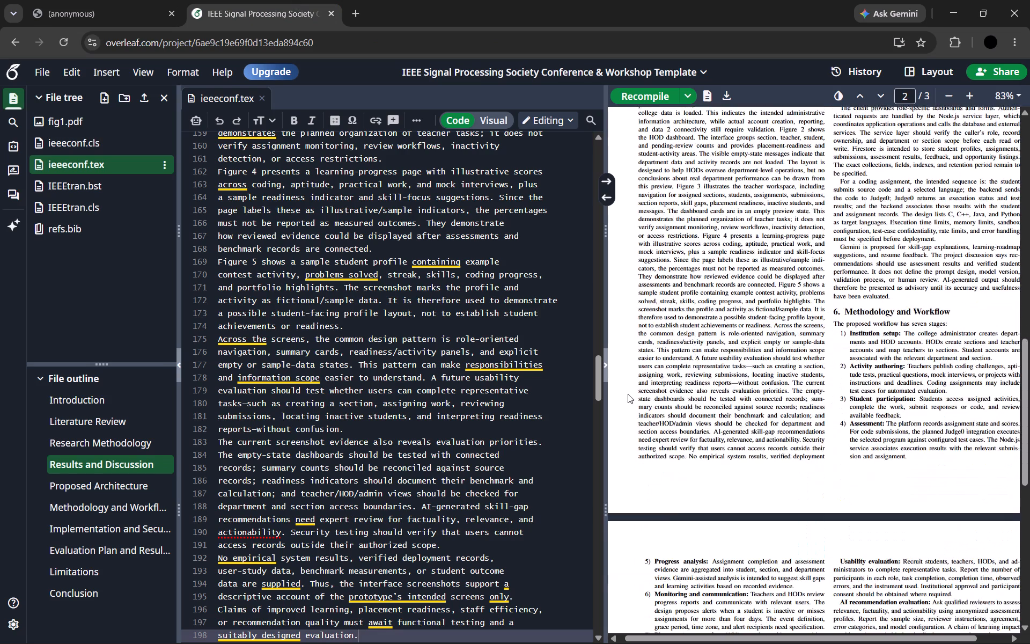
pyautogui.scroll(-1, 628, 394)
pyautogui.scroll(-4, 502, 408)
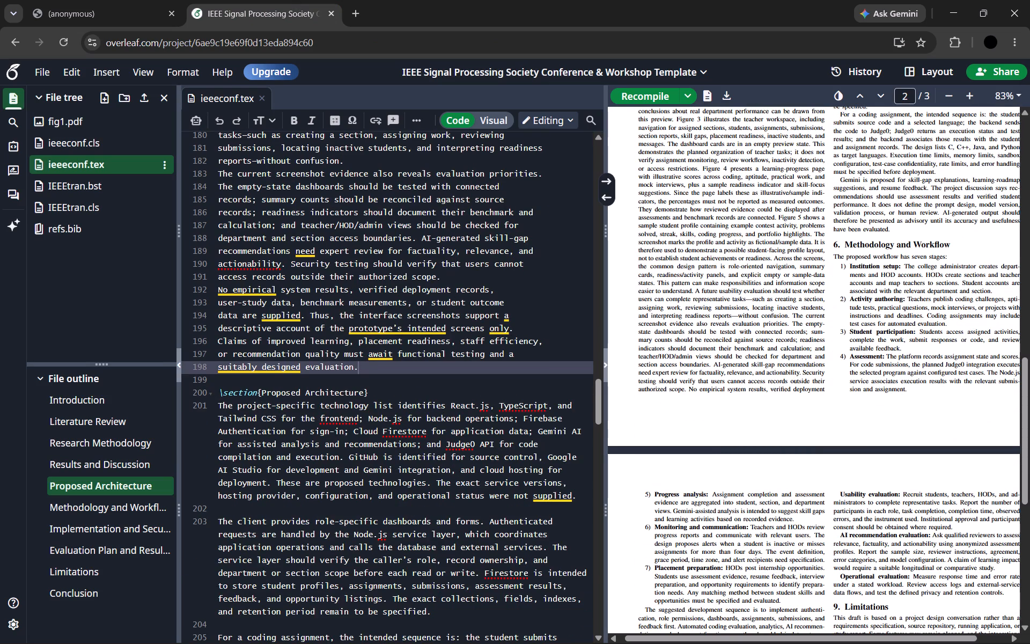
pyautogui.moveTo(361, 392); pyautogui.dragTo(291, 396)
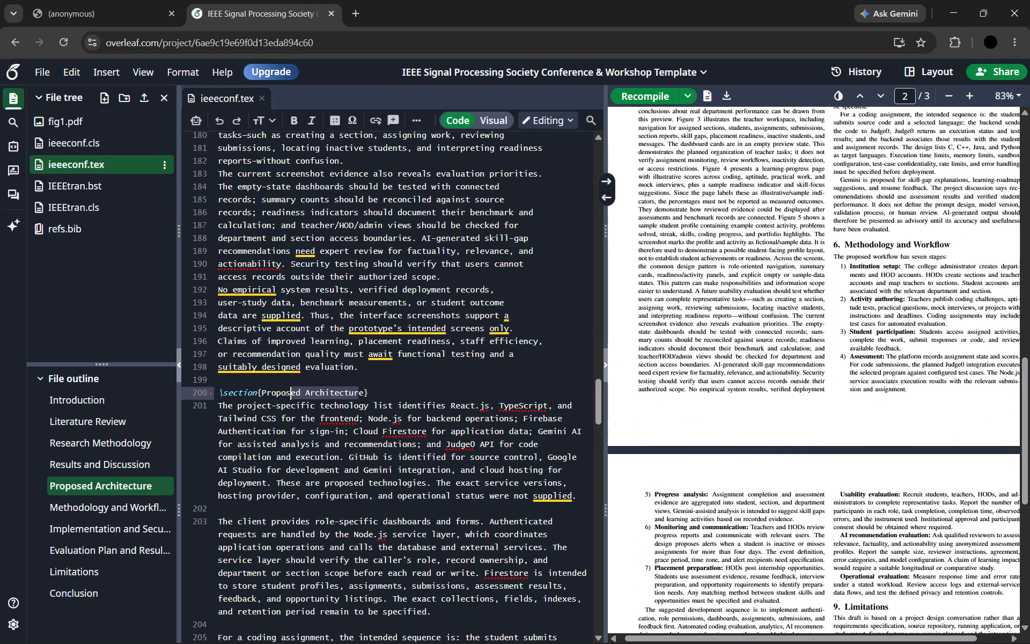
pyautogui.moveTo(291, 396); pyautogui.dragTo(267, 397)
pyautogui.press('BackSpace')
pyautogui.press('Right')
pyautogui.press('BackSpace')
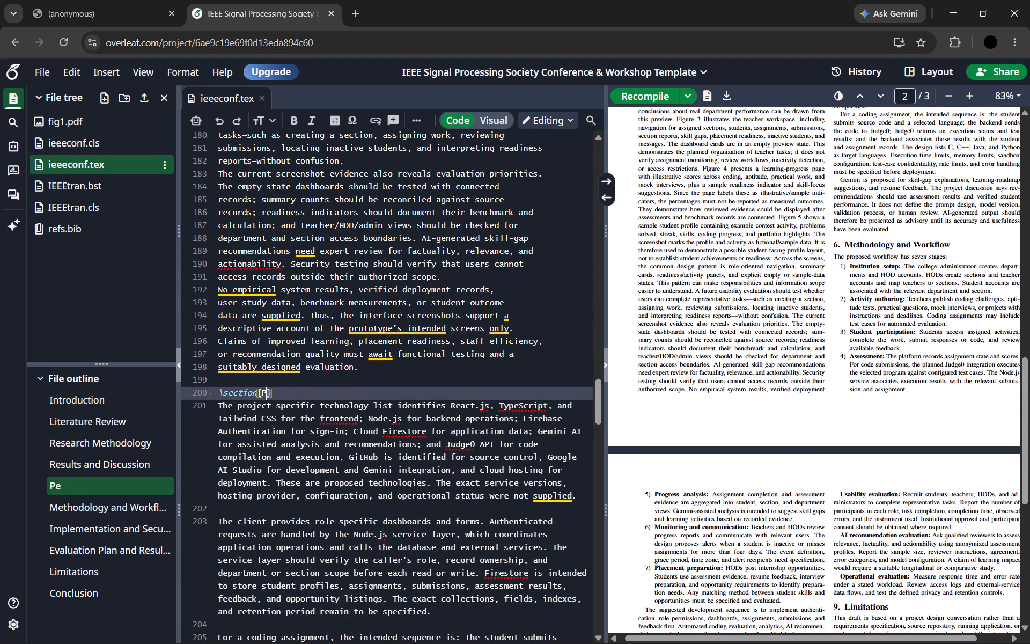
pyautogui.press('BackSpace')
pyautogui.hotkey('ctrl', 'v')
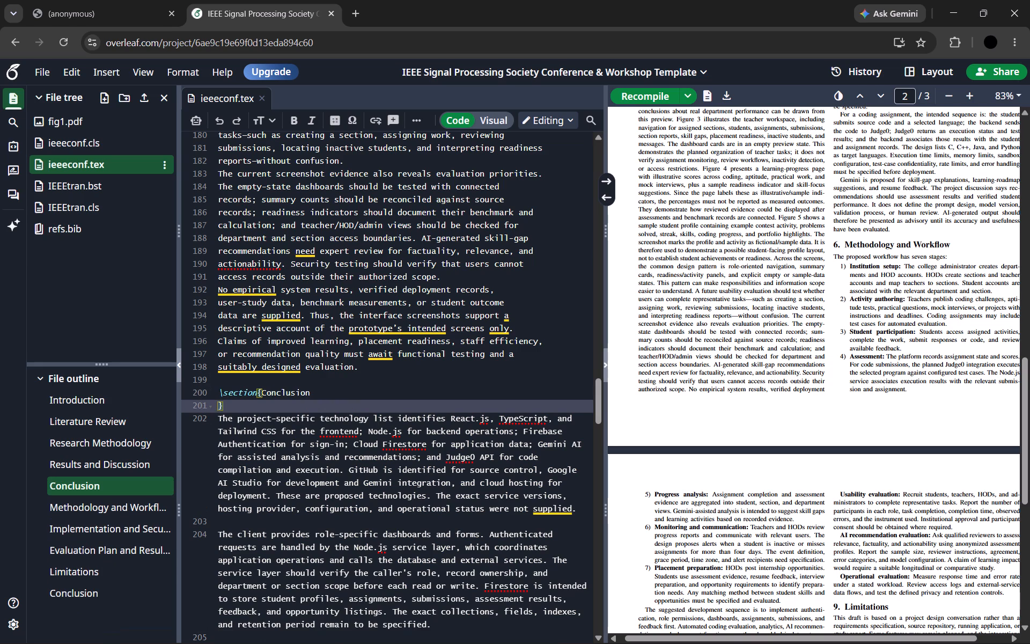
pyautogui.hotkey('ctrl', 'z')
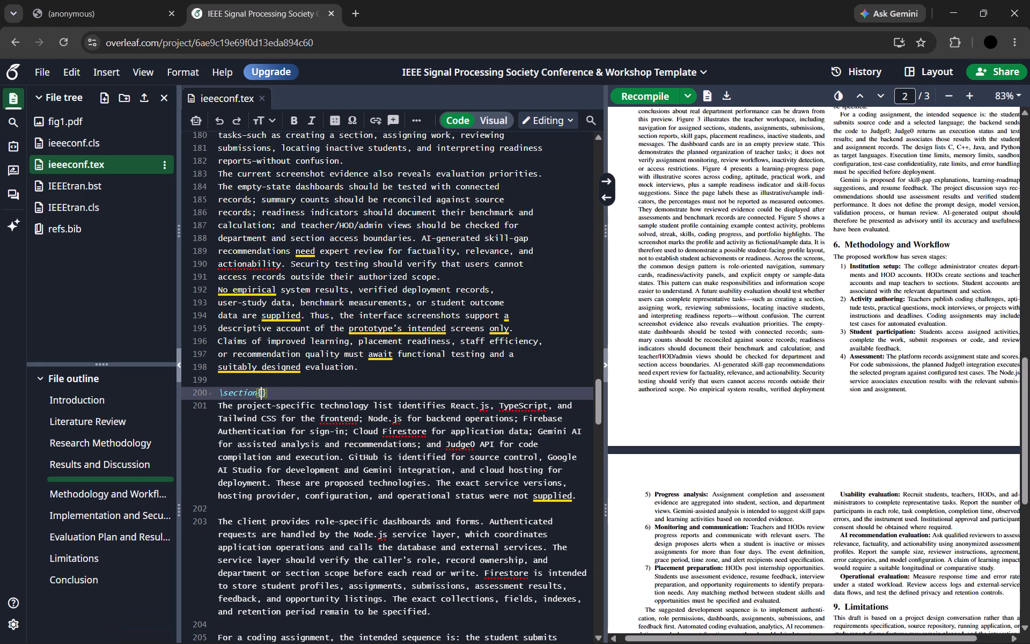
pyautogui.hotkey('ctrl', 'v')
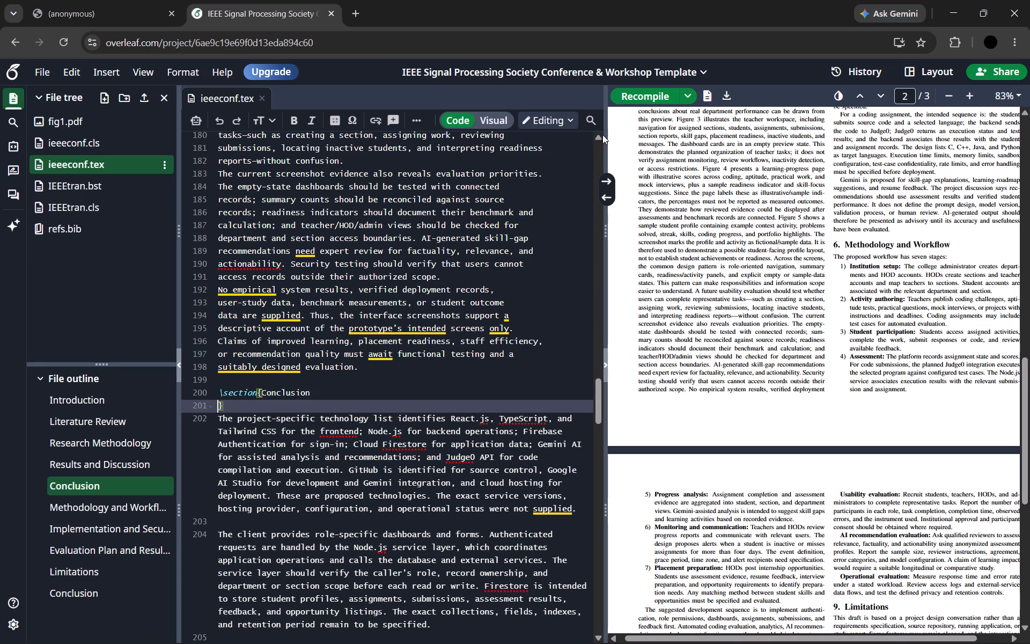
pyautogui.click(643, 93)
pyautogui.scroll(3, 823, 280)
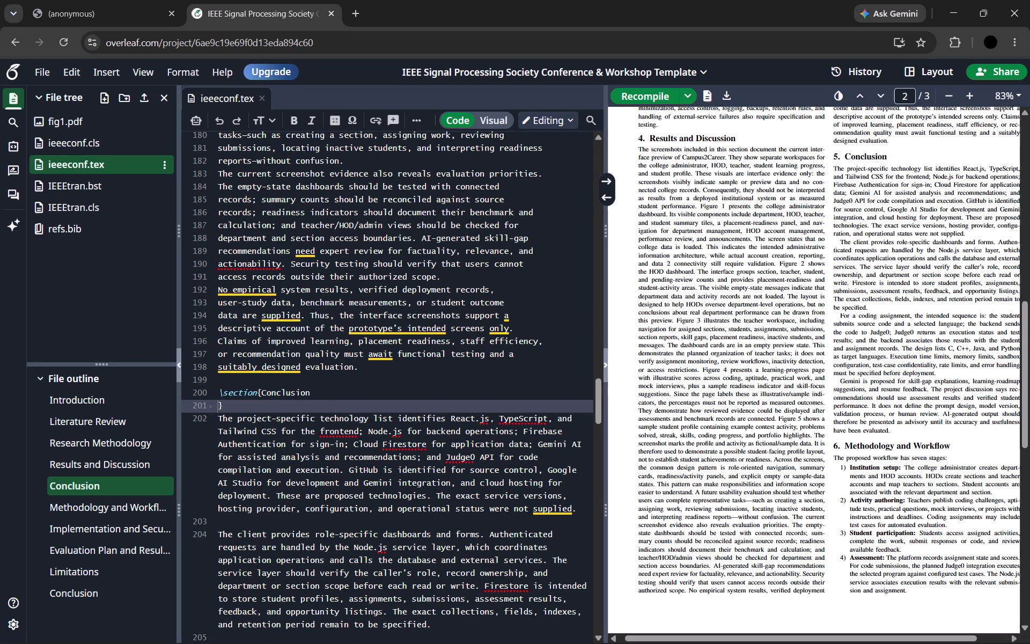
pyautogui.scroll(-1, 359, 392)
# Copy the full Conclusion body paragraph from the reference PDF, from "Campus2Career is proposed" through "described above.".
pyautogui.click(145, 0)
pyautogui.scroll(-3, 437, 349)
pyautogui.scroll(-2, 506, 335)
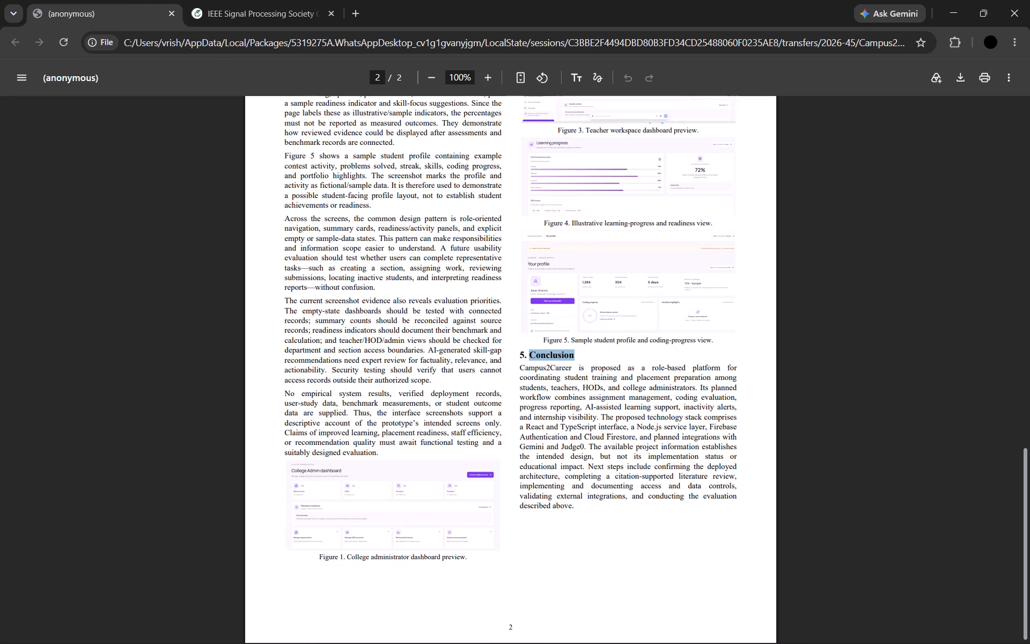
pyautogui.scroll(-6, 506, 335)
pyautogui.moveTo(519, 358); pyautogui.dragTo(598, 502)
pyautogui.click(598, 502)
pyautogui.moveTo(598, 501); pyautogui.dragTo(517, 427)
pyautogui.moveTo(578, 497); pyautogui.dragTo(498, 345)
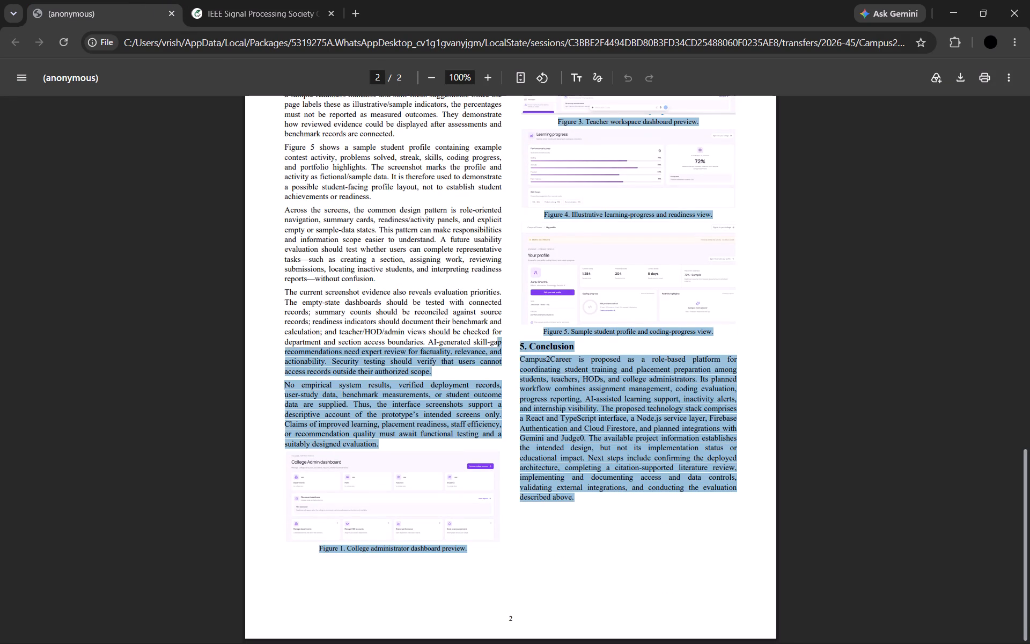
pyautogui.moveTo(498, 345); pyautogui.dragTo(517, 363)
pyautogui.hotkey('ctrl', 'c')
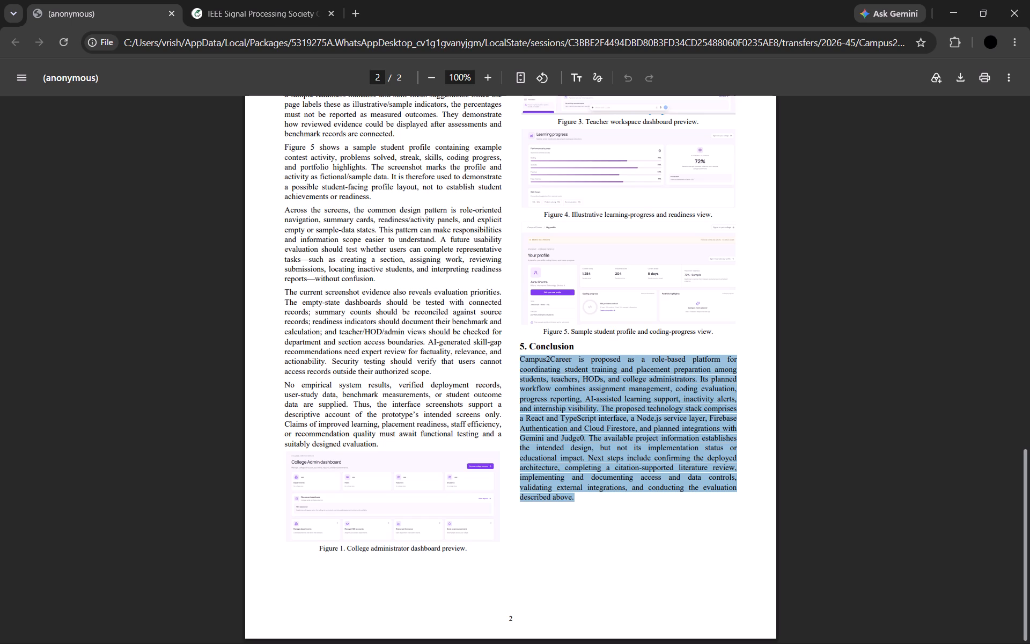
# Replace the four technology and architecture paragraphs under the Conclusion heading in ieeeconf.tex with the copied text and recompile the paper.
pyautogui.hotkey('alt', 'Tab')
pyautogui.hotkey('alt', 'Tab')
pyautogui.click(253, 0)
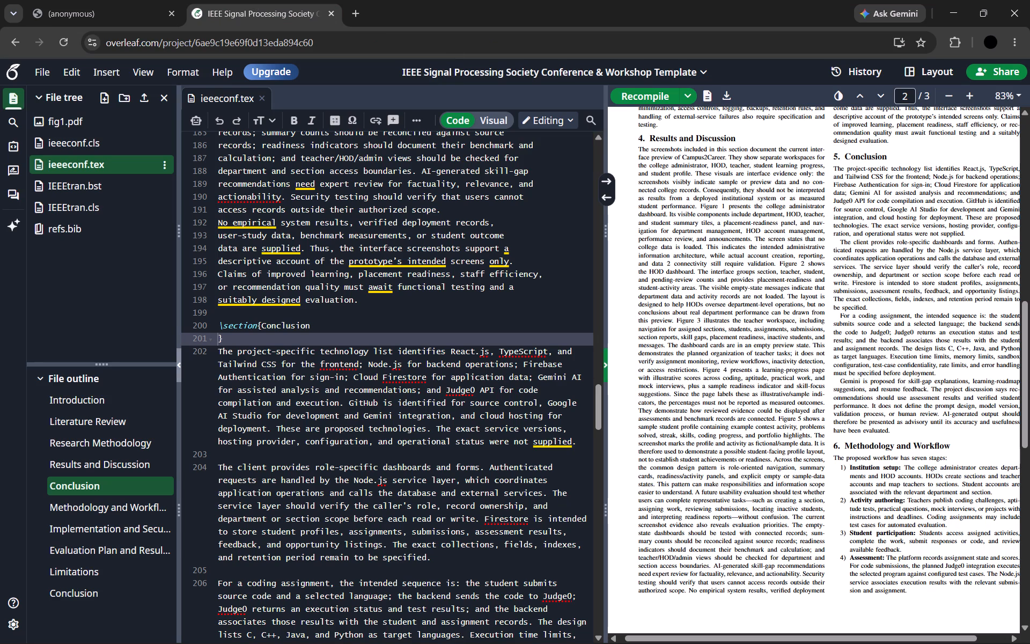
pyautogui.moveTo(218, 353); pyautogui.dragTo(246, 415)
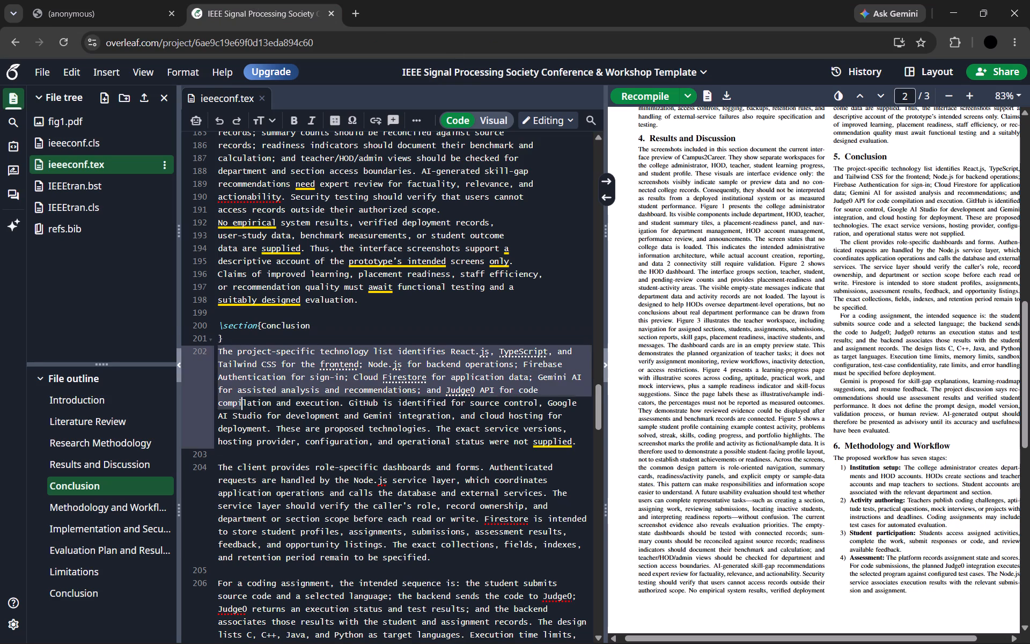
pyautogui.moveTo(246, 415); pyautogui.dragTo(320, 641)
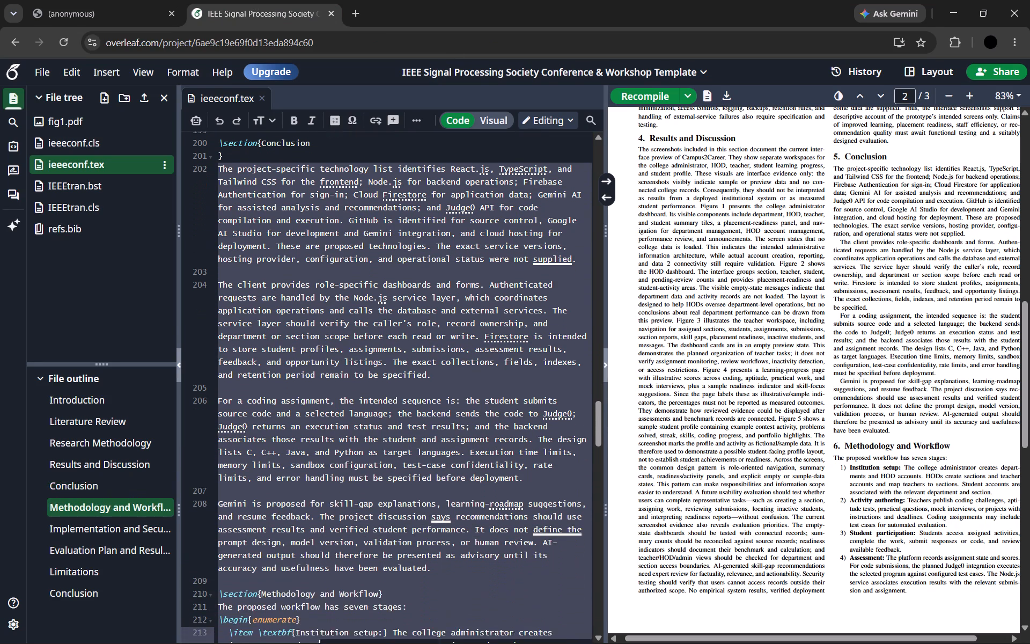
pyautogui.moveTo(320, 641); pyautogui.dragTo(464, 497)
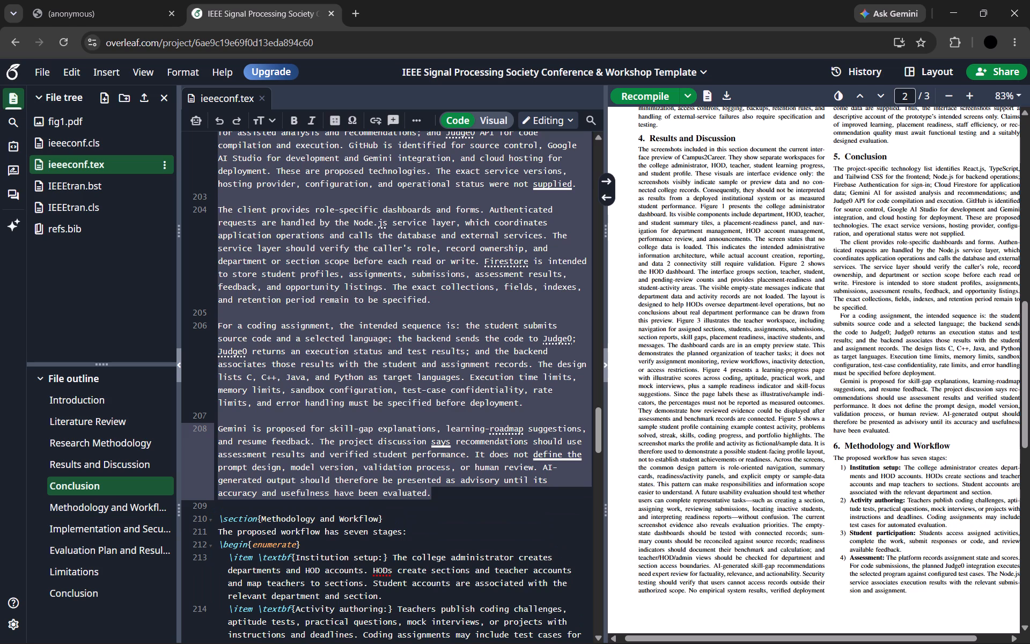
pyautogui.moveTo(464, 497); pyautogui.dragTo(466, 497)
pyautogui.moveTo(466, 497); pyautogui.dragTo(467, 497)
pyautogui.hotkey('ctrl', 'v')
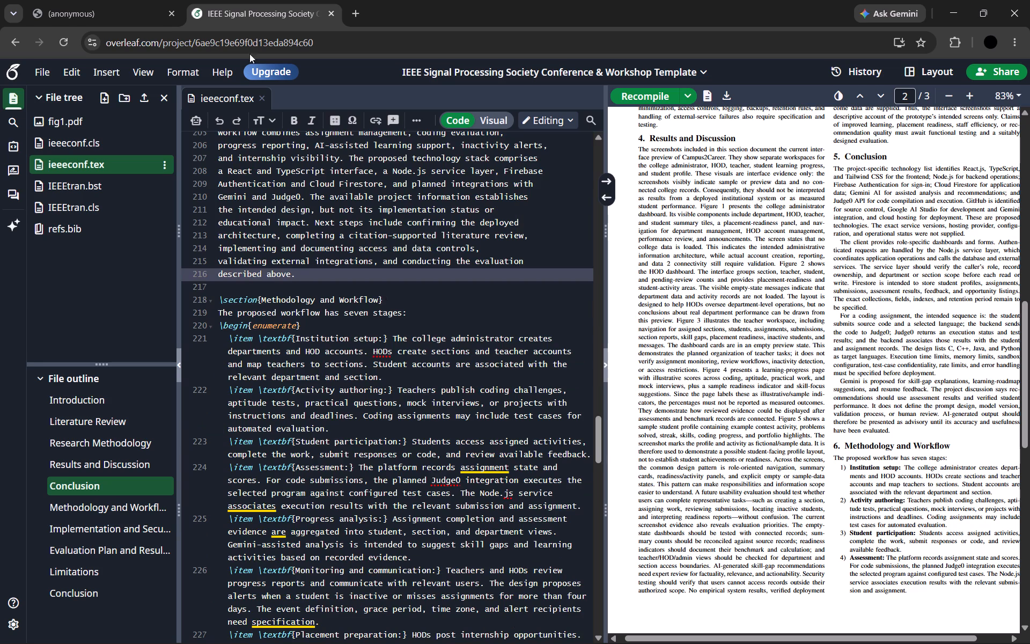
pyautogui.click(659, 96)
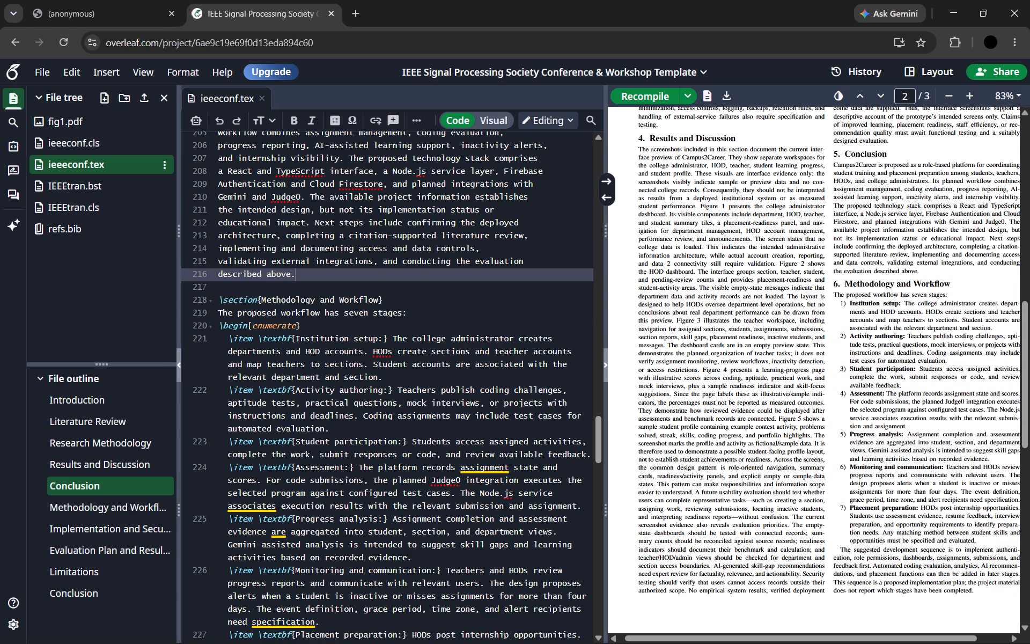
# Delete everything in ieeeconf.tex from the Methodology and Workflow section through the closing bibliography comments, keeping \end{document}, and recompile the paper.
pyautogui.click(112, 0)
pyautogui.click(244, 0)
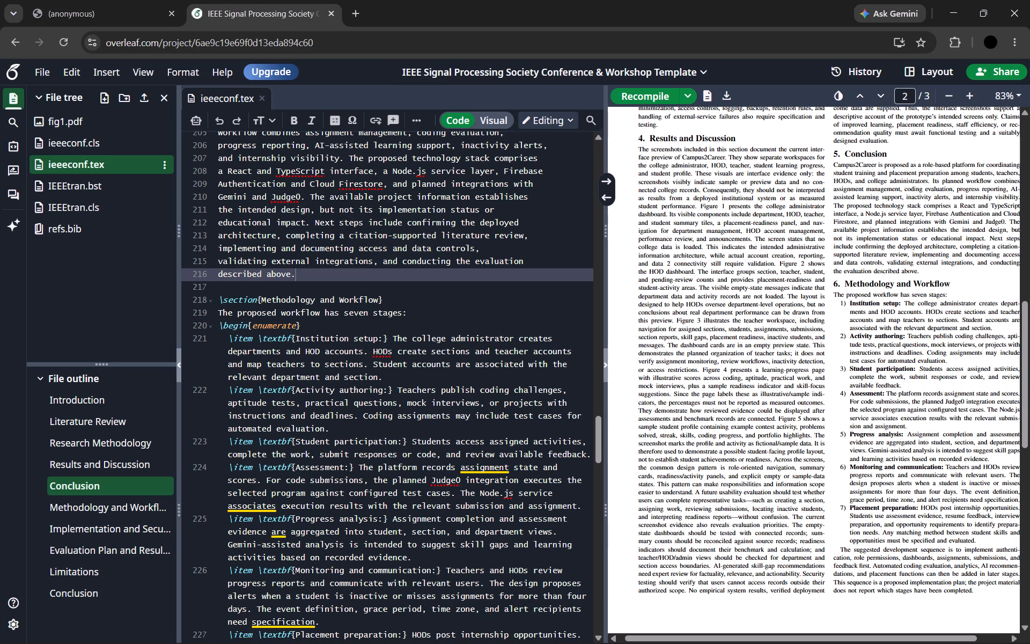
pyautogui.moveTo(217, 296); pyautogui.dragTo(464, 643)
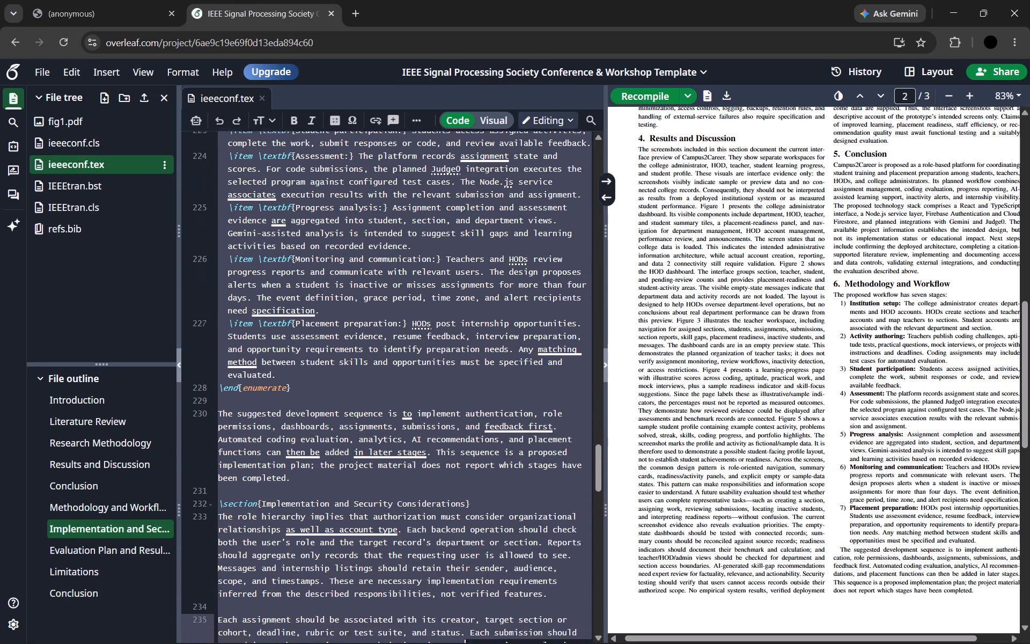
pyautogui.moveTo(464, 643); pyautogui.dragTo(507, 643)
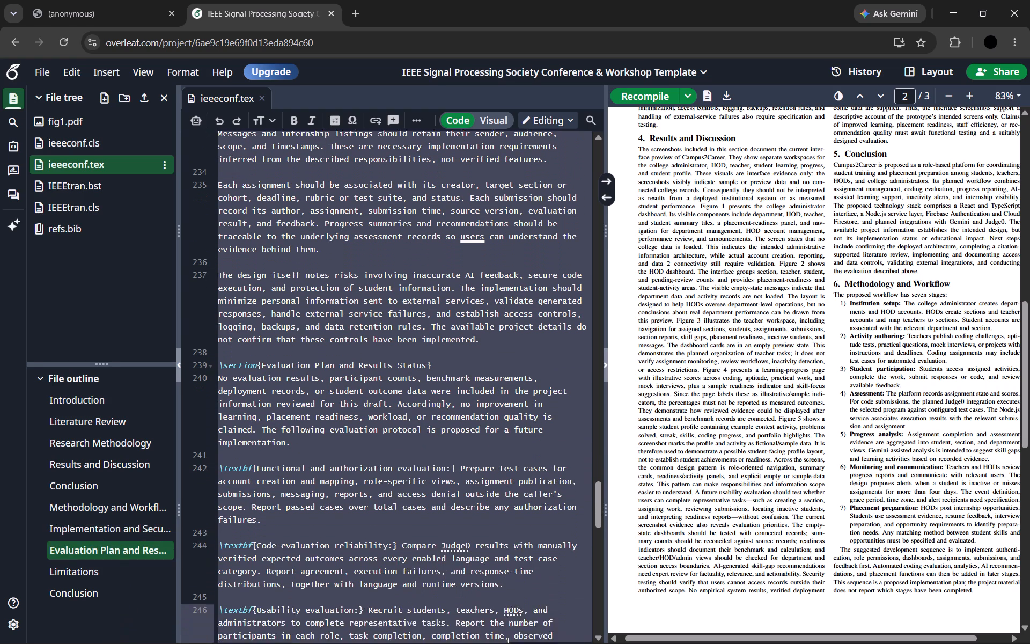
pyautogui.moveTo(507, 643); pyautogui.dragTo(439, 643)
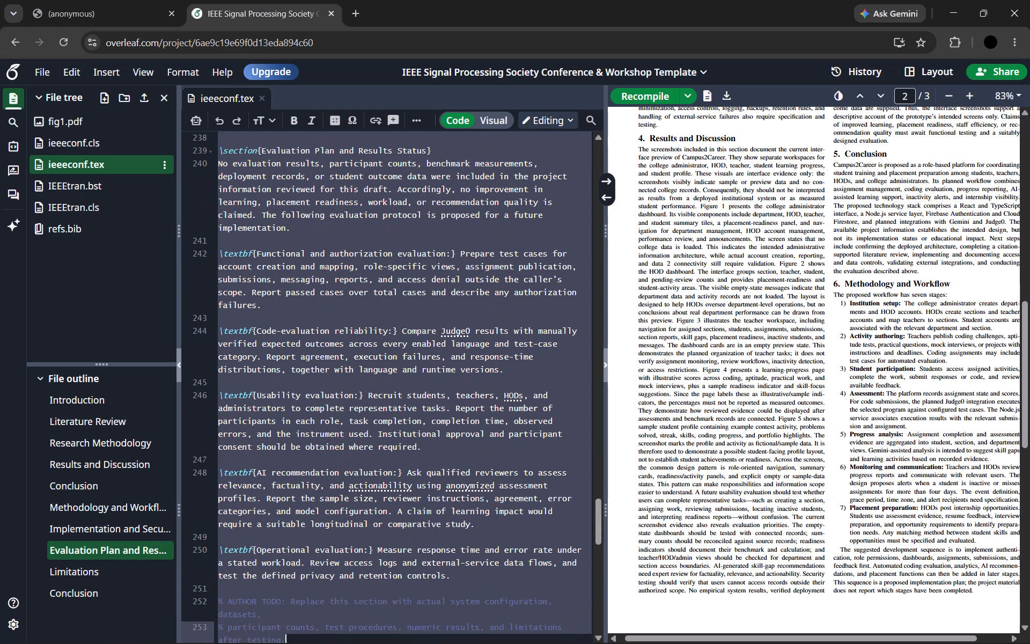
pyautogui.moveTo(439, 643); pyautogui.dragTo(433, 643)
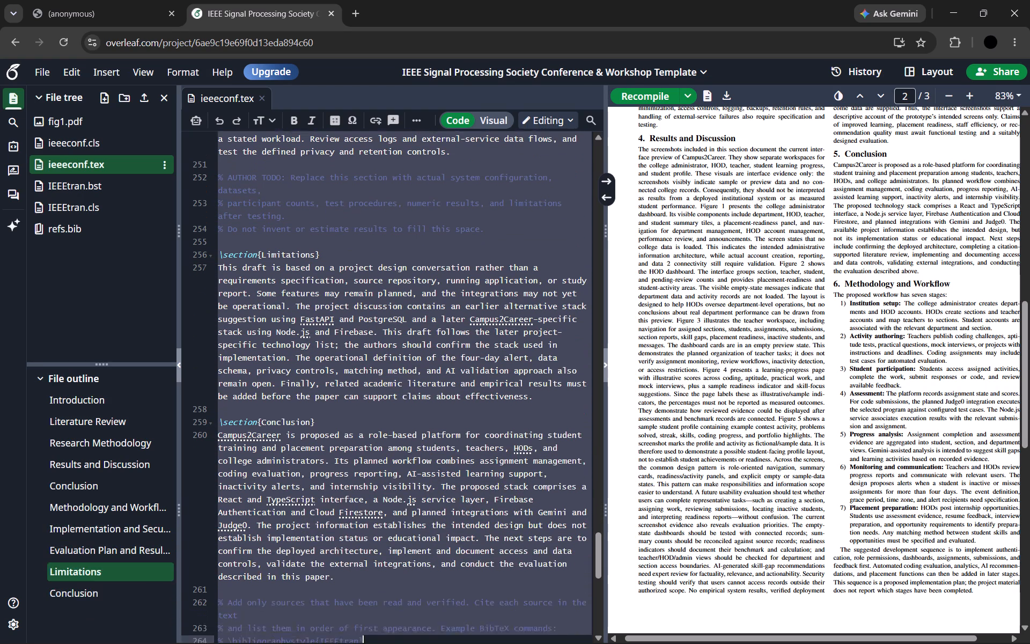
pyautogui.moveTo(433, 643); pyautogui.dragTo(397, 547)
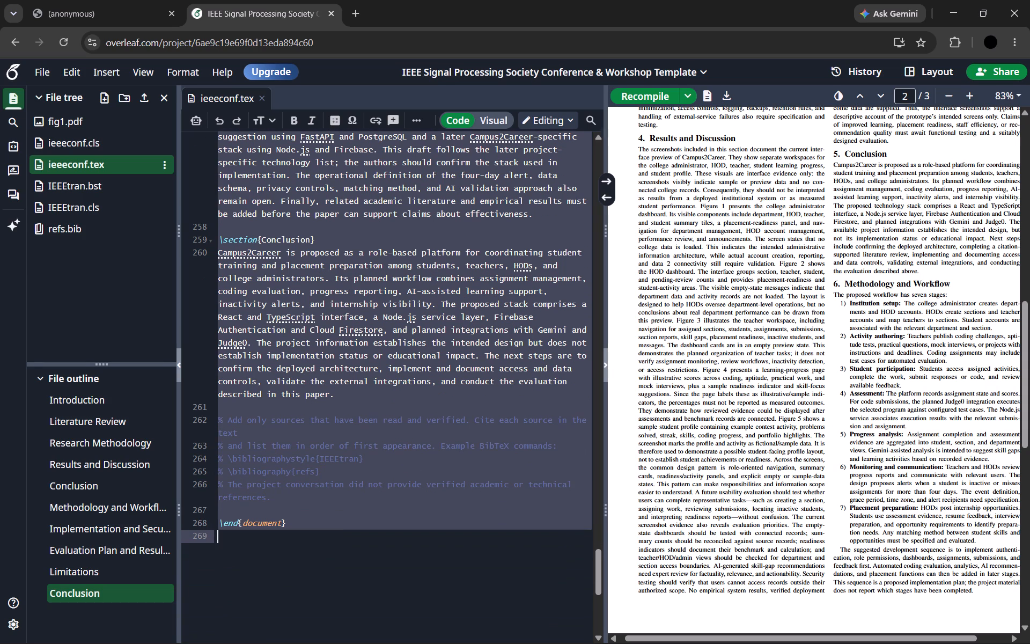
pyautogui.moveTo(397, 547); pyautogui.dragTo(379, 511)
pyautogui.press('BackSpace')
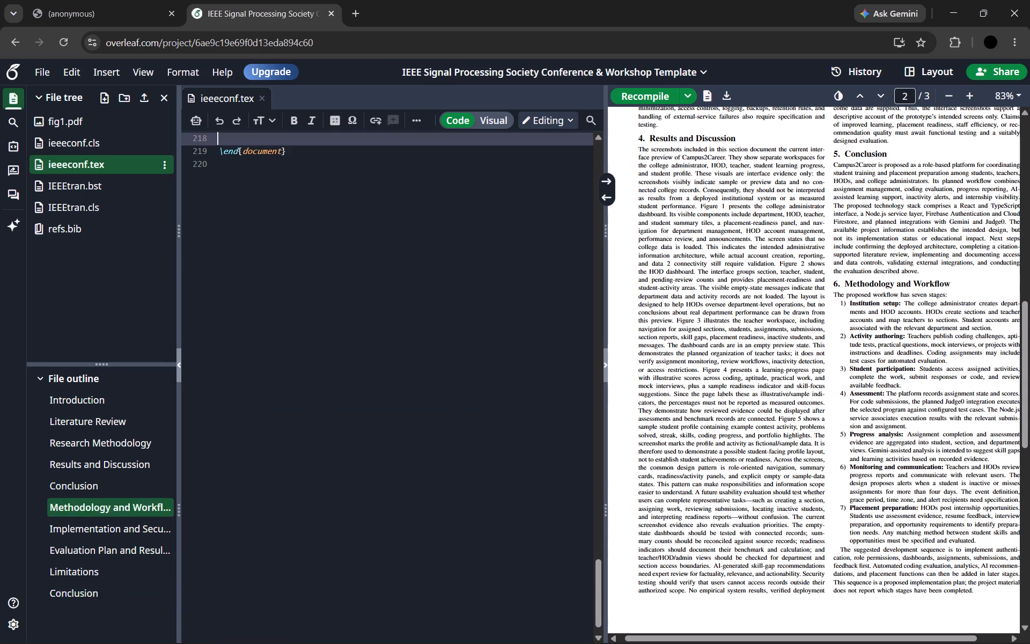
pyautogui.click(631, 88)
# Review the remaining Conclusion source and both compiled pages, checking the section headings, their numbering and the body text.
pyautogui.scroll(5, 178, 377)
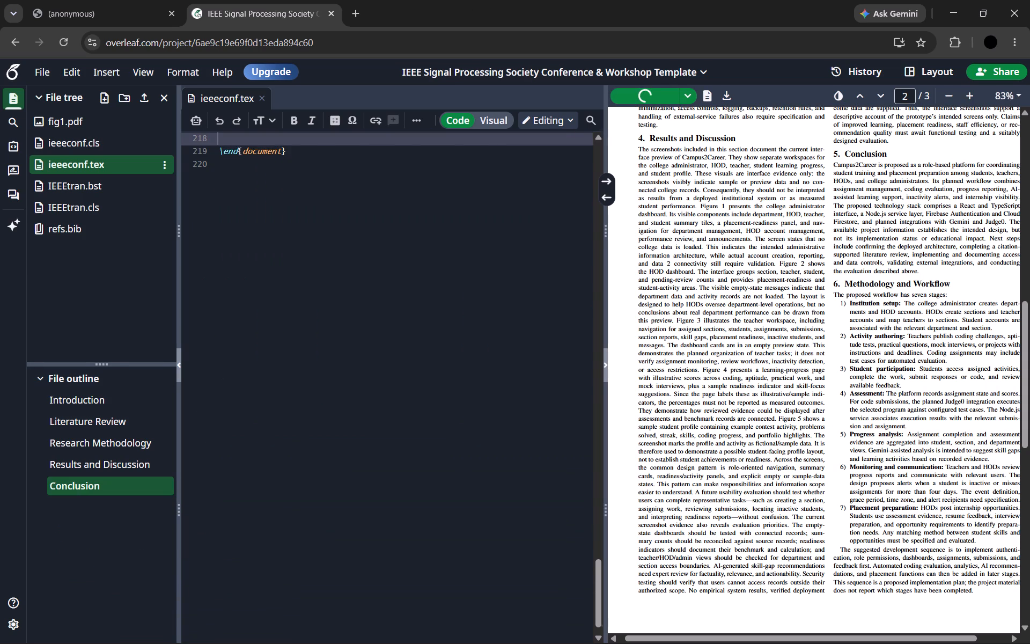
pyautogui.scroll(6, 308, 355)
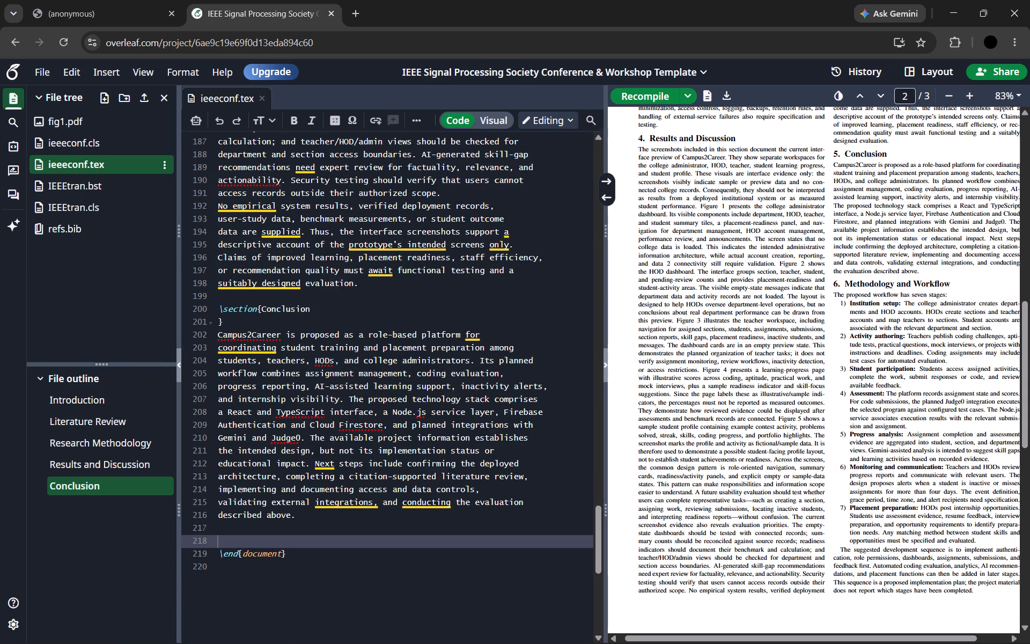
pyautogui.scroll(-6, 843, 279)
pyautogui.scroll(15, 776, 326)
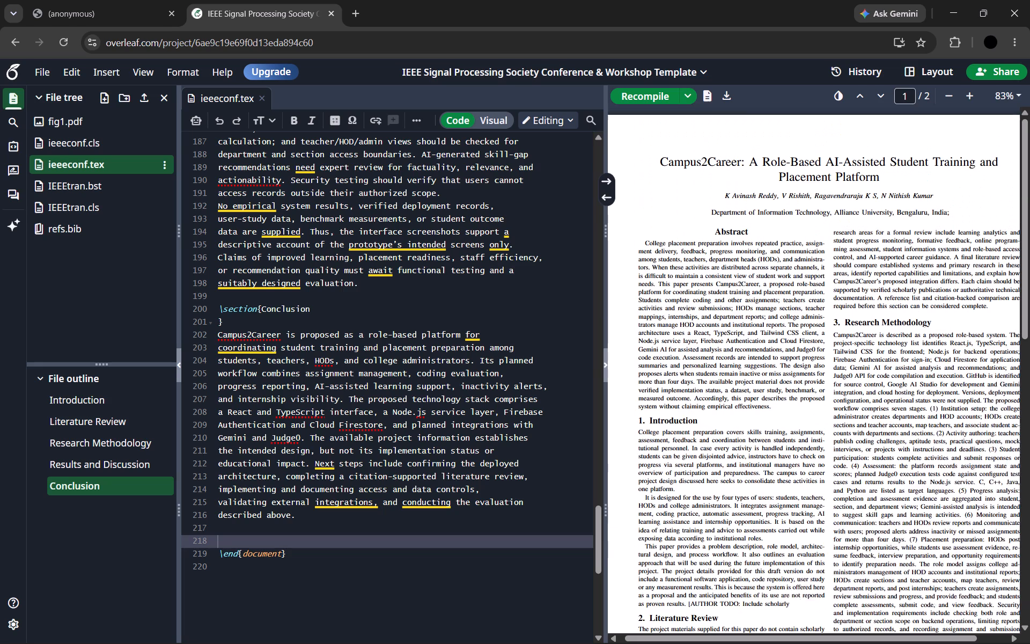
pyautogui.scroll(-14, 778, 313)
pyautogui.scroll(8, 788, 312)
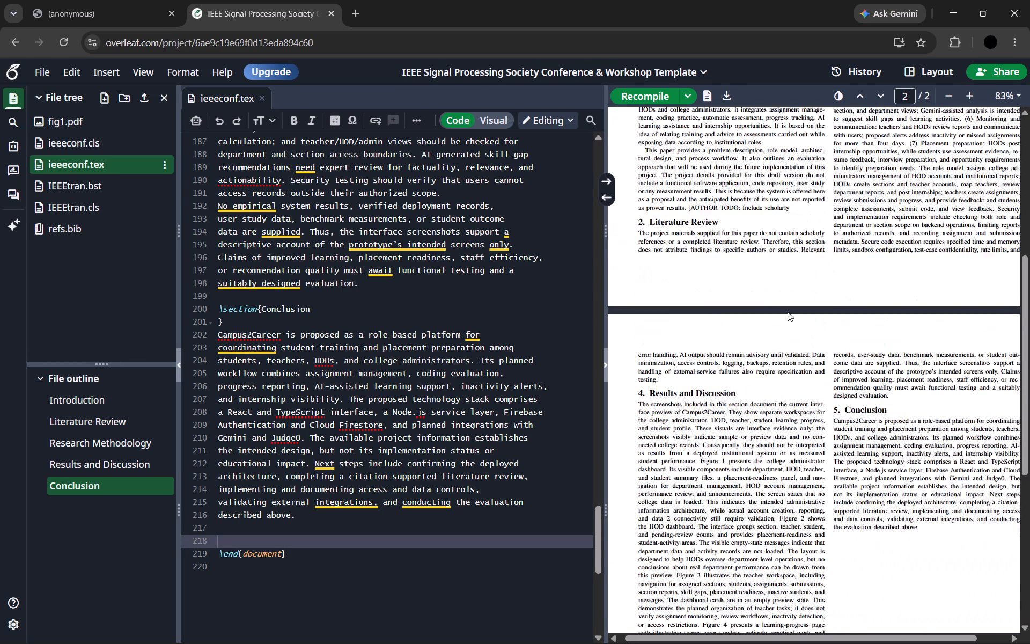
pyautogui.scroll(14, 785, 312)
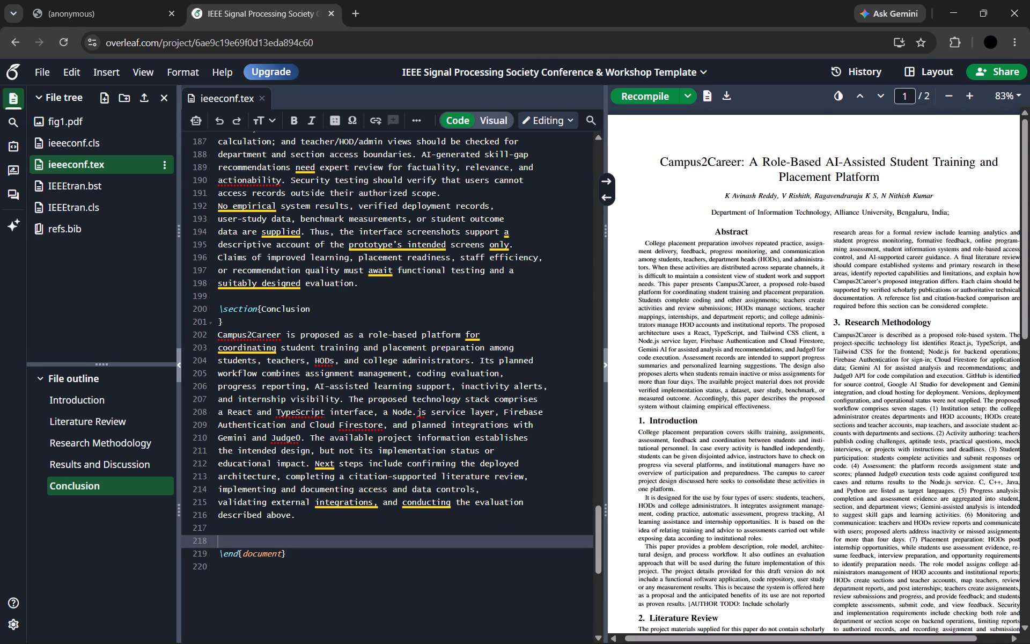
pyautogui.scroll(-5, 785, 293)
pyautogui.scroll(8, 745, 241)
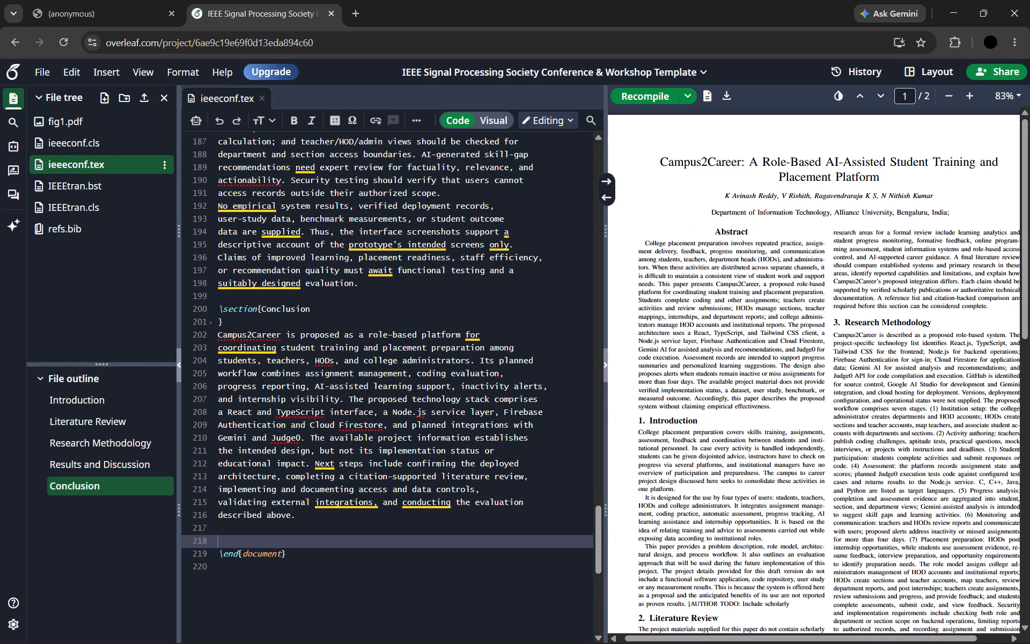
pyautogui.scroll(2, 483, 279)
pyautogui.scroll(-1, 452, 308)
pyautogui.click(452, 309)
pyautogui.hotkey('ctrl', 'a')
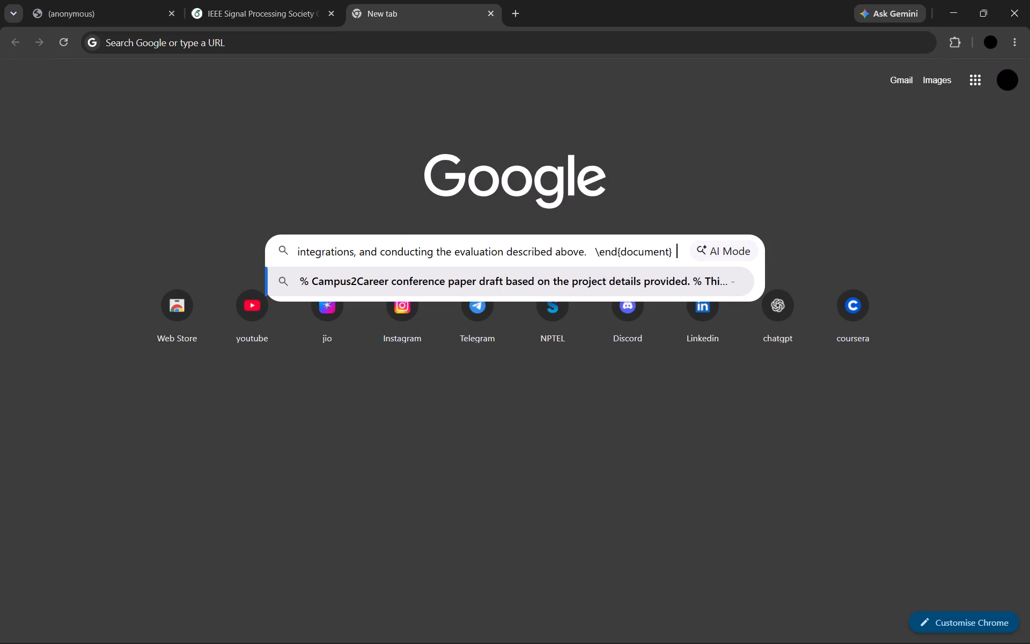
pyautogui.write('how to add images in this')
pyautogui.press('Return')
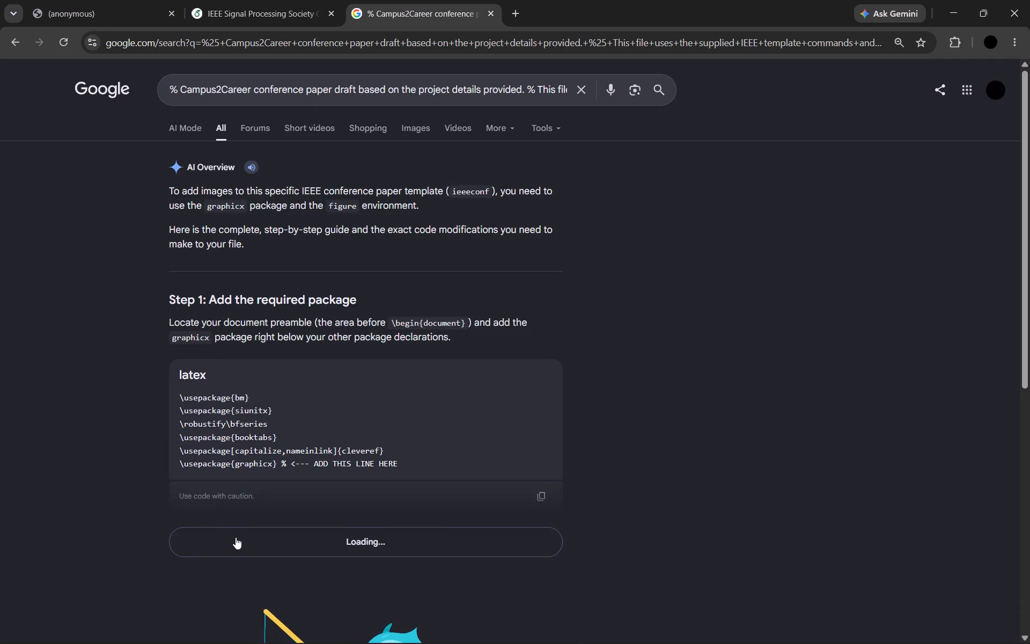
pyautogui.click(236, 537)
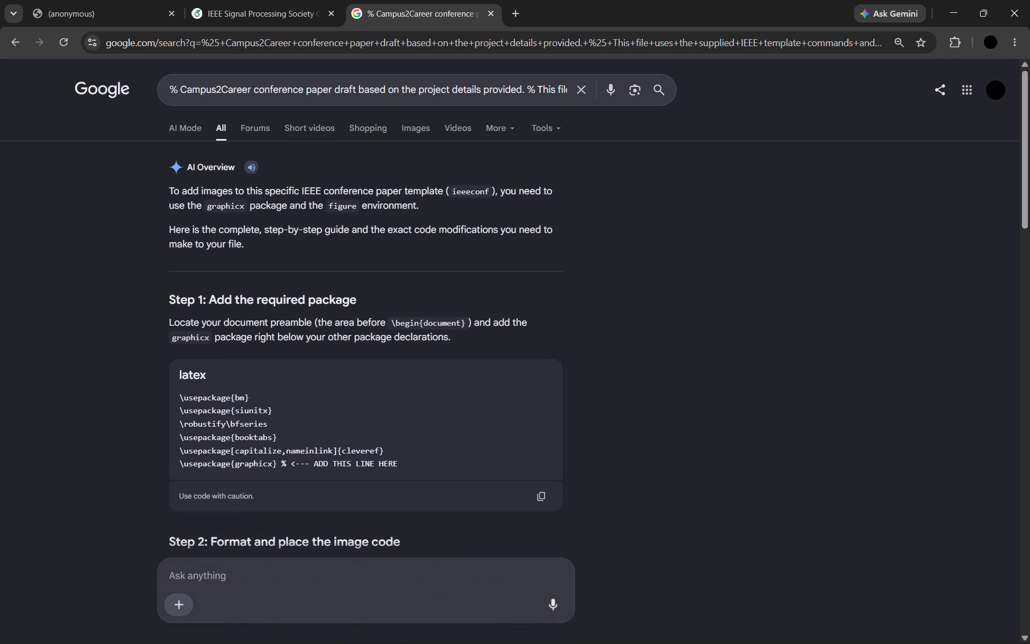
# Read the AI Overview's graphicx package and single-column figure instructions, checking them against the preamble of ieeeconf.tex.
pyautogui.moveTo(254, 297); pyautogui.dragTo(350, 301)
pyautogui.click(322, 319)
pyautogui.click(299, 0)
pyautogui.scroll(1, 382, 276)
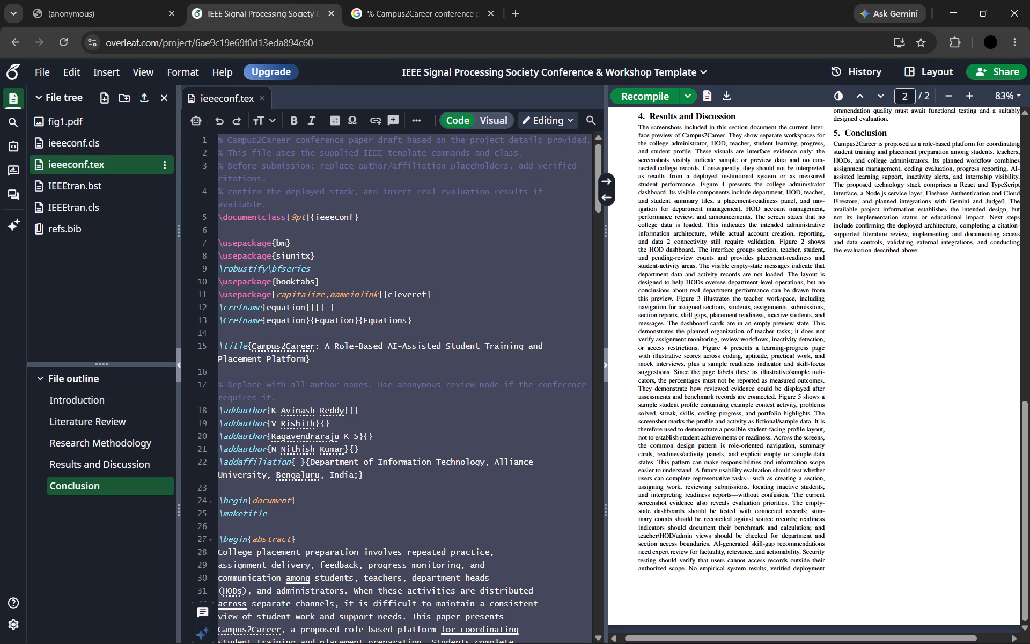
pyautogui.click(354, 276)
pyautogui.click(382, 0)
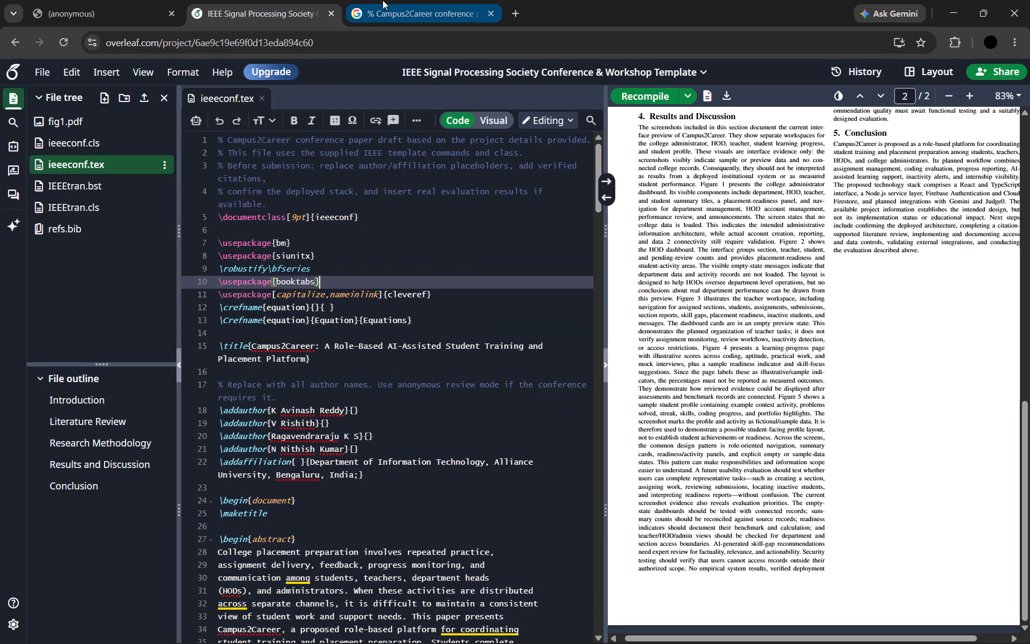
pyautogui.click(268, 0)
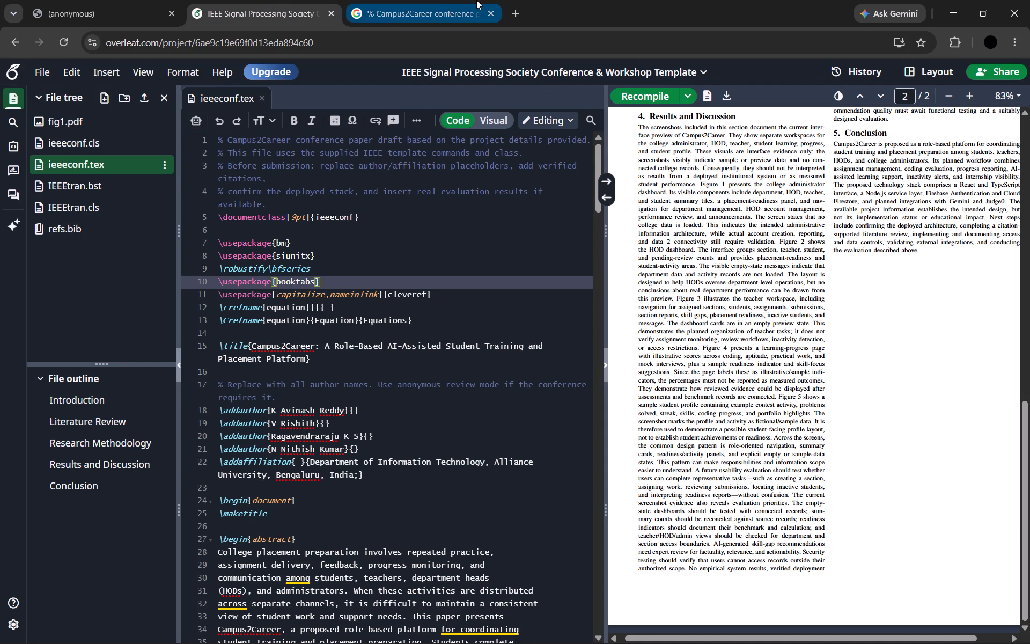
pyautogui.click(443, 0)
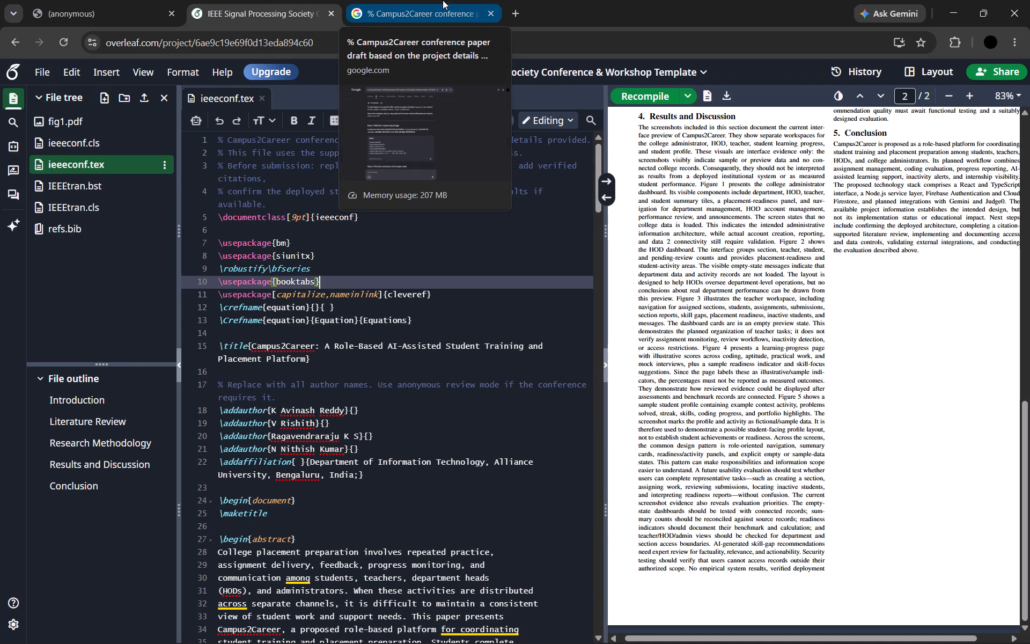
pyautogui.scroll(-4, 242, 440)
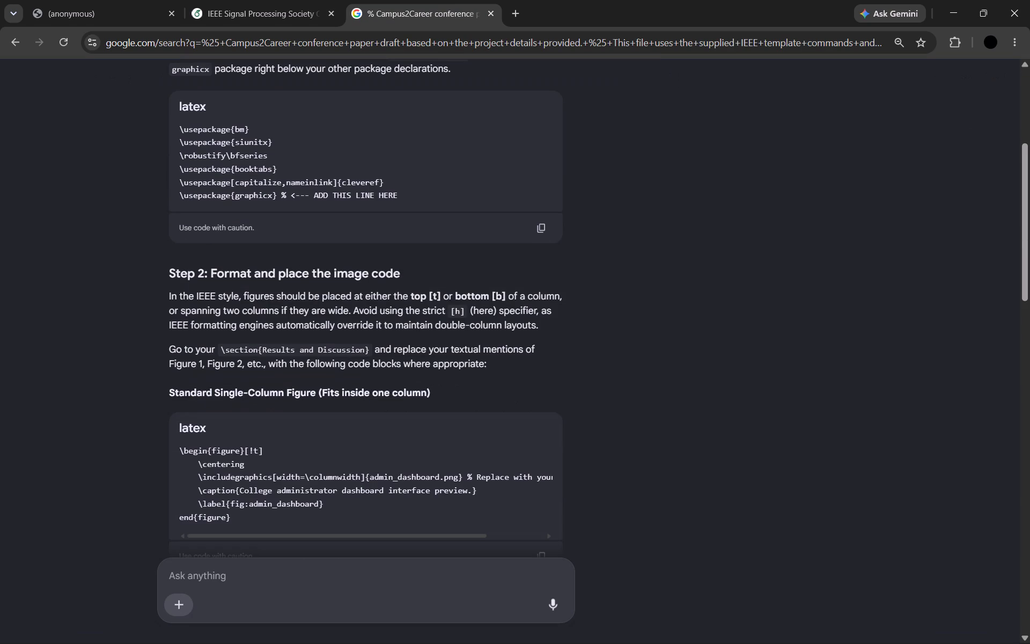
pyautogui.scroll(-1, 244, 396)
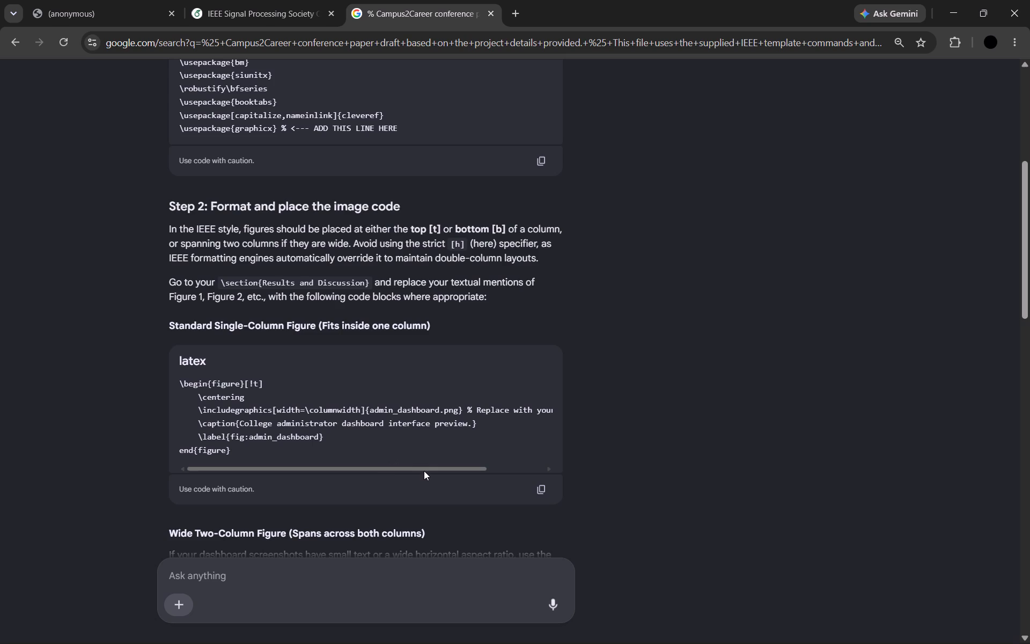
pyautogui.moveTo(424, 471); pyautogui.dragTo(487, 460)
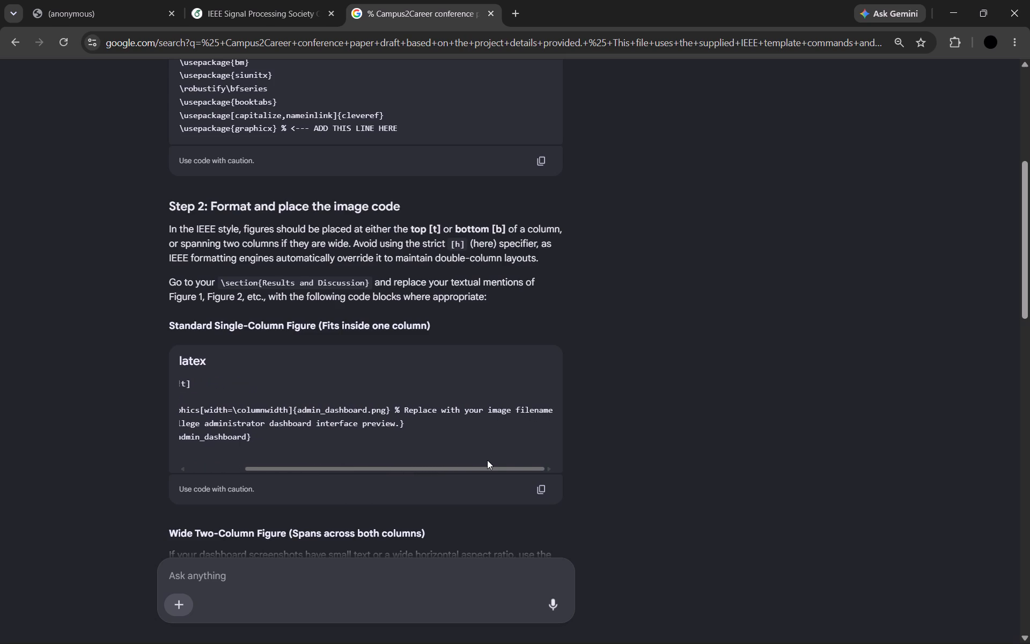
pyautogui.moveTo(487, 460); pyautogui.dragTo(472, 469)
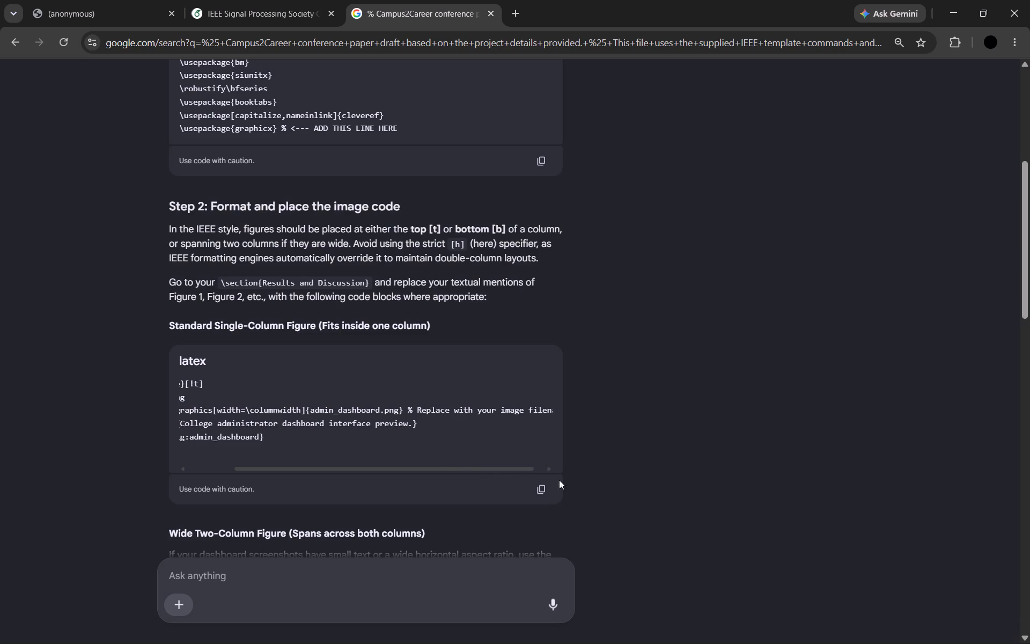
# Copy the single-column figure code into a follow-up and send it with "in this where i have to replace and what i have to repla ce".
pyautogui.click(542, 484)
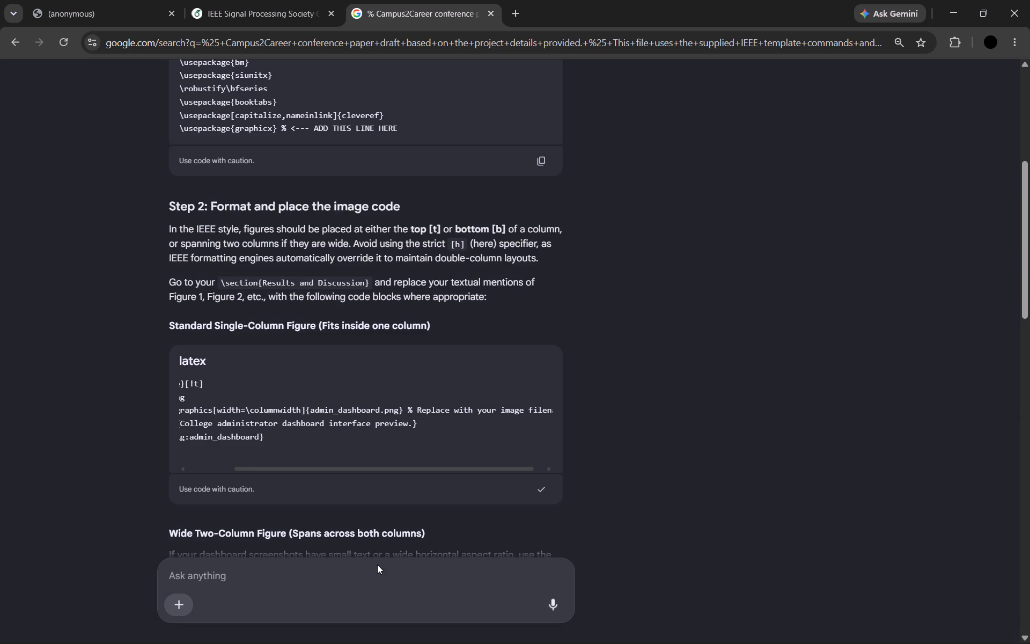
pyautogui.click(377, 565)
pyautogui.hotkey('ctrl', 'v')
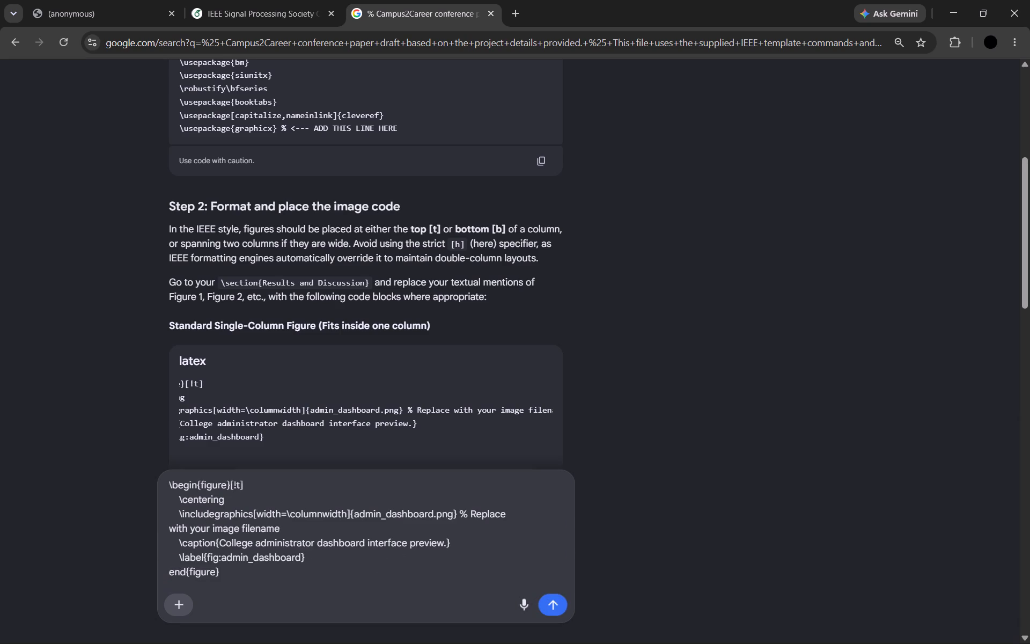
pyautogui.press('space')
pyautogui.press('space')
pyautogui.write('in this where i have')
pyautogui.press('space')
pyautogui.write('to replace and what i have to repl')
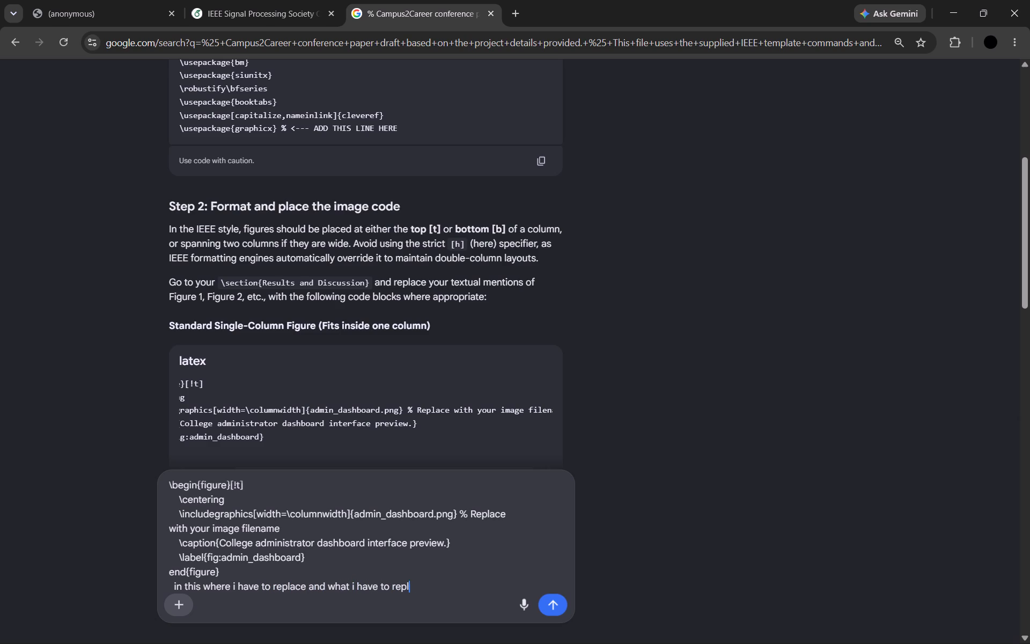
pyautogui.write('a ce')
pyautogui.press('Return')
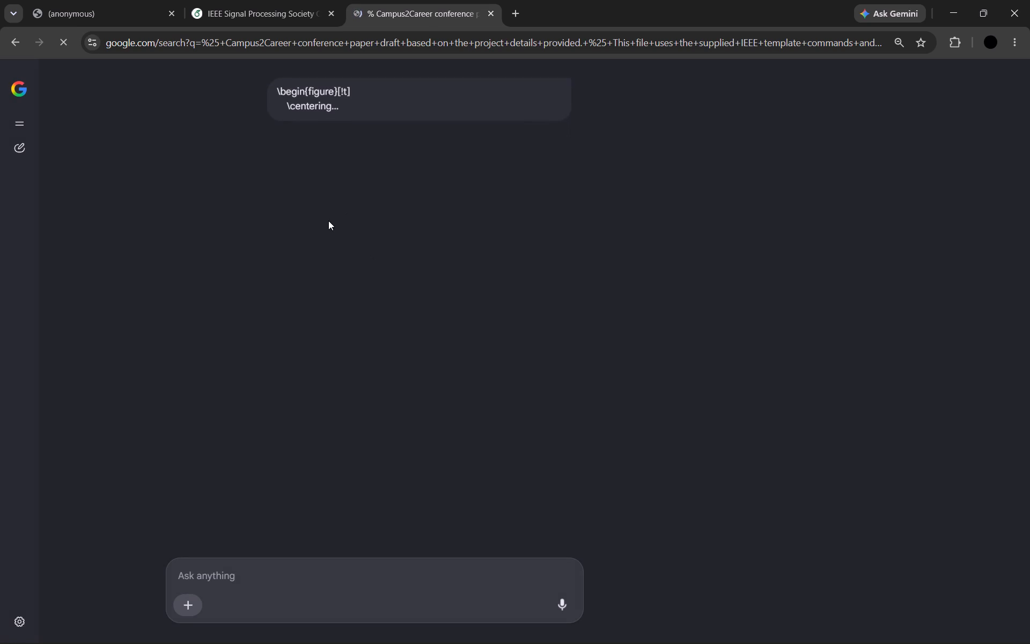
# Read the follow-up answer for what to replace in the figure code and for the final corrected code block.
pyautogui.scroll(5, 328, 221)
pyautogui.scroll(6, 424, 107)
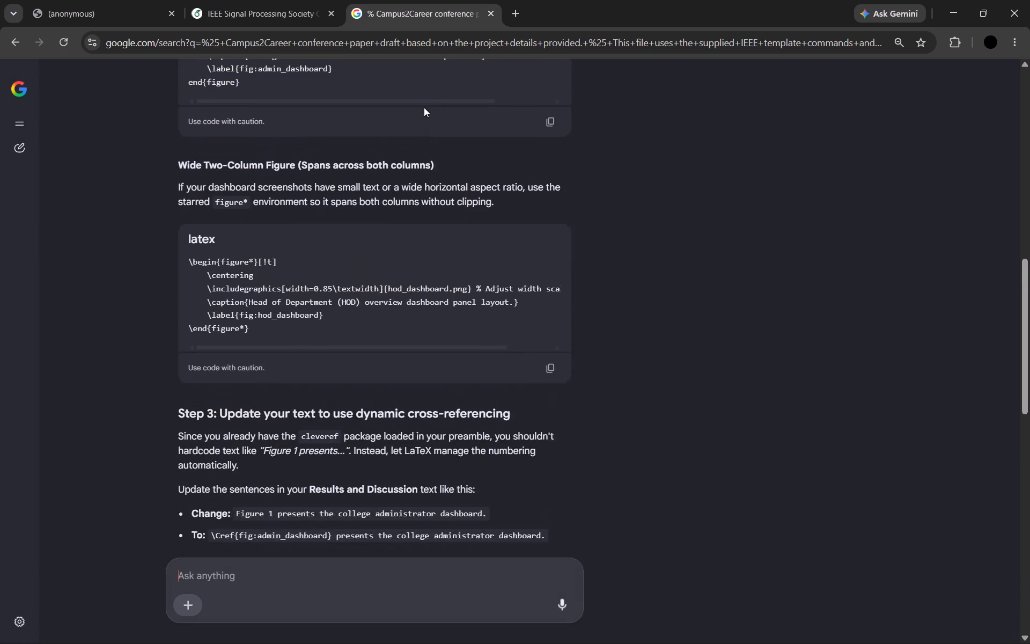
pyautogui.scroll(1, 424, 107)
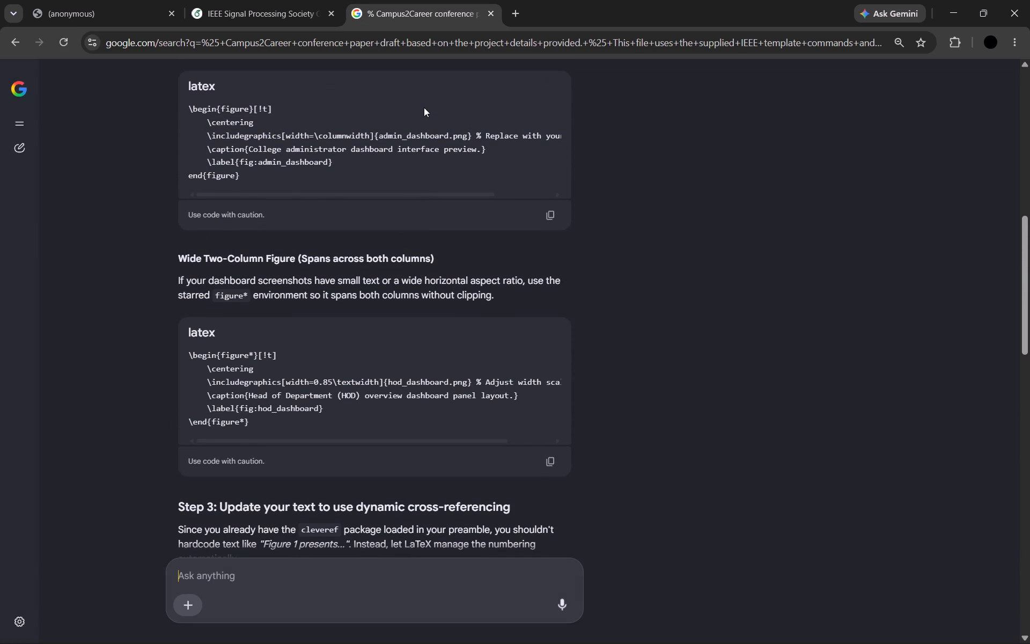
pyautogui.scroll(2, 424, 107)
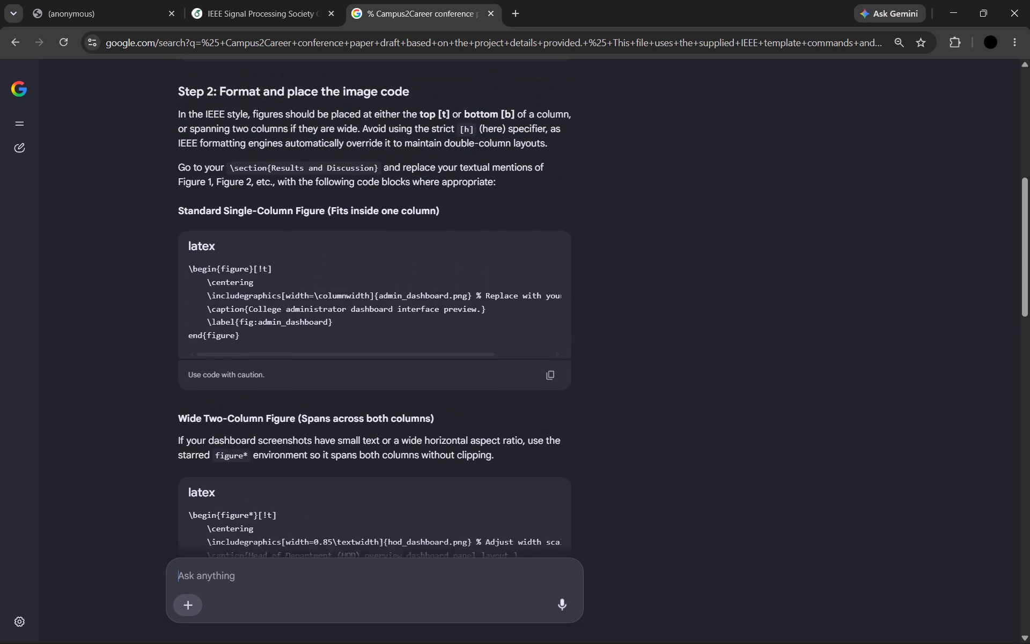
pyautogui.scroll(1, 424, 107)
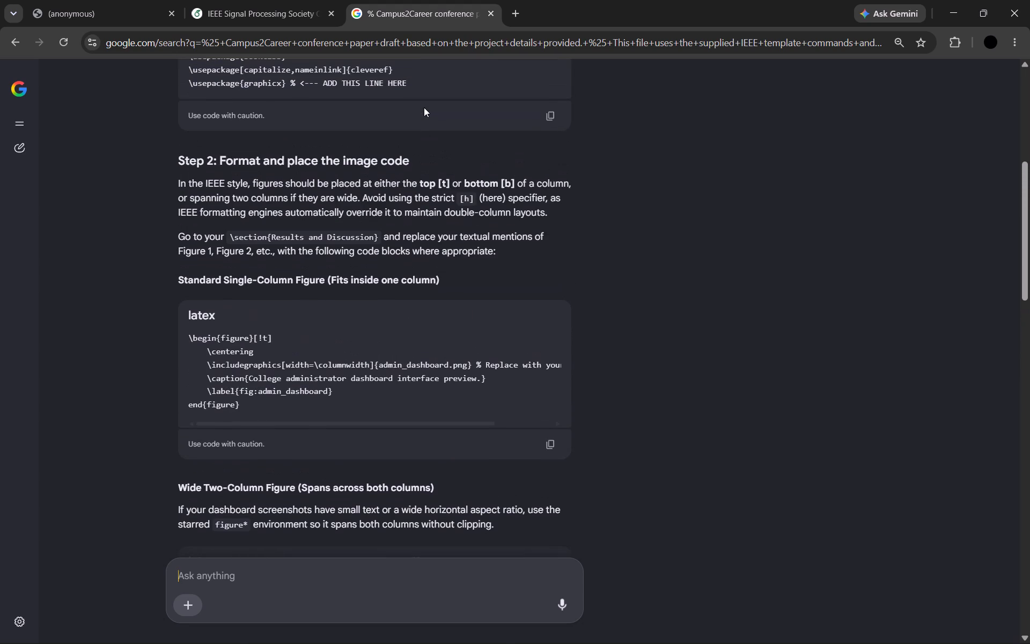
pyautogui.scroll(-12, 424, 107)
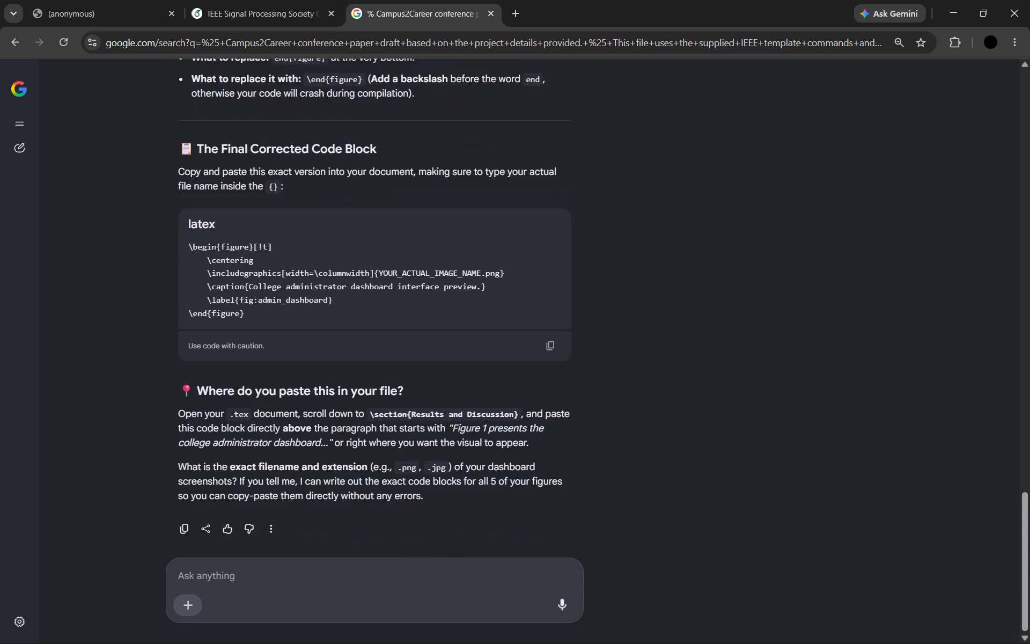
pyautogui.scroll(2, 382, 326)
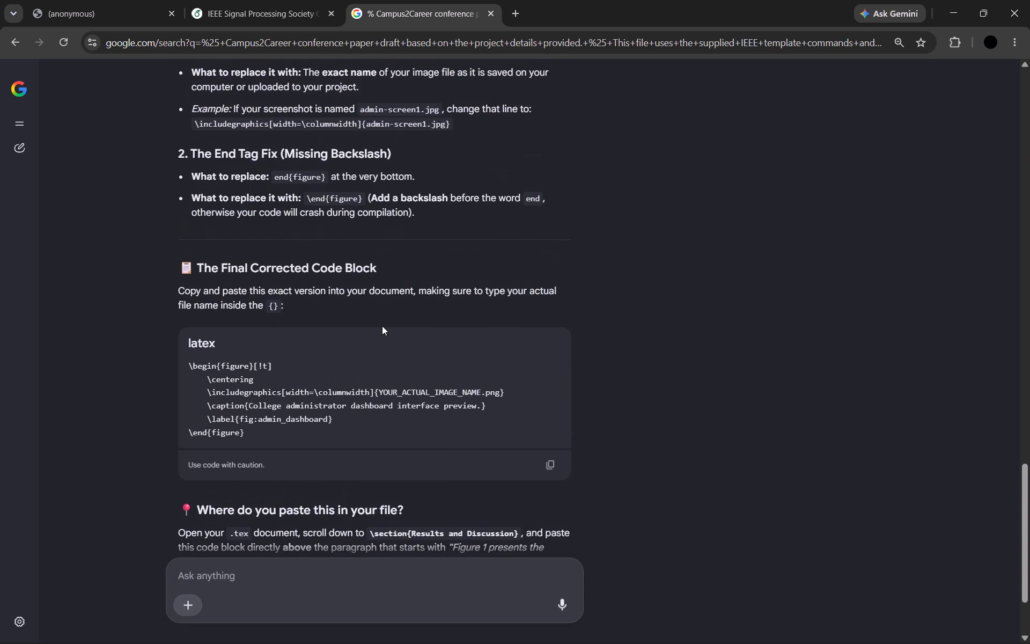
pyautogui.scroll(1, 385, 343)
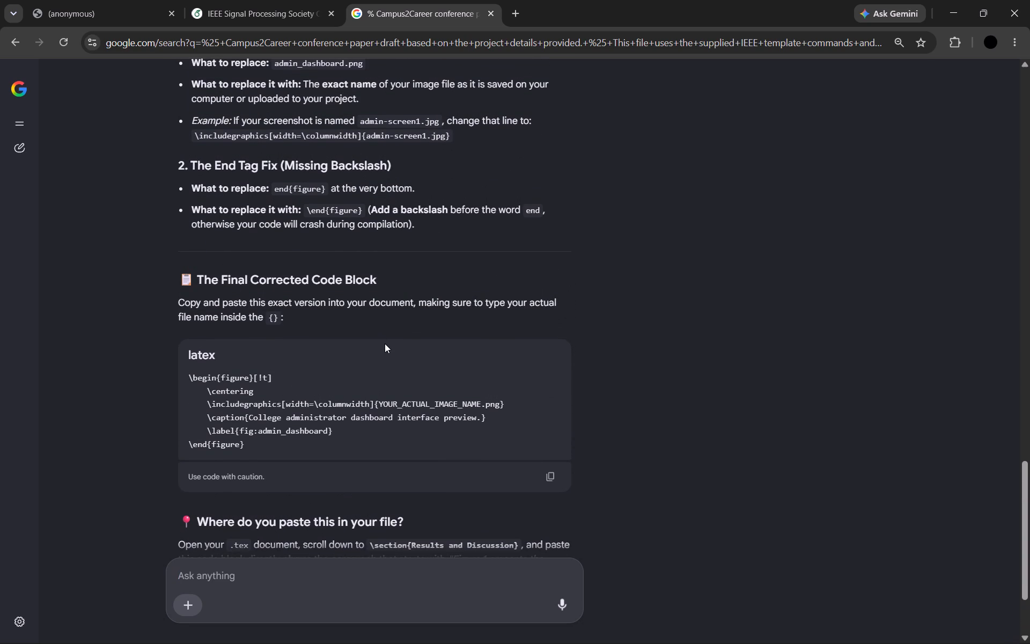
pyautogui.scroll(5, 385, 343)
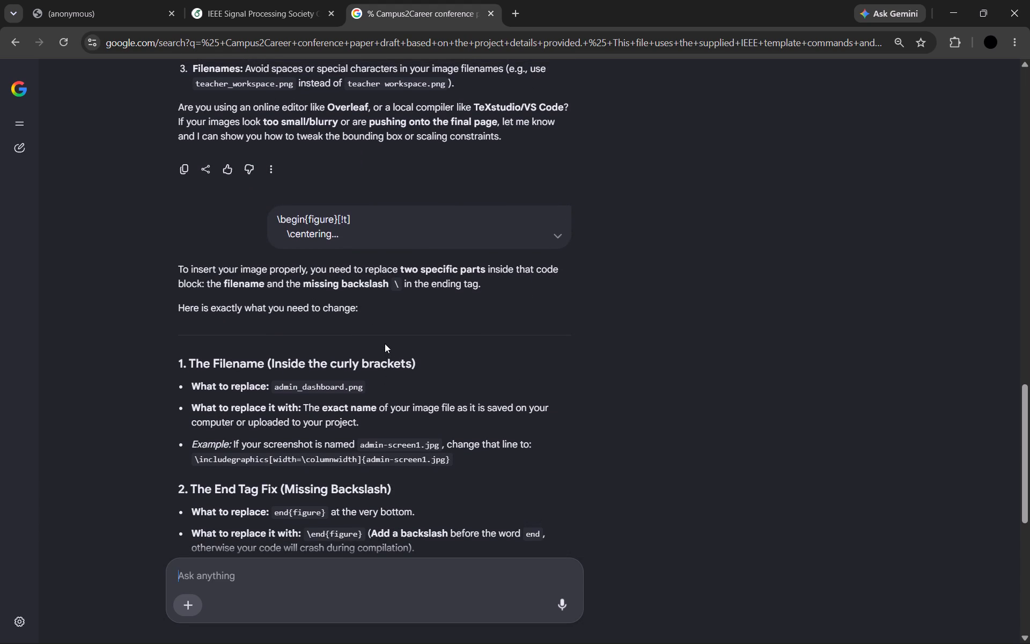
pyautogui.scroll(1, 385, 343)
pyautogui.click(564, 259)
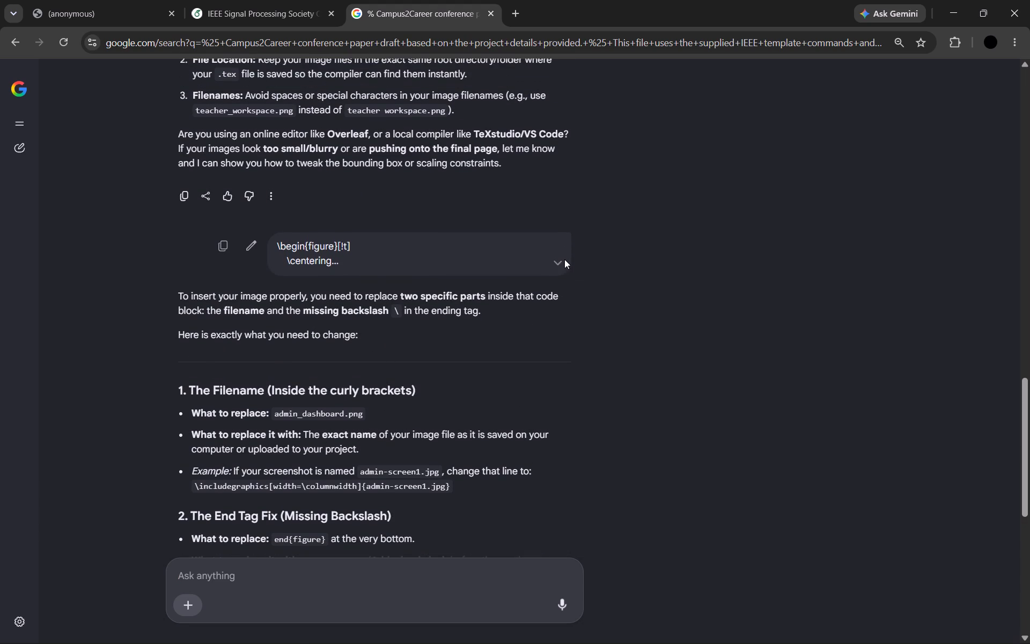
pyautogui.click(557, 260)
pyautogui.scroll(-1, 333, 343)
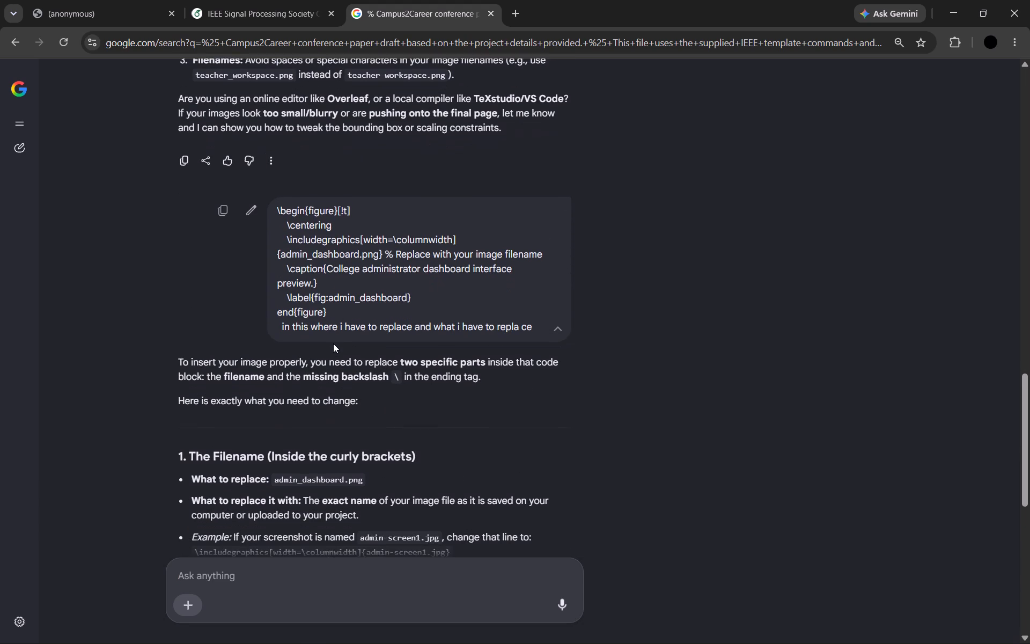
pyautogui.scroll(-2, 333, 343)
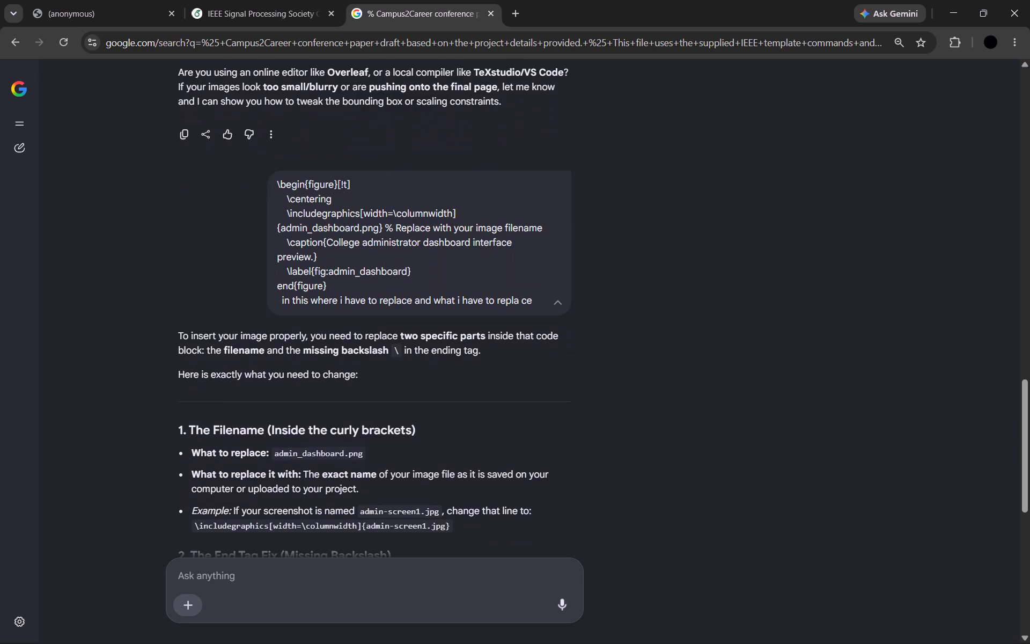
pyautogui.scroll(-5, 333, 343)
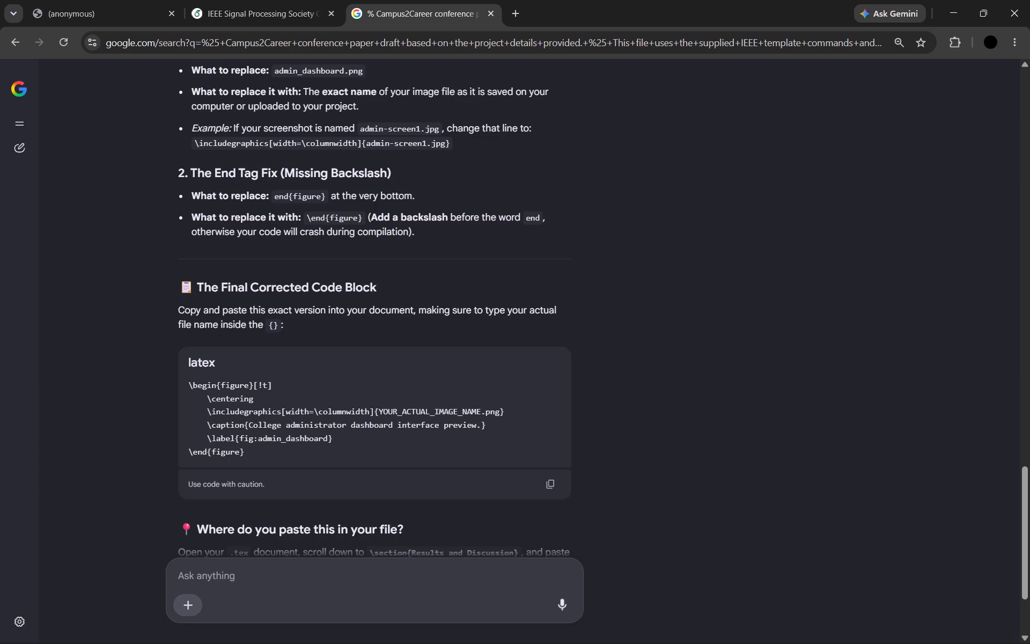
# Copy the final corrected figure code block and paste it into ieeeconf.tex after the last Results and Discussion line, before the Conclusion section.
pyautogui.click(551, 480)
pyautogui.click(239, 2)
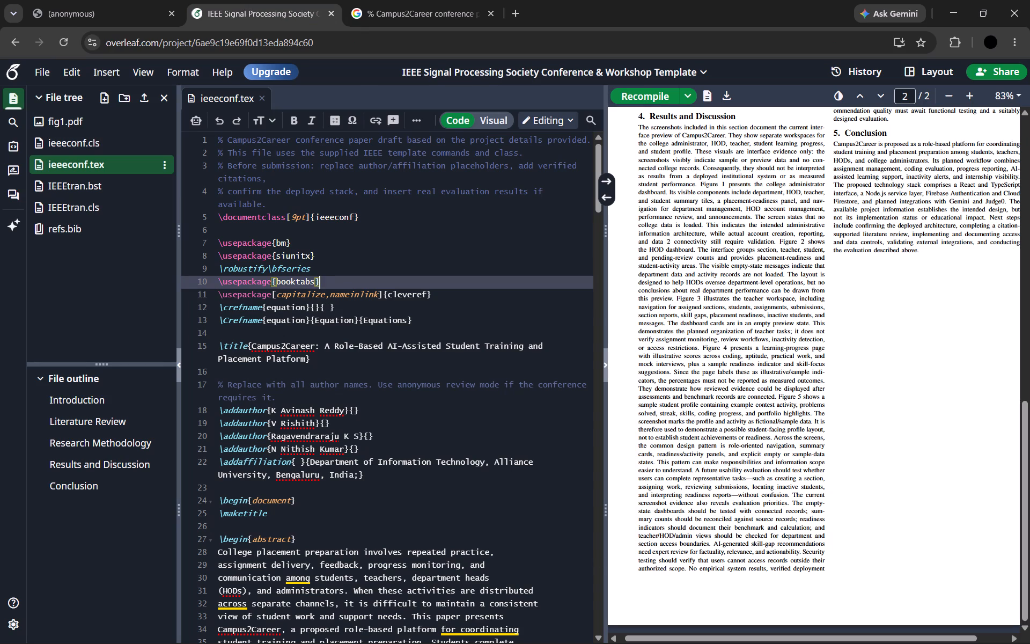
pyautogui.scroll(-10, 447, 479)
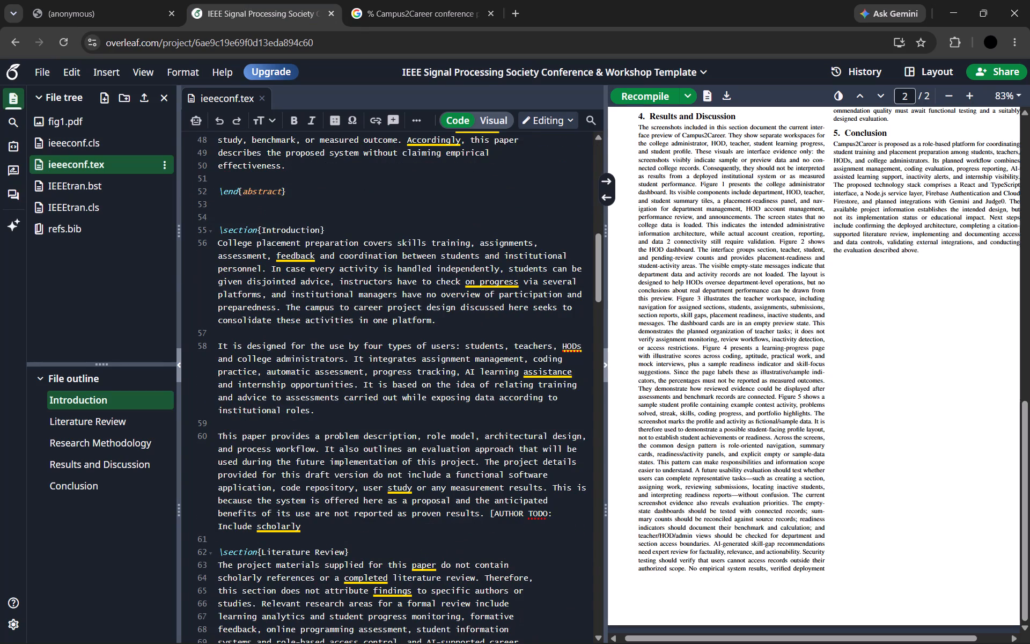
pyautogui.scroll(-5, 386, 447)
pyautogui.click(121, 458)
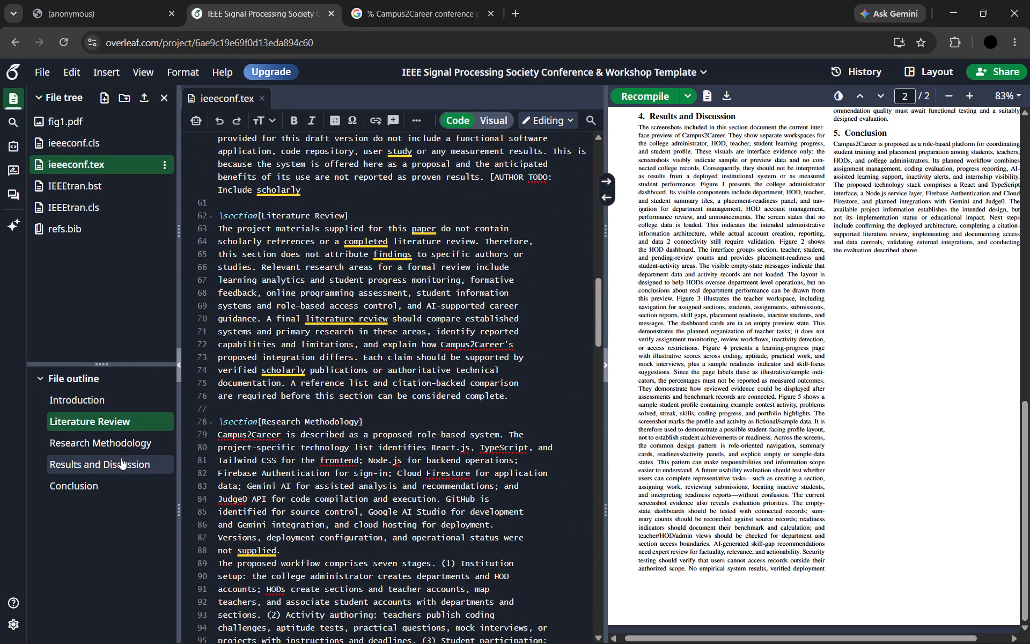
pyautogui.scroll(-12, 389, 455)
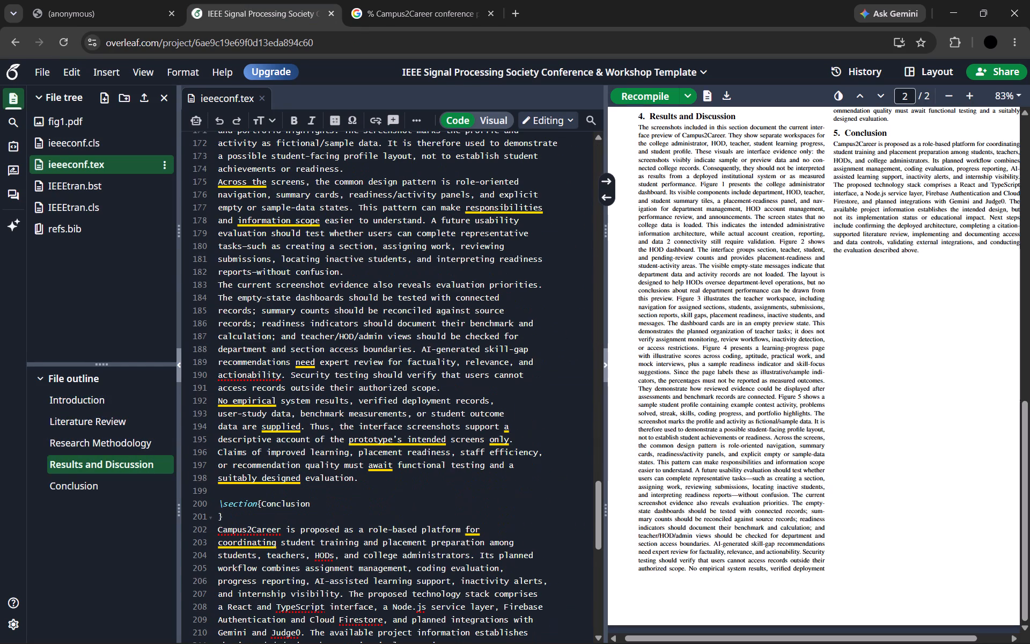
pyautogui.click(358, 460)
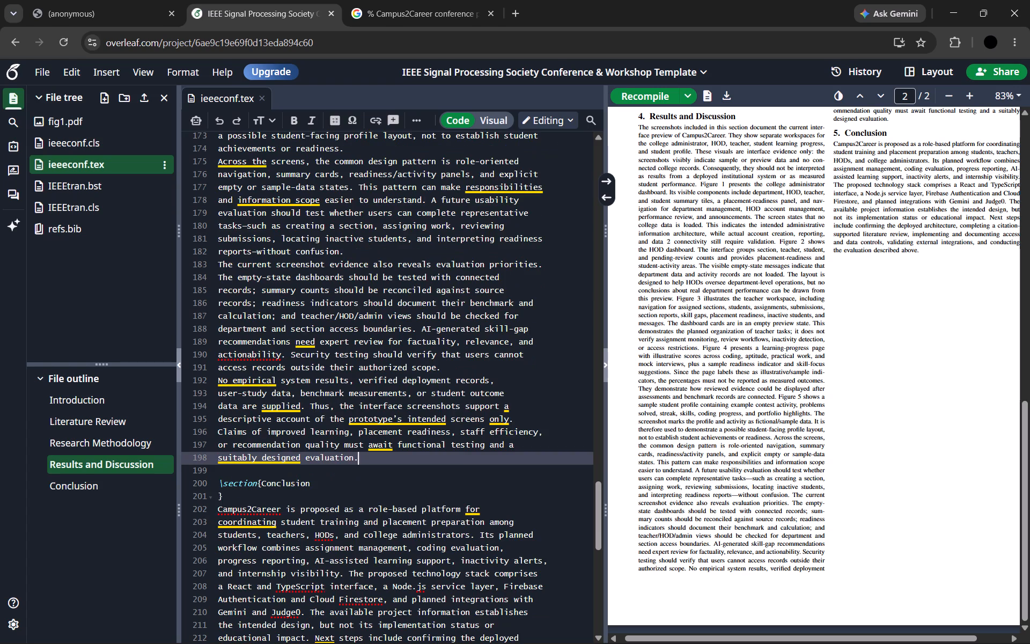
pyautogui.press('Return')
pyautogui.hotkey('ctrl', 'v')
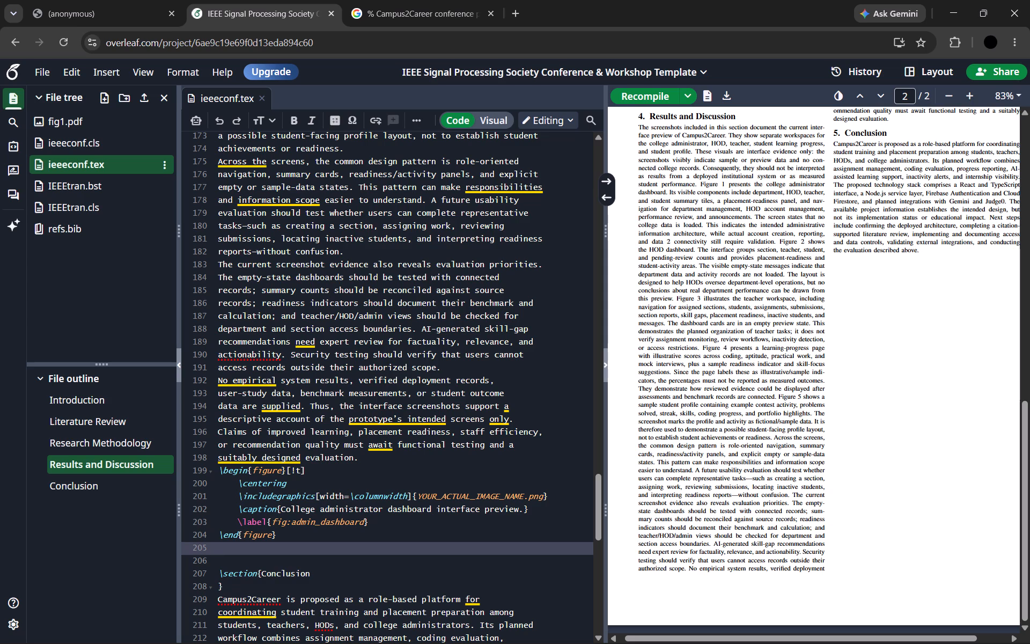
# Switch to the reference PDF and examine the interface screenshots and their captions on page 2.
pyautogui.click(130, 0)
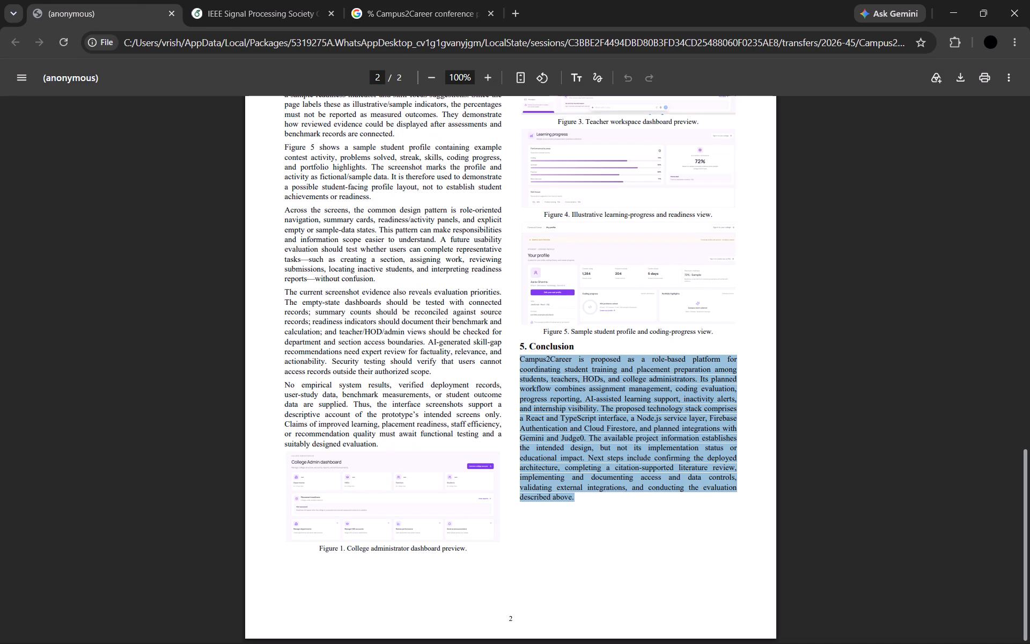
pyautogui.click(511, 385)
pyautogui.scroll(1, 354, 452)
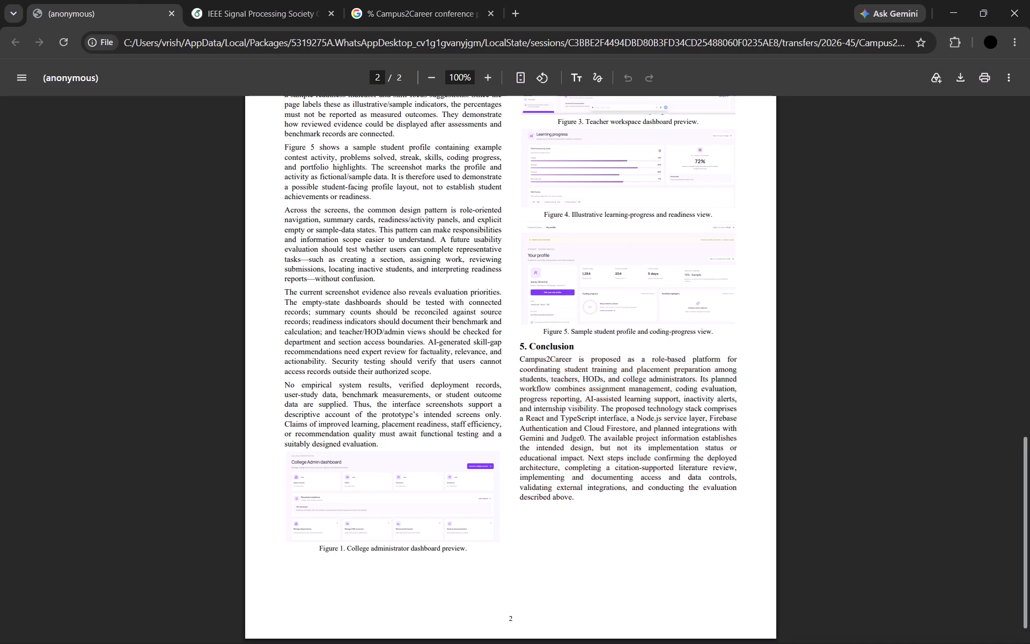
pyautogui.scroll(3, 354, 452)
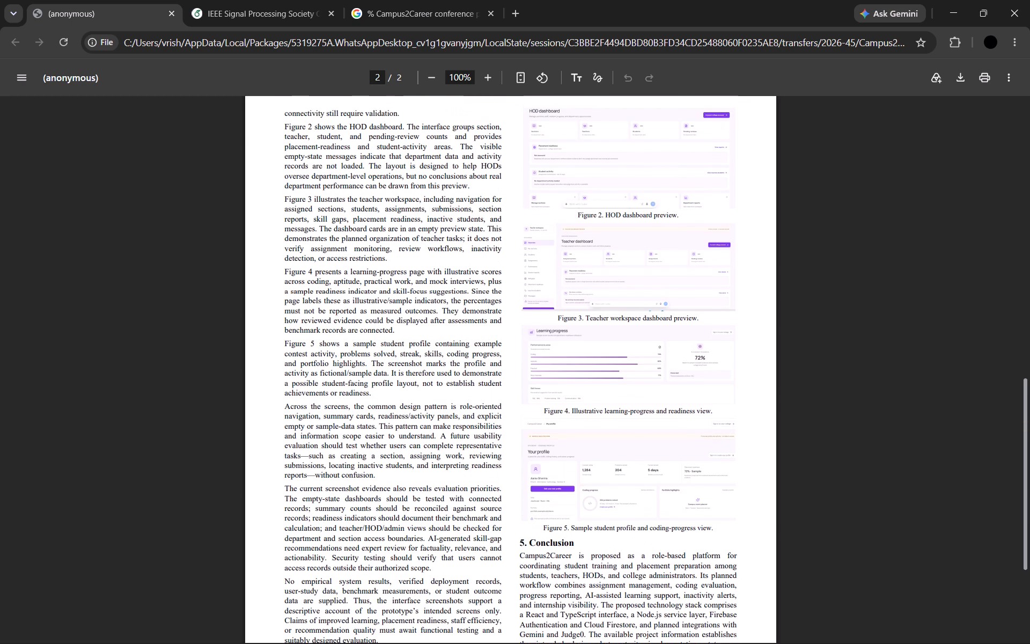
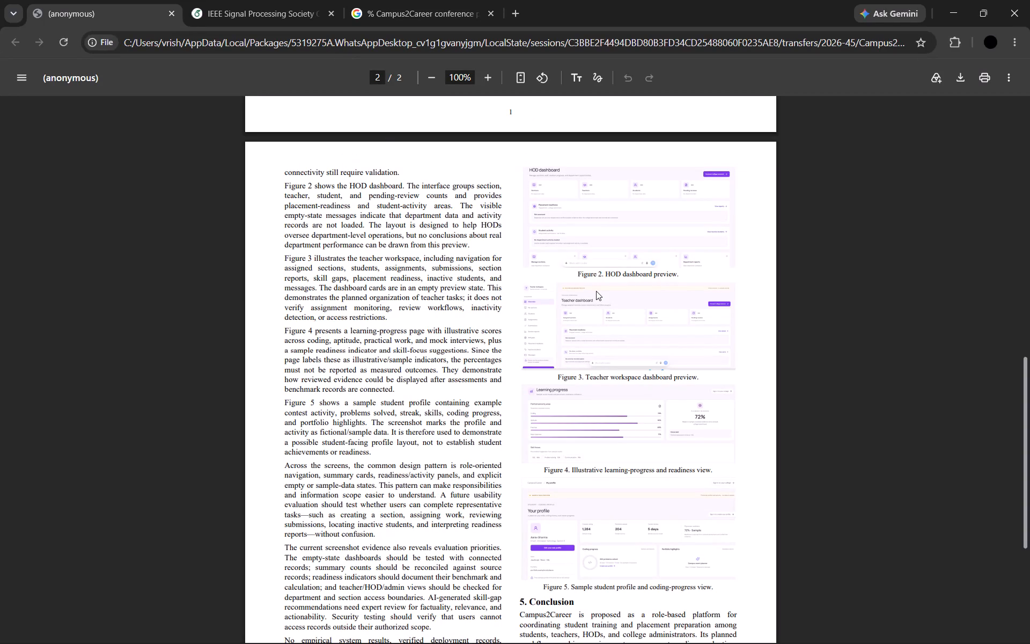
# Capture a screen snip of the full HOD dashboard image above the Figure 2 caption in the reference PDF and check the captured image.
pyautogui.hscroll(-1, 596, 291)
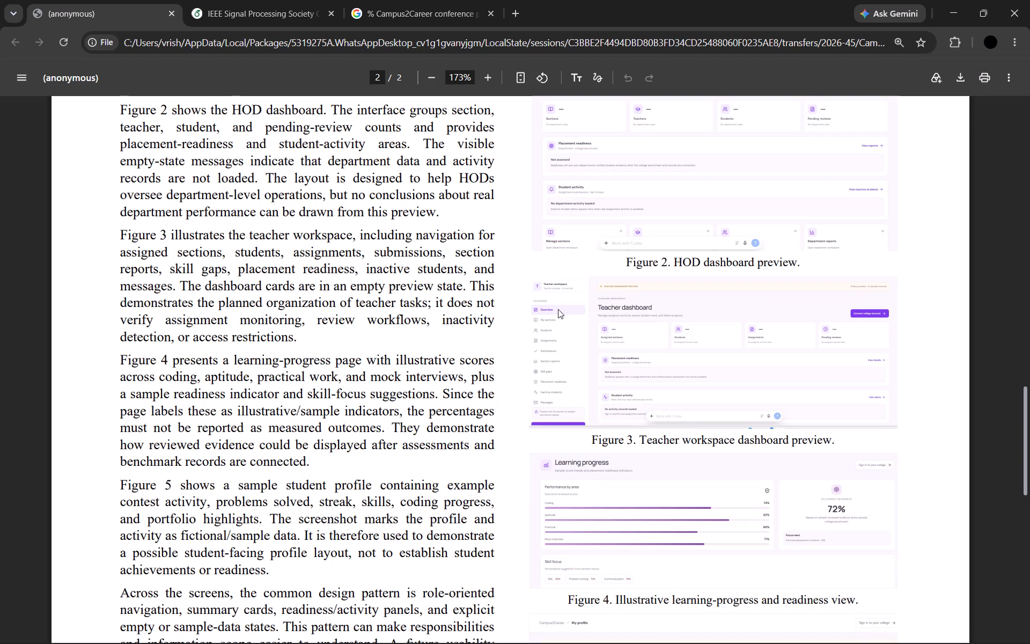
pyautogui.hscroll(-5, 558, 309)
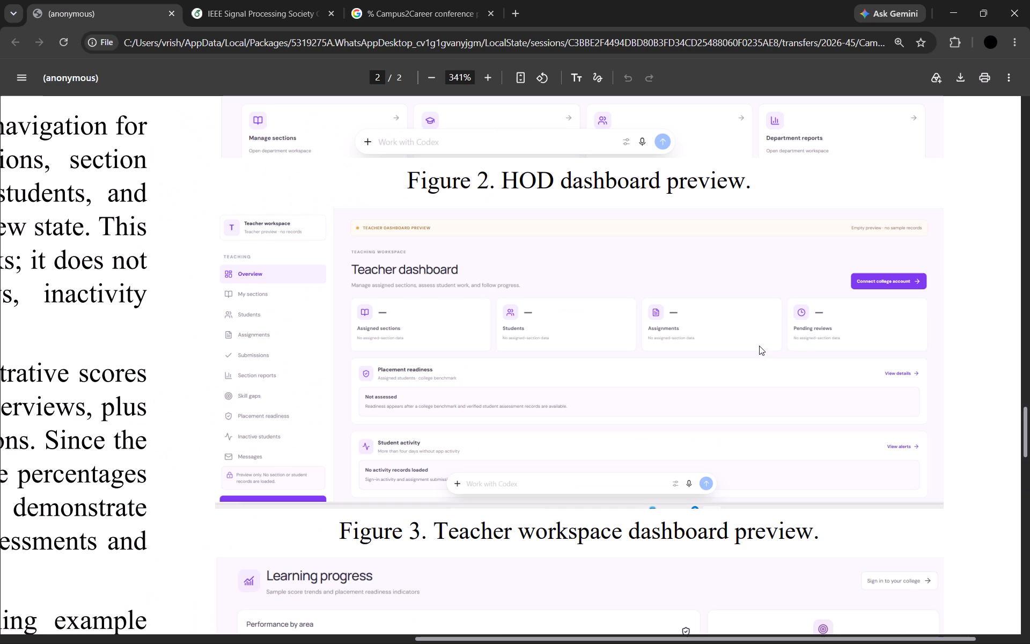
pyautogui.moveTo(650, 388); pyautogui.dragTo(554, 420)
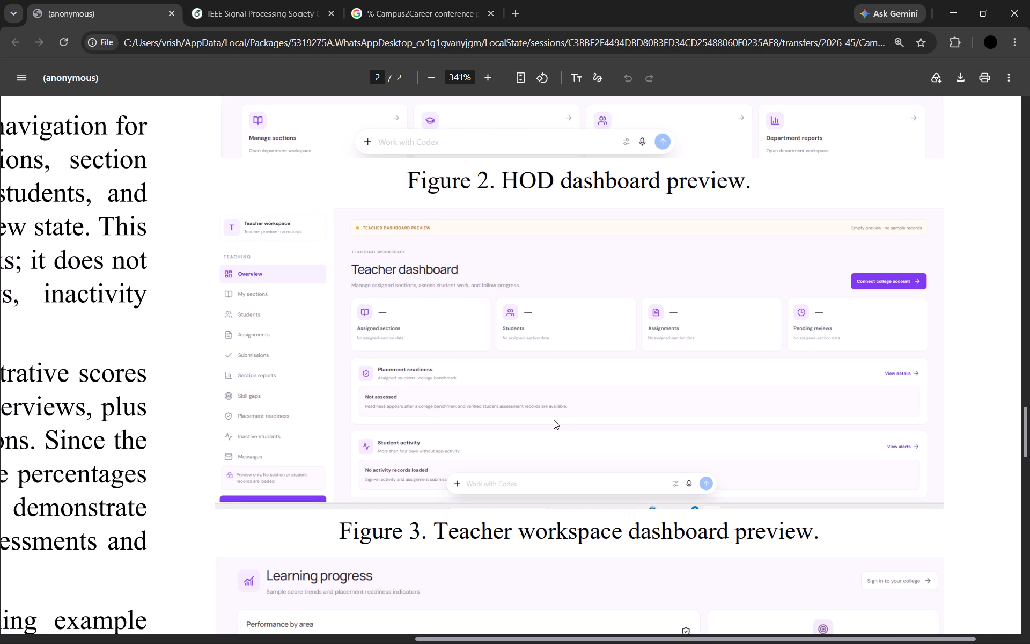
pyautogui.hscroll(-2, 554, 420)
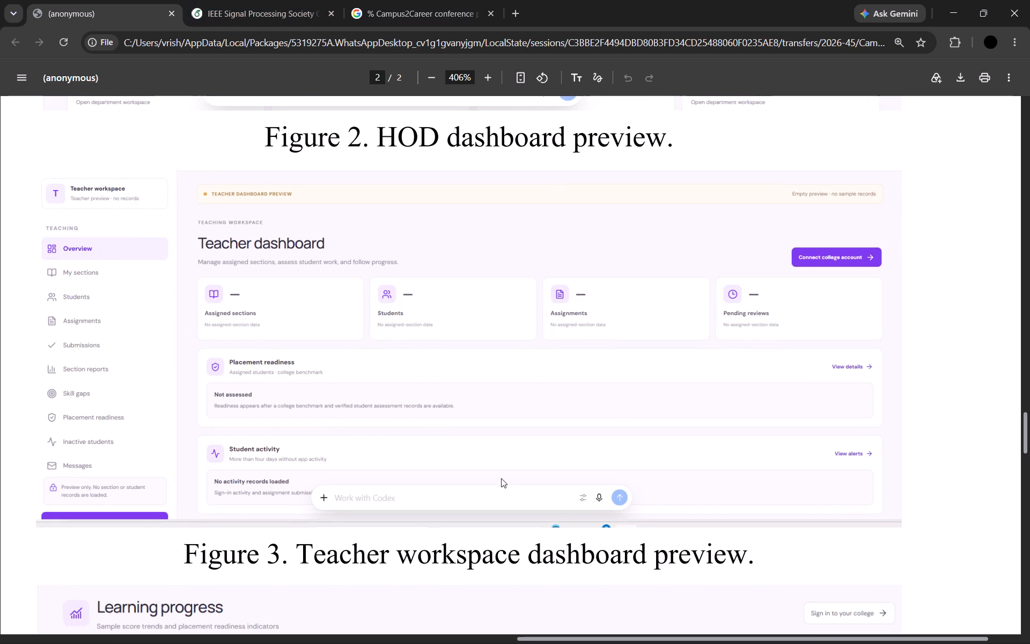
pyautogui.scroll(6, 536, 351)
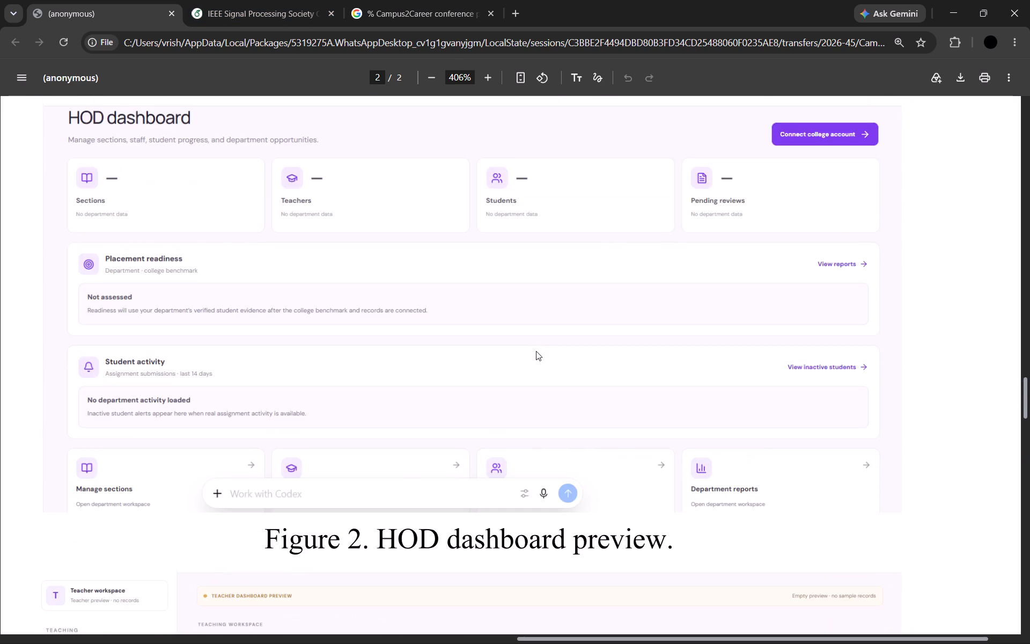
pyautogui.scroll(5, 536, 351)
pyautogui.scroll(-4, 537, 351)
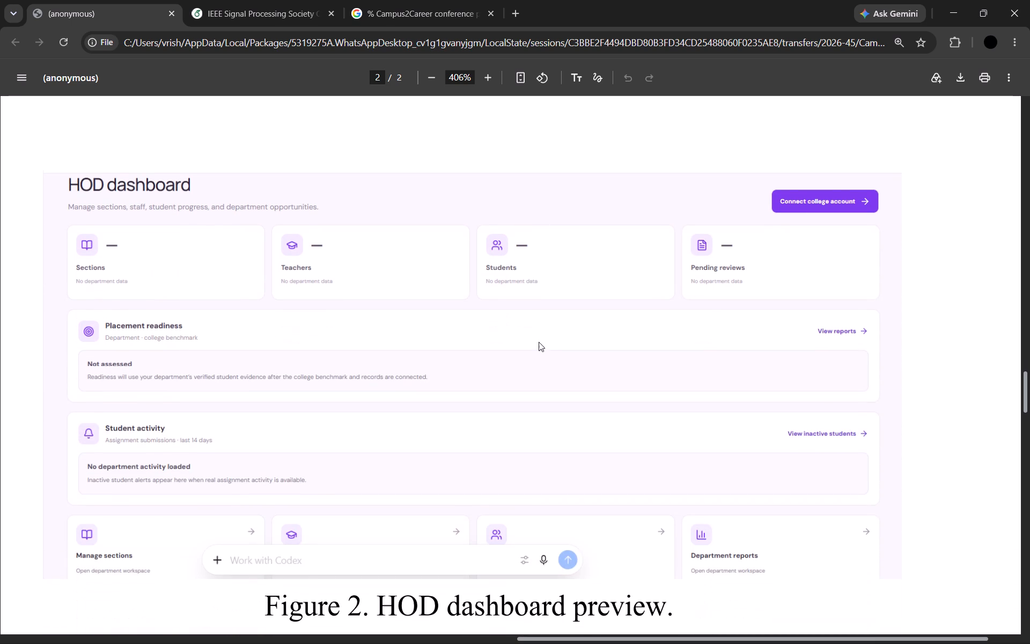
pyautogui.hscroll(1, 539, 333)
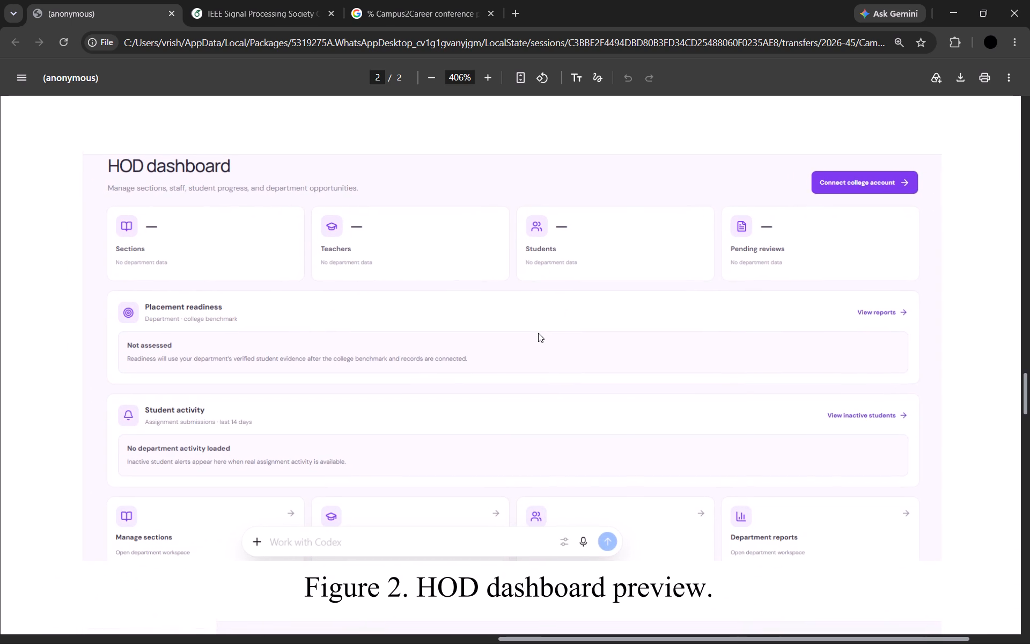
pyautogui.hscroll(1, 538, 333)
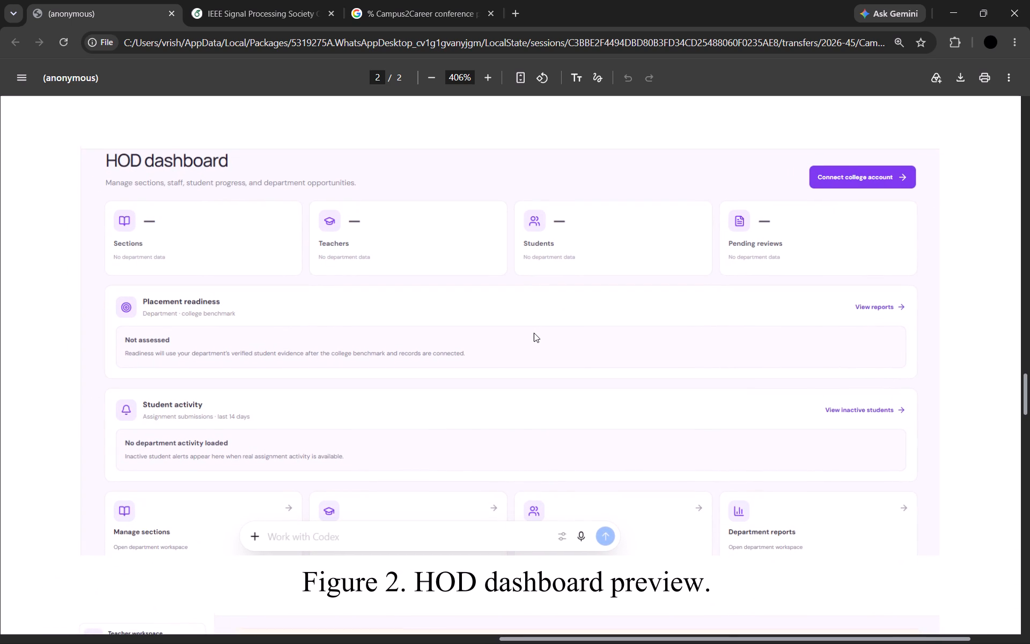
pyautogui.press('shift+super+s')
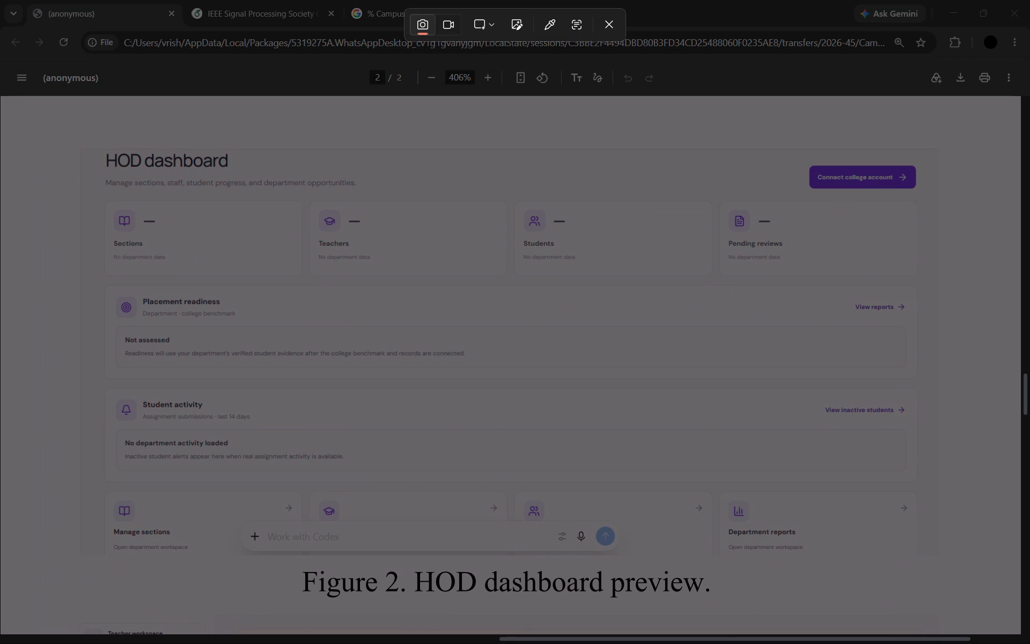
pyautogui.moveTo(80, 148); pyautogui.dragTo(186, 241)
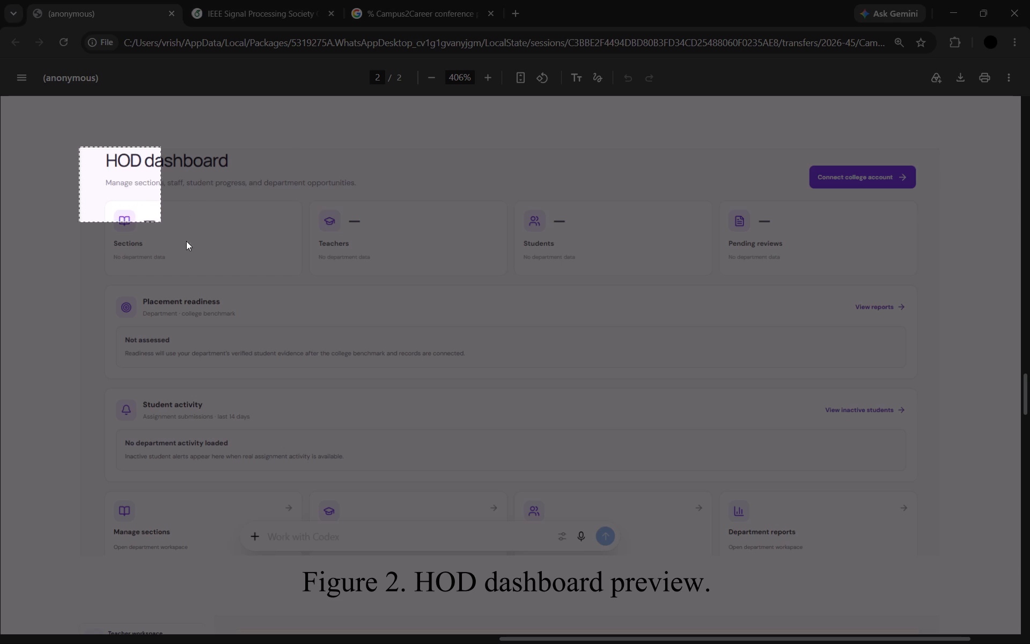
pyautogui.moveTo(186, 241); pyautogui.dragTo(539, 558)
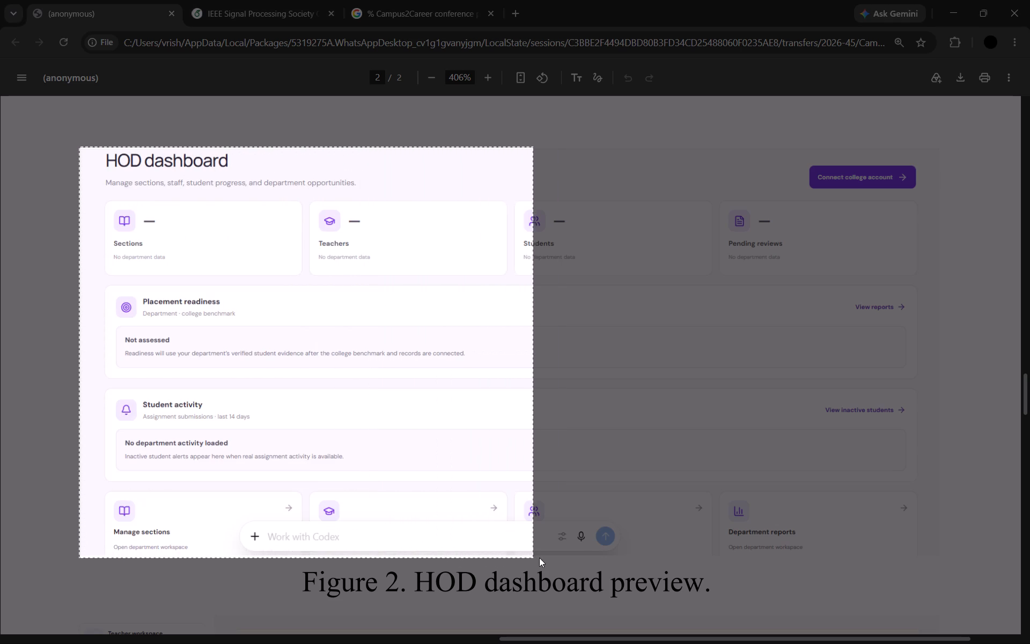
pyautogui.moveTo(539, 558); pyautogui.dragTo(1003, 581)
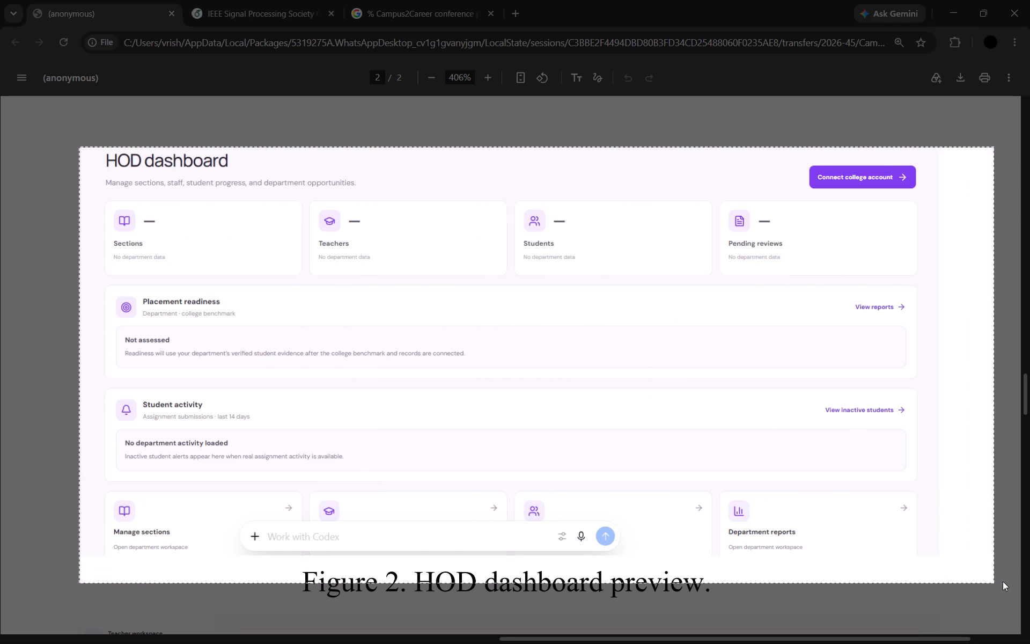
pyautogui.moveTo(1003, 581); pyautogui.dragTo(937, 565)
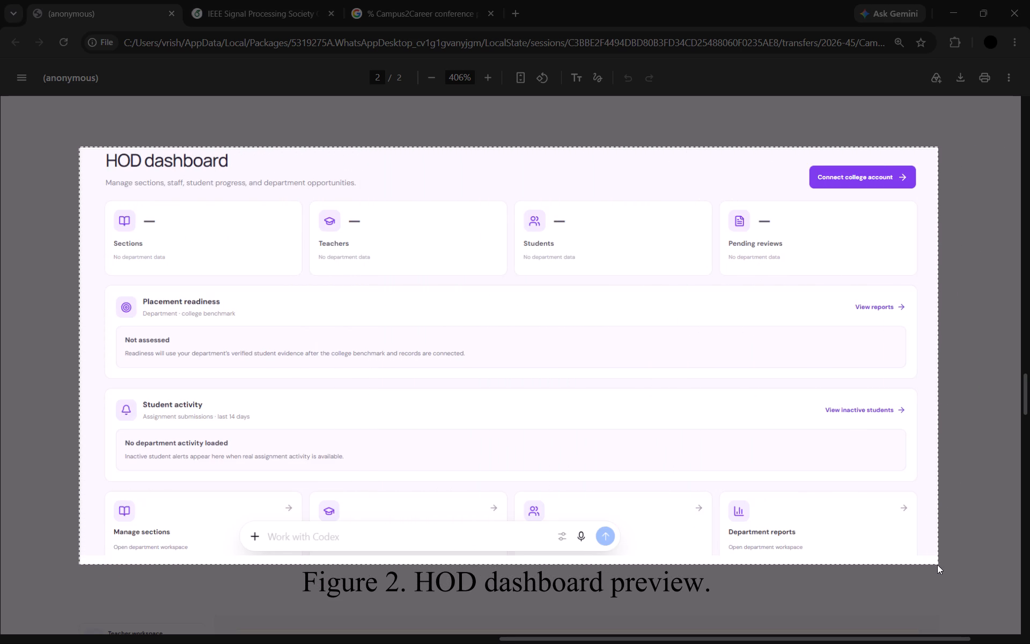
pyautogui.moveTo(937, 565); pyautogui.dragTo(936, 557)
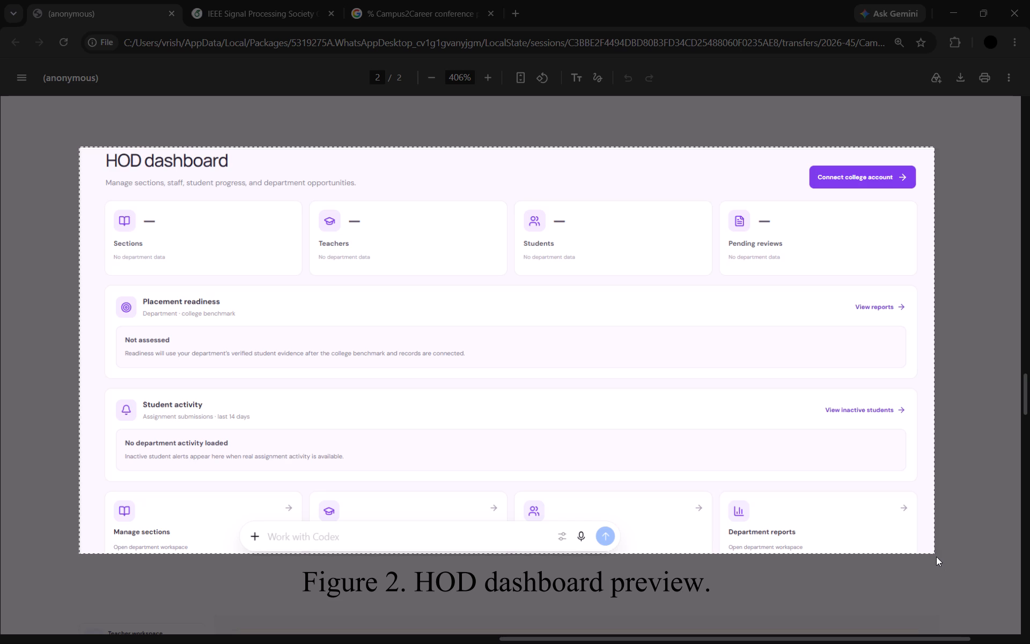
pyautogui.moveTo(936, 557); pyautogui.dragTo(953, 556)
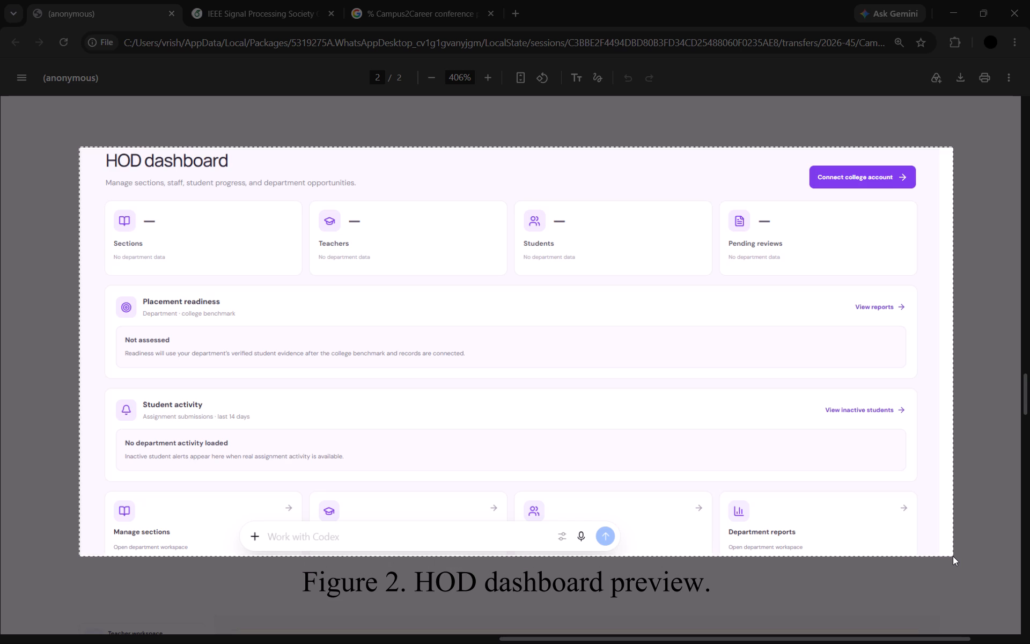
pyautogui.moveTo(953, 556); pyautogui.dragTo(980, 561)
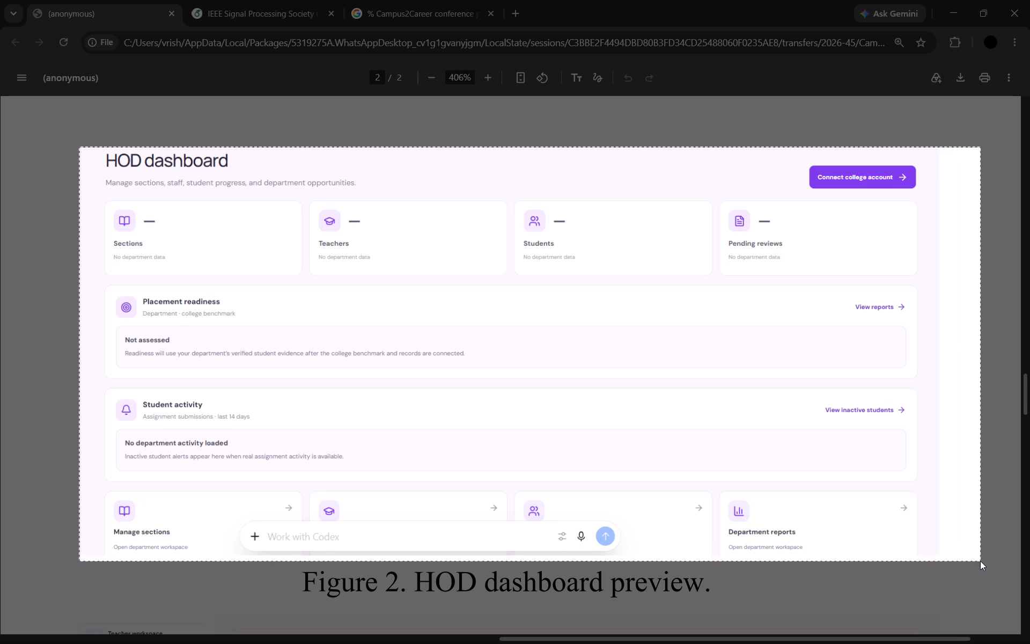
pyautogui.moveTo(980, 561); pyautogui.dragTo(935, 564)
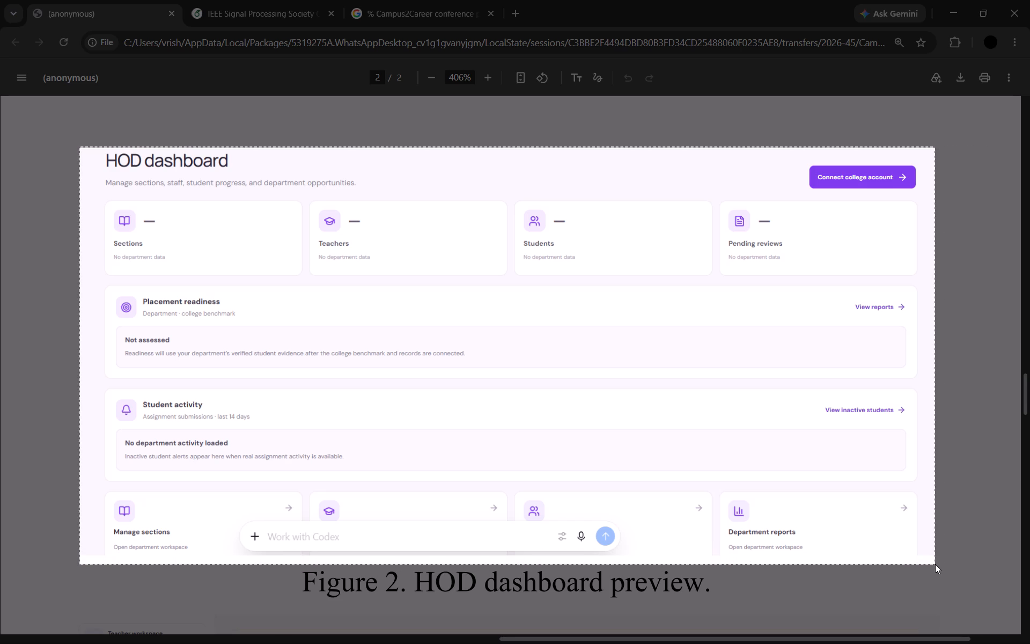
pyautogui.moveTo(935, 564); pyautogui.dragTo(936, 564)
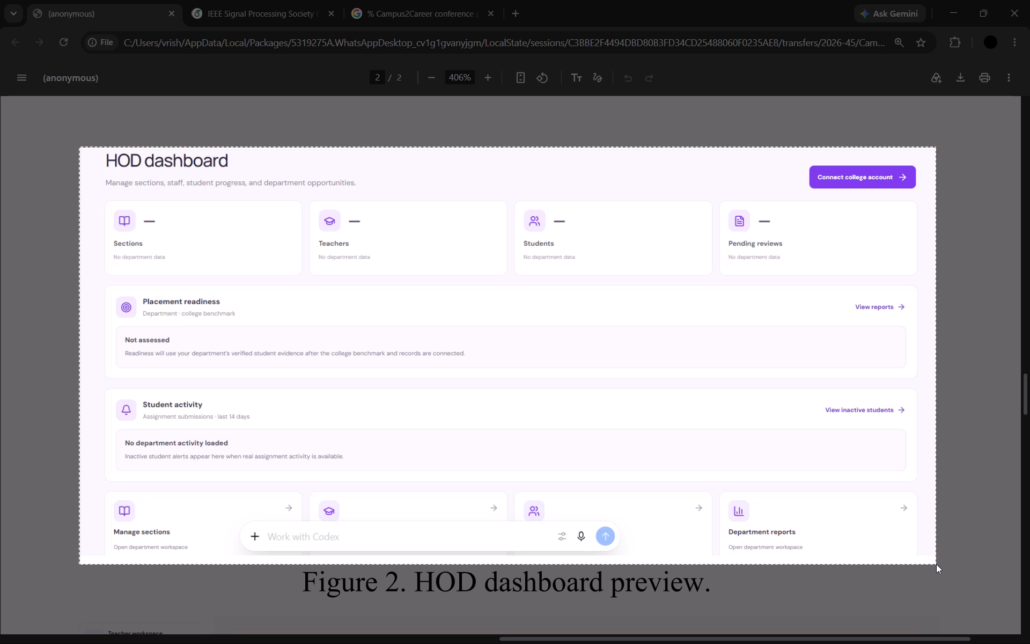
pyautogui.moveTo(936, 564); pyautogui.dragTo(940, 560)
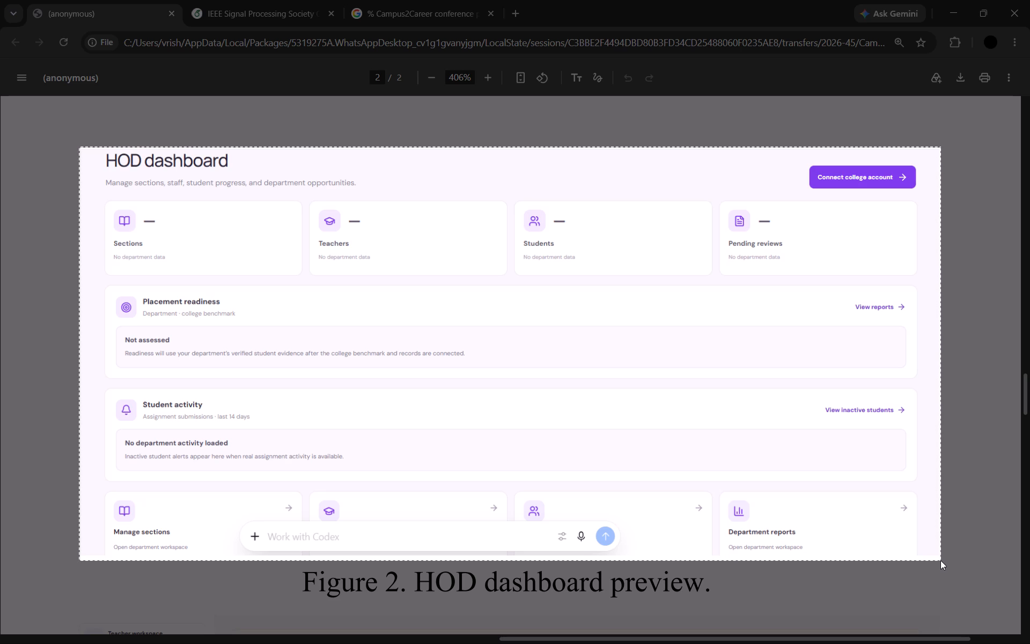
pyautogui.moveTo(940, 560); pyautogui.dragTo(940, 561)
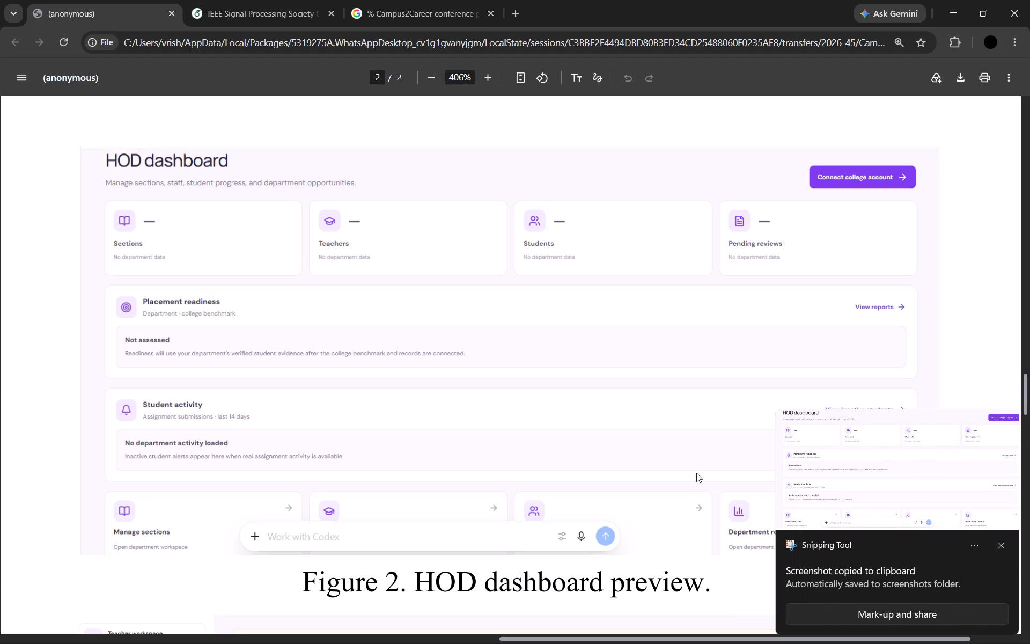
pyautogui.doubleClick(899, 487)
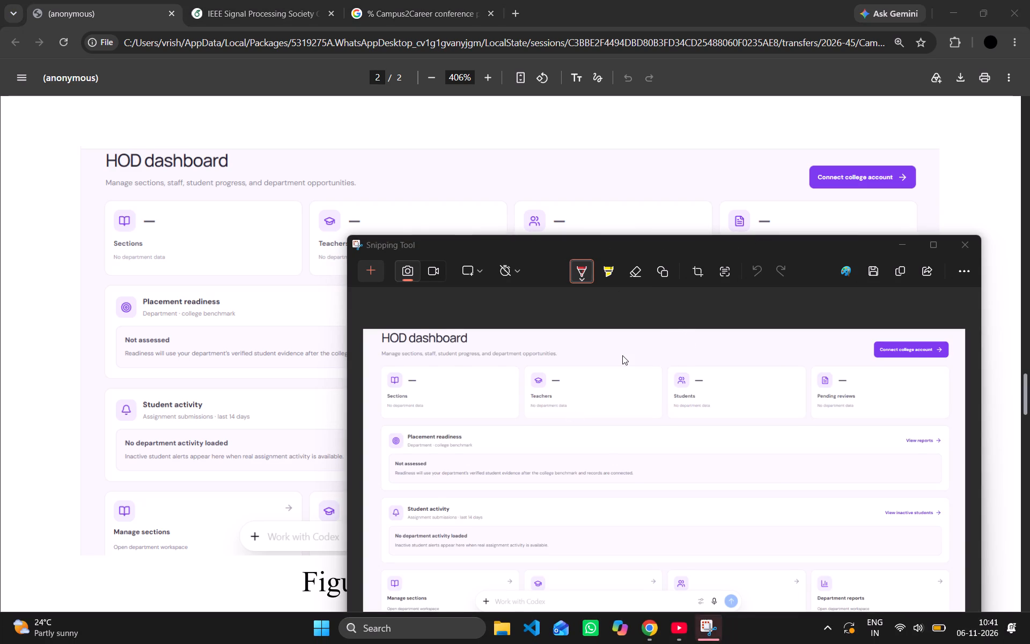
pyautogui.scroll(-2, 620, 356)
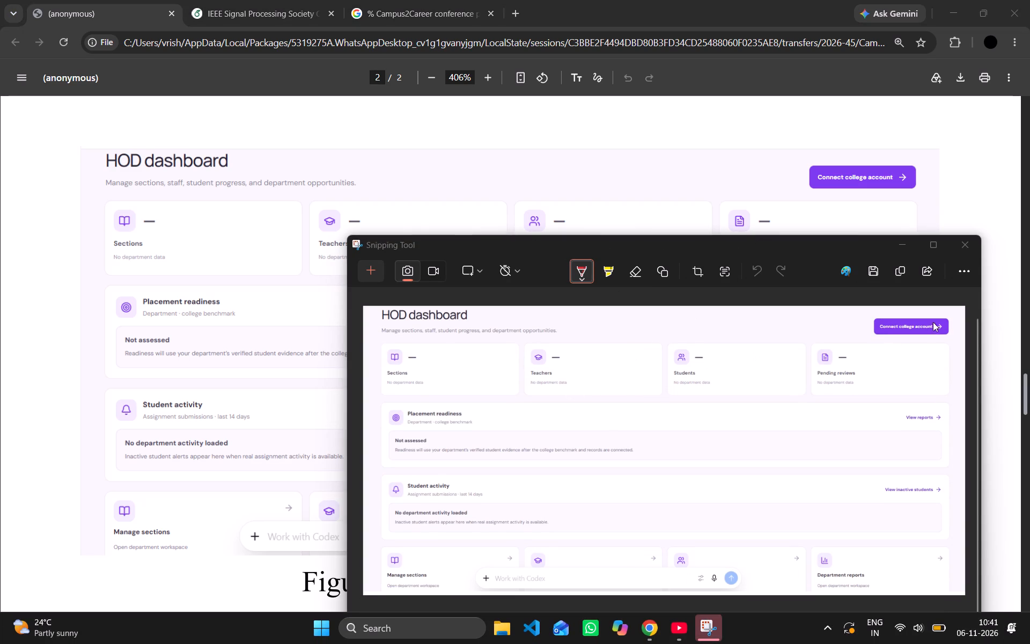
pyautogui.click(950, 248)
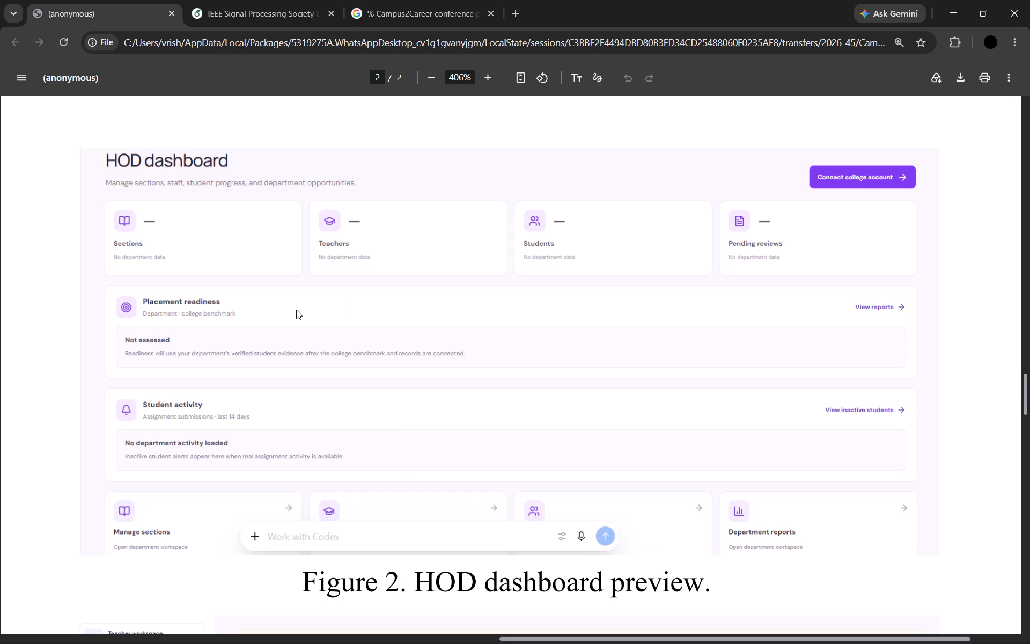
# Capture a screen snip of the full Teacher dashboard image, including its sidebar, above the Figure 3 caption in the reference PDF.
pyautogui.scroll(1, 334, 309)
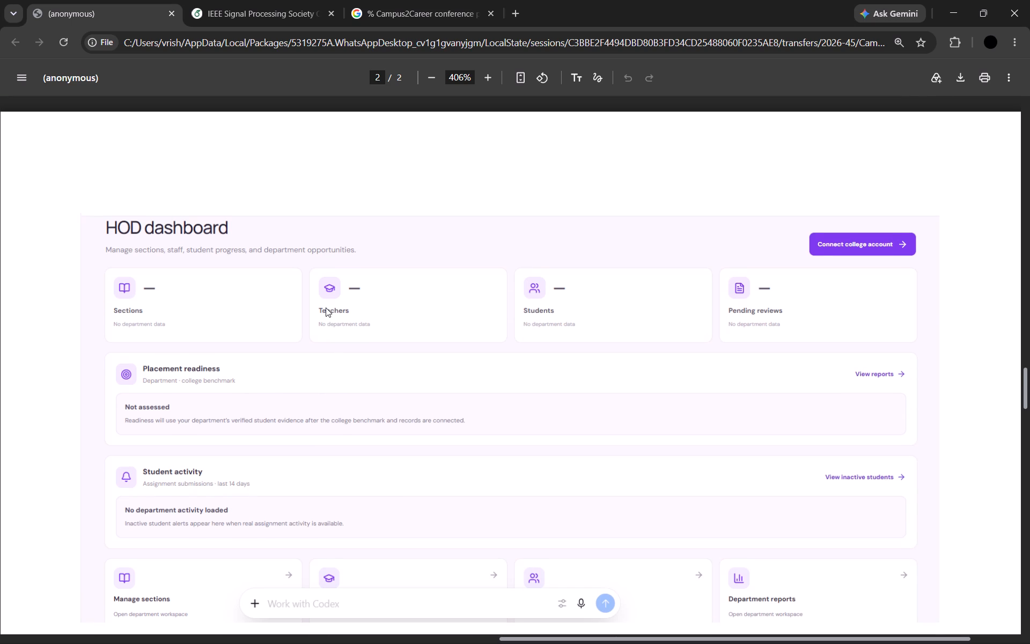
pyautogui.scroll(-8, 326, 308)
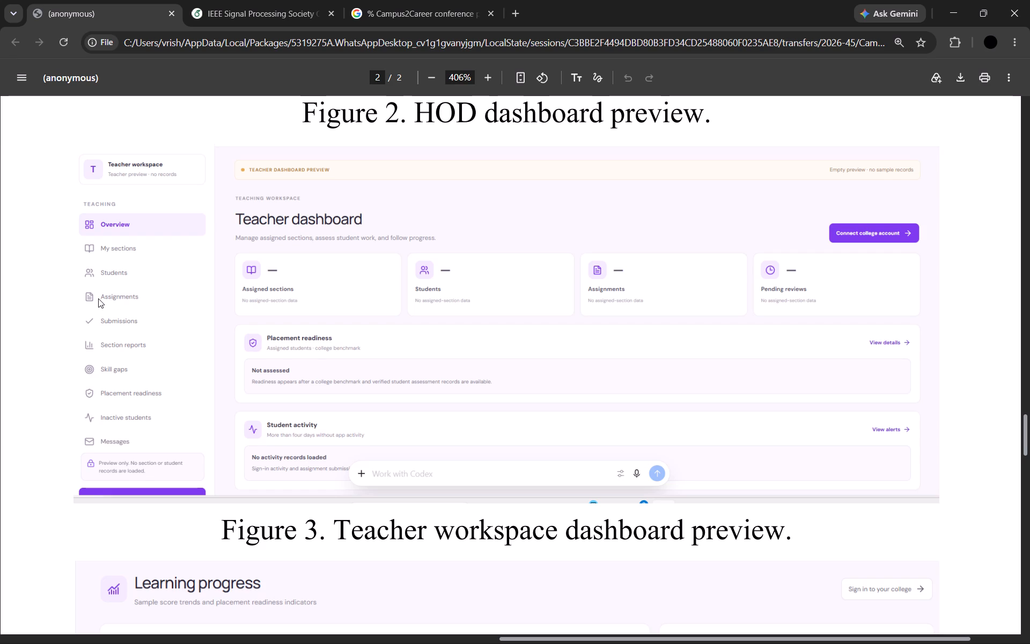
pyautogui.press('shift+super+s')
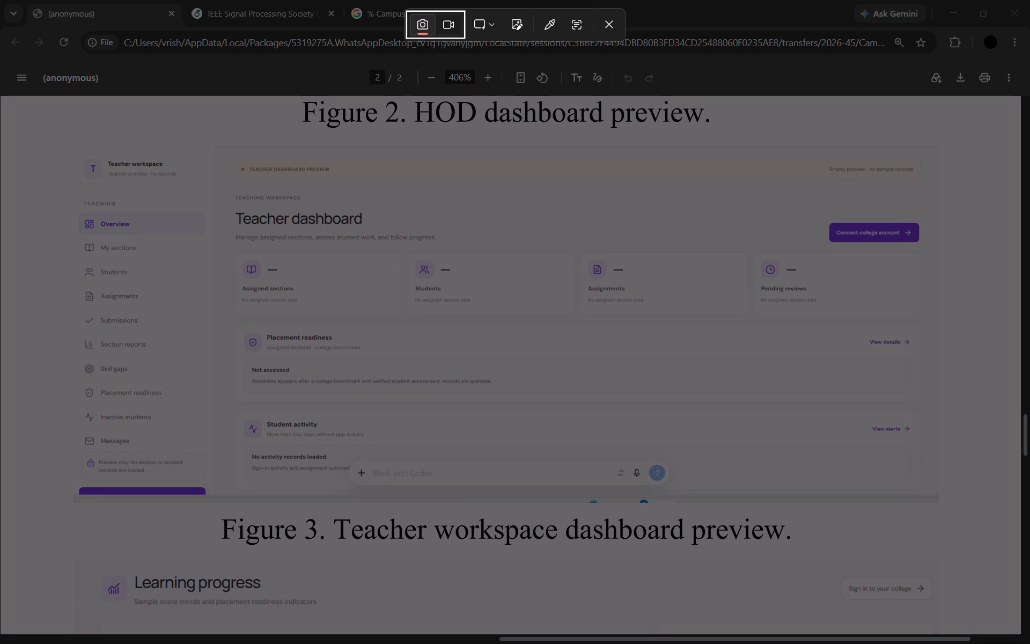
pyautogui.moveTo(78, 145); pyautogui.dragTo(558, 347)
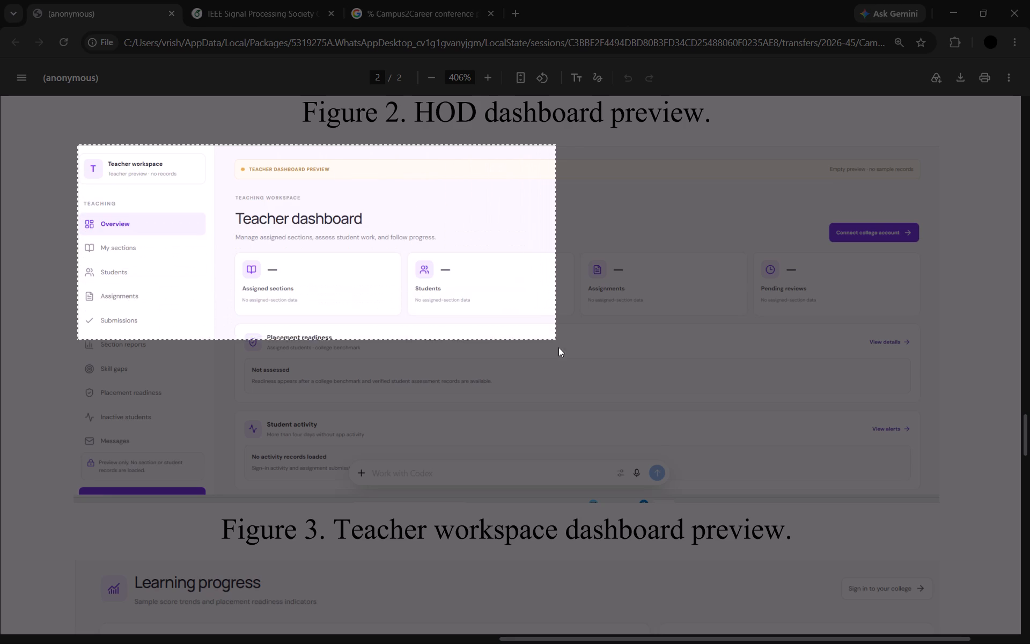
pyautogui.moveTo(558, 347); pyautogui.dragTo(560, 500)
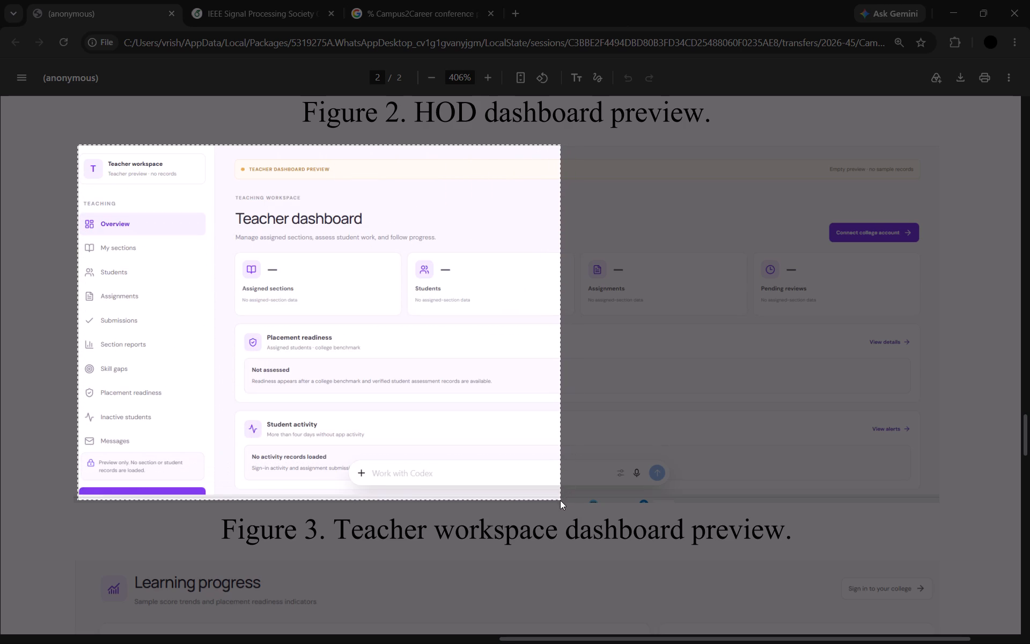
pyautogui.moveTo(560, 500); pyautogui.dragTo(720, 500)
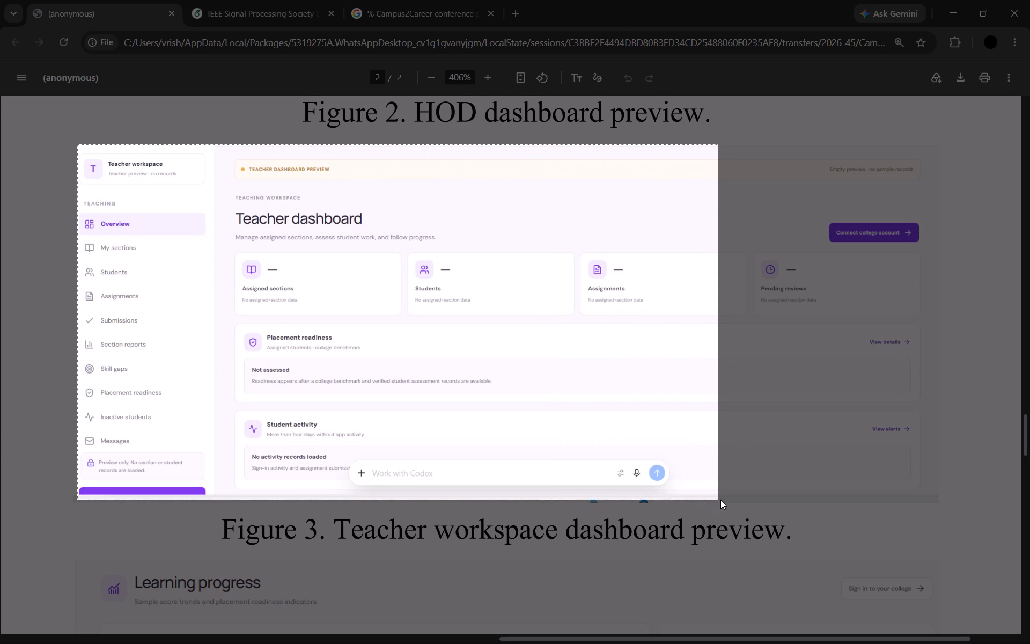
pyautogui.moveTo(720, 500); pyautogui.dragTo(819, 491)
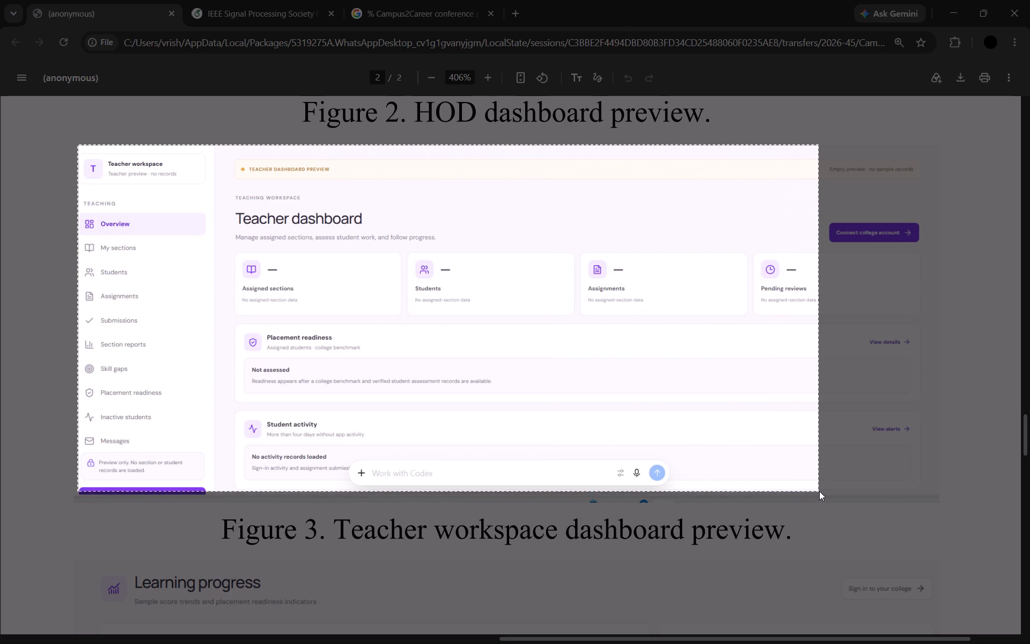
pyautogui.moveTo(819, 491); pyautogui.dragTo(909, 488)
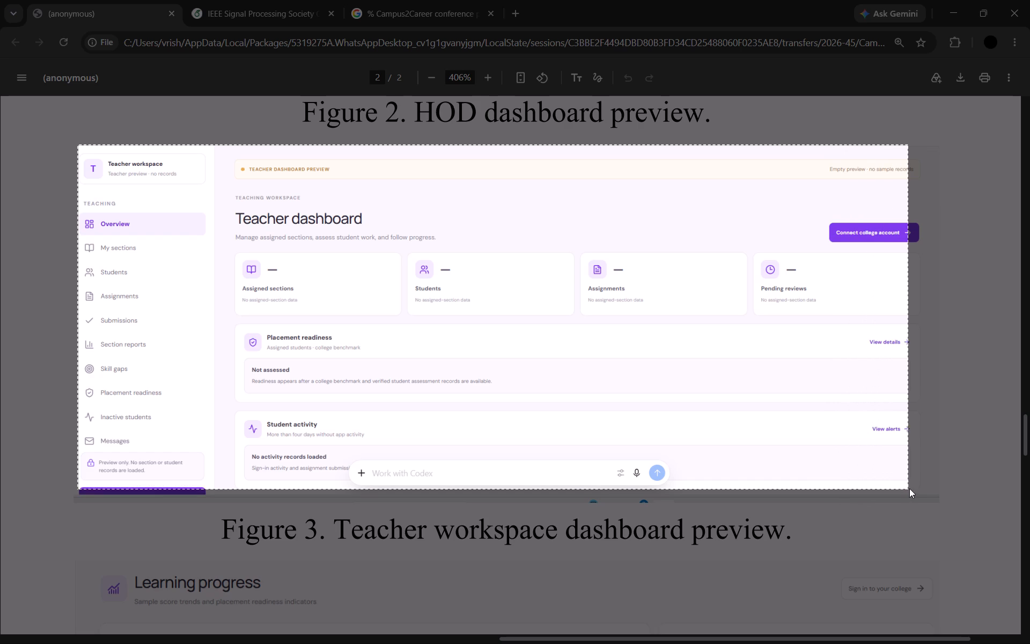
pyautogui.moveTo(909, 488); pyautogui.dragTo(935, 487)
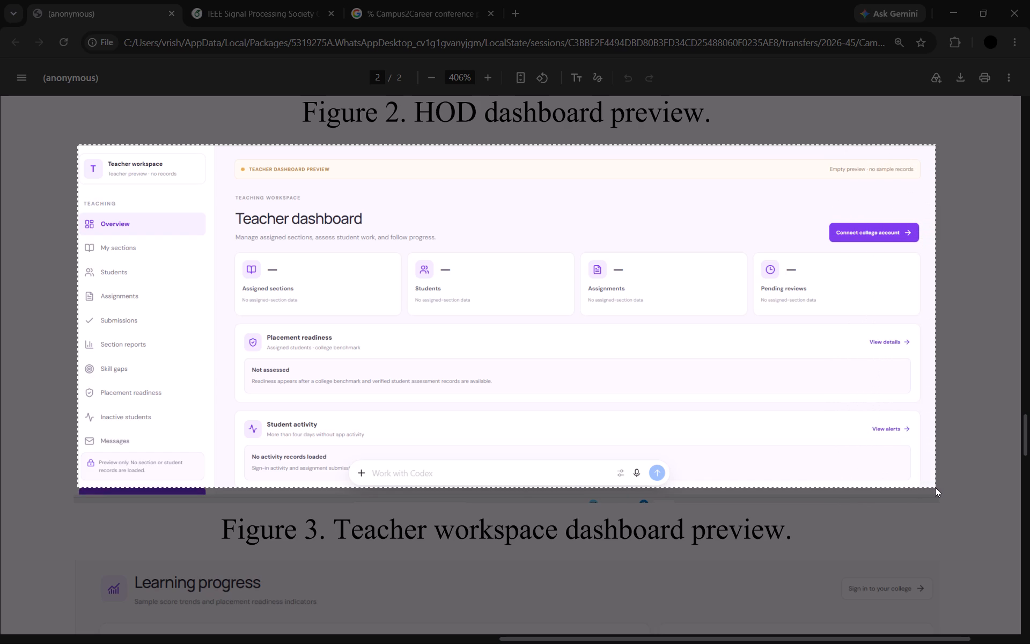
pyautogui.moveTo(935, 487); pyautogui.dragTo(936, 487)
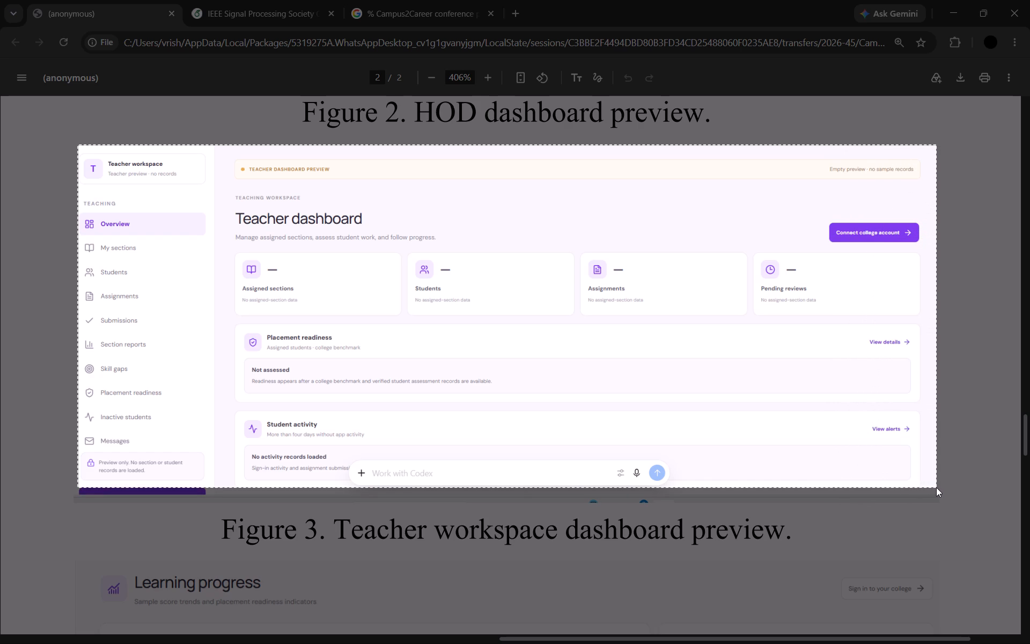
pyautogui.moveTo(936, 487); pyautogui.dragTo(945, 497)
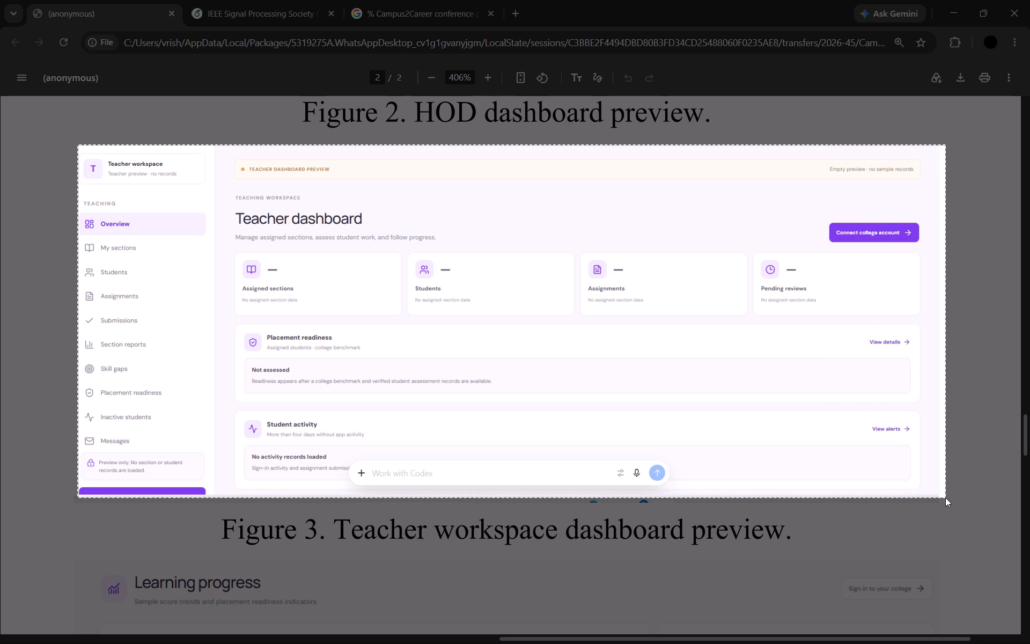
pyautogui.moveTo(945, 497); pyautogui.dragTo(938, 497)
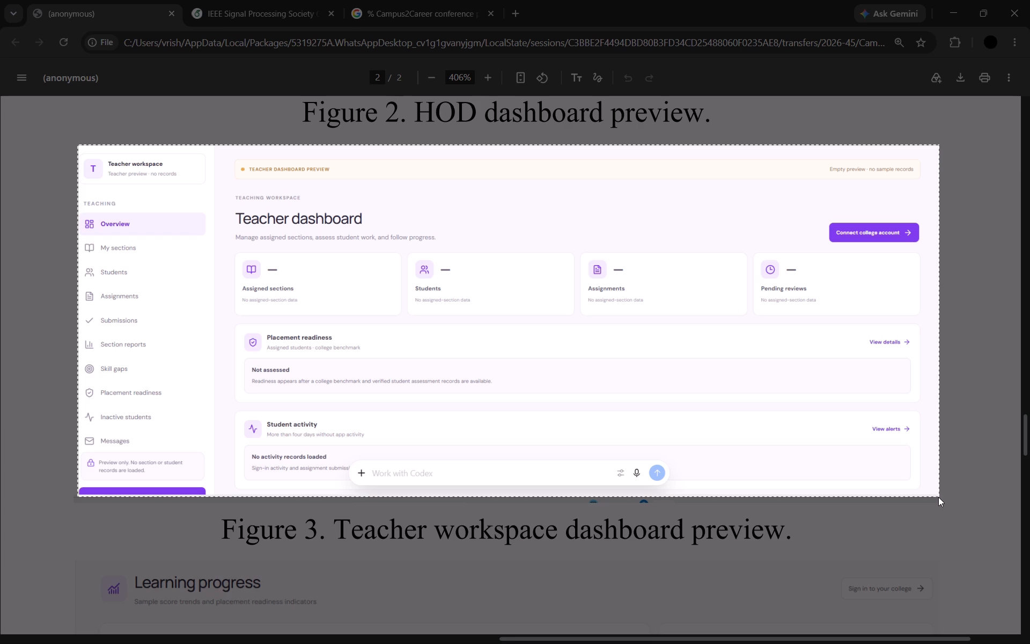
pyautogui.moveTo(938, 497); pyautogui.dragTo(936, 494)
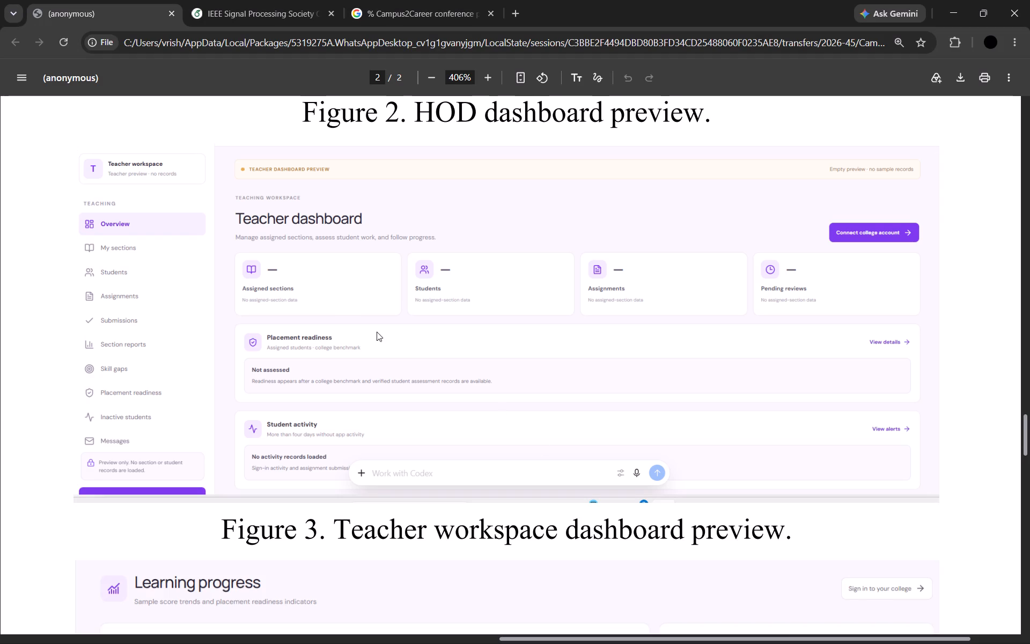
# Capture a screen snip of the full Learning progress image between the Figure 3 and Figure 4 captions.
pyautogui.scroll(-4, 263, 339)
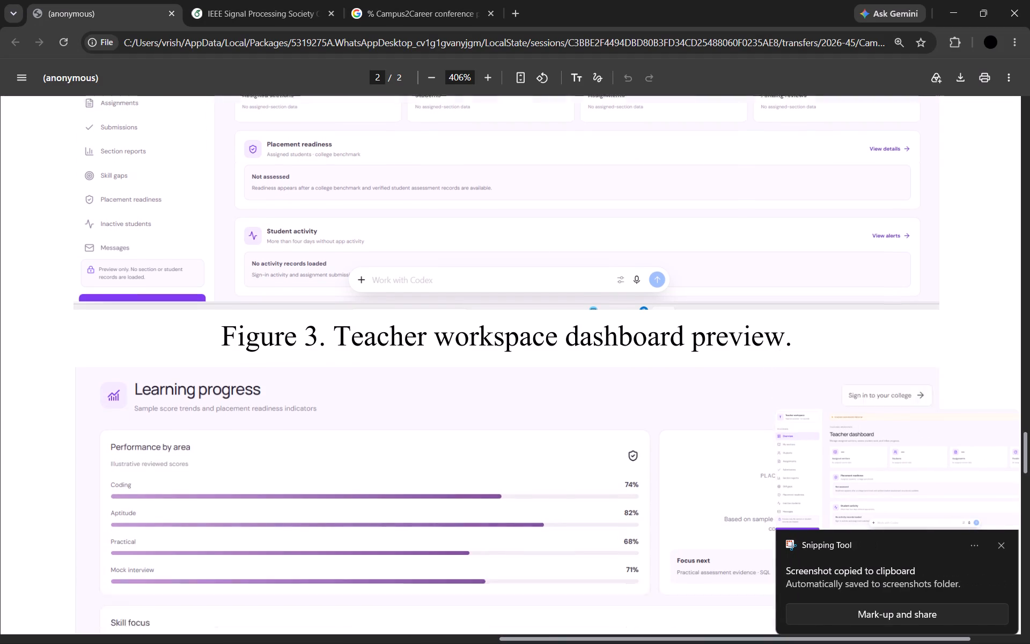
pyautogui.scroll(-2, 227, 321)
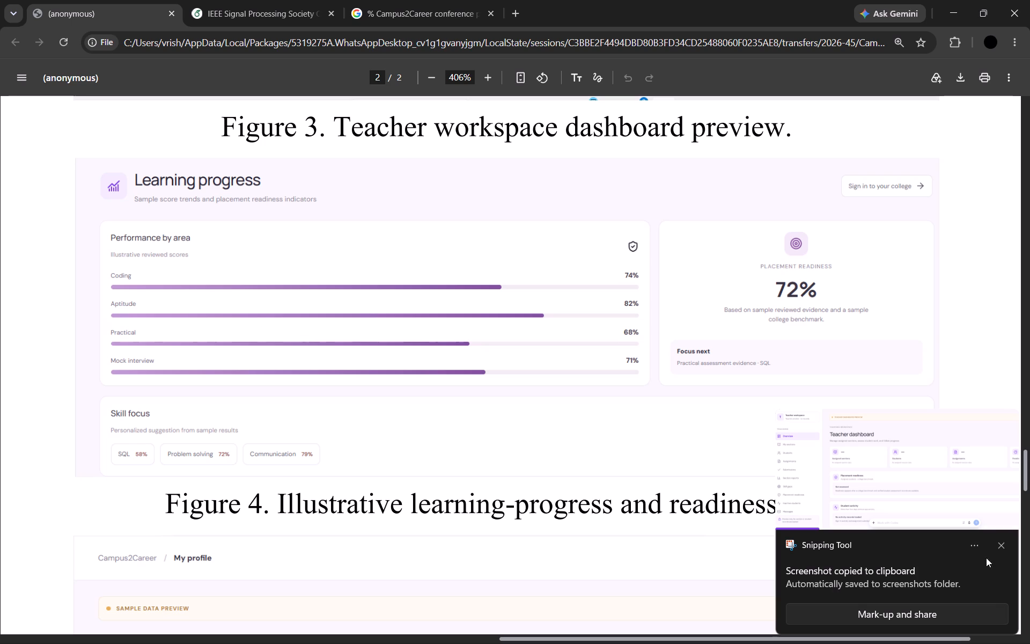
pyautogui.click(1004, 543)
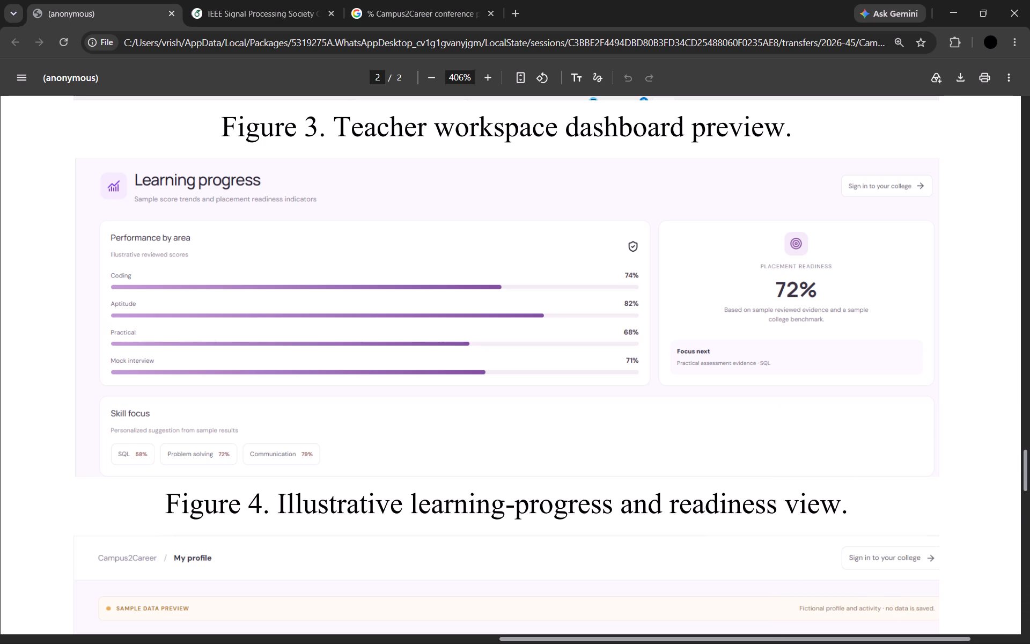
pyautogui.press('shift+super+s')
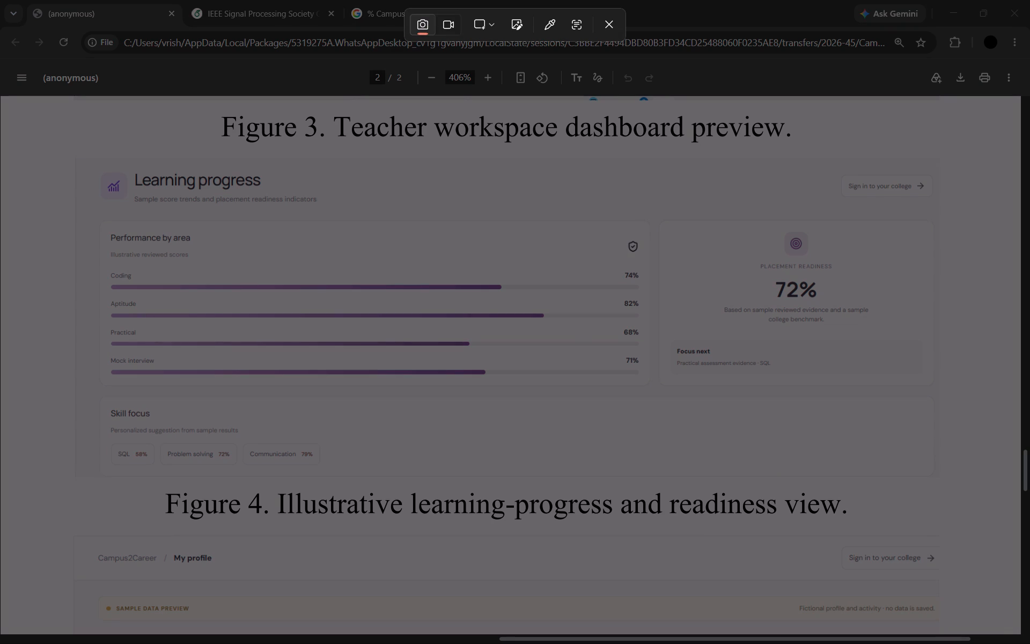
pyautogui.moveTo(75, 157); pyautogui.dragTo(571, 561)
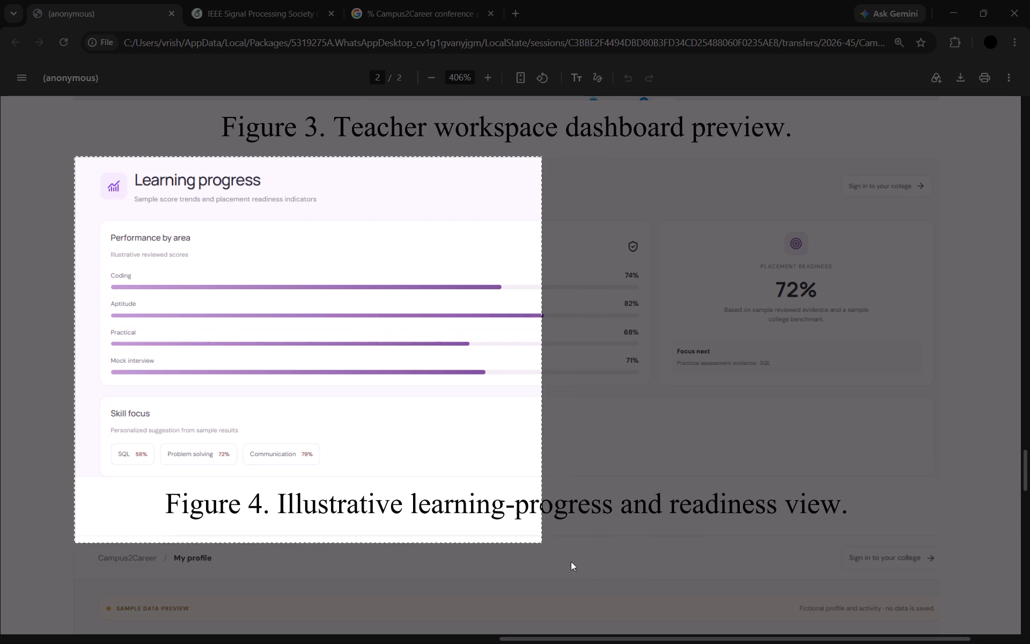
pyautogui.moveTo(571, 561); pyautogui.dragTo(885, 482)
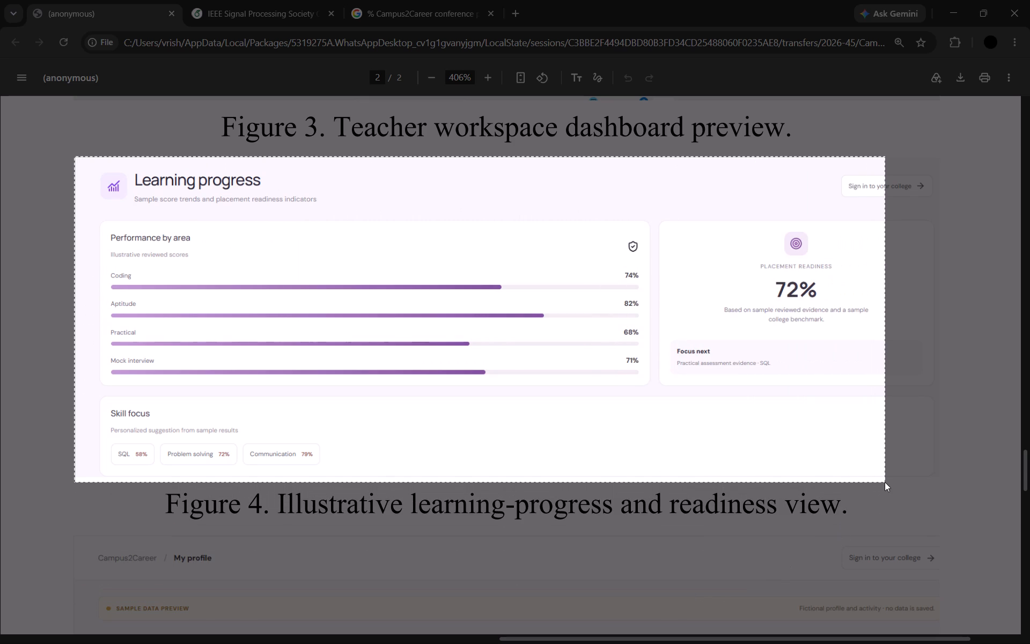
pyautogui.moveTo(885, 482); pyautogui.dragTo(889, 477)
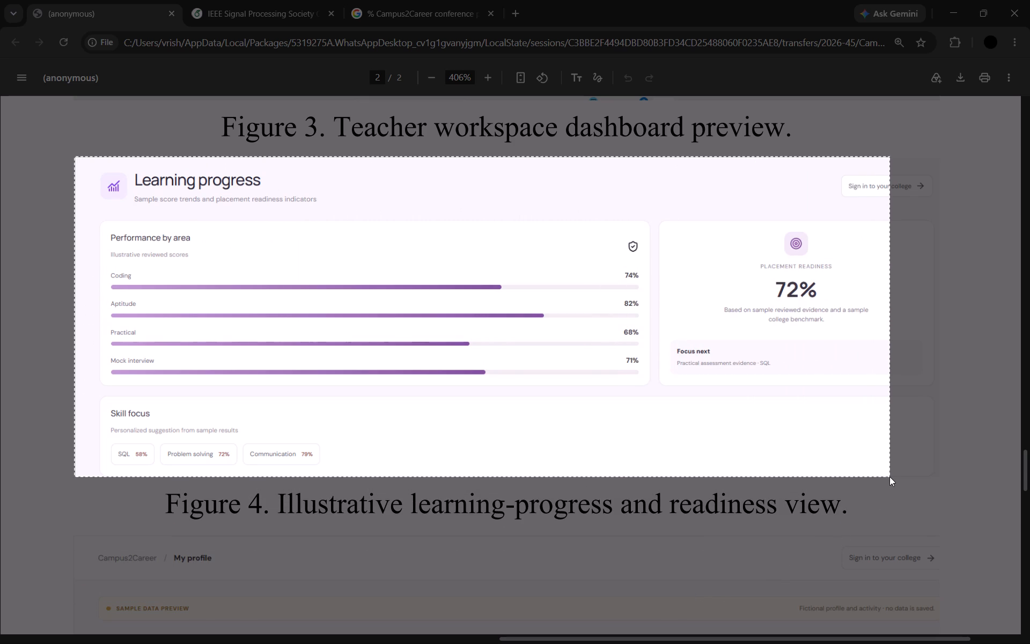
pyautogui.moveTo(889, 477); pyautogui.dragTo(930, 475)
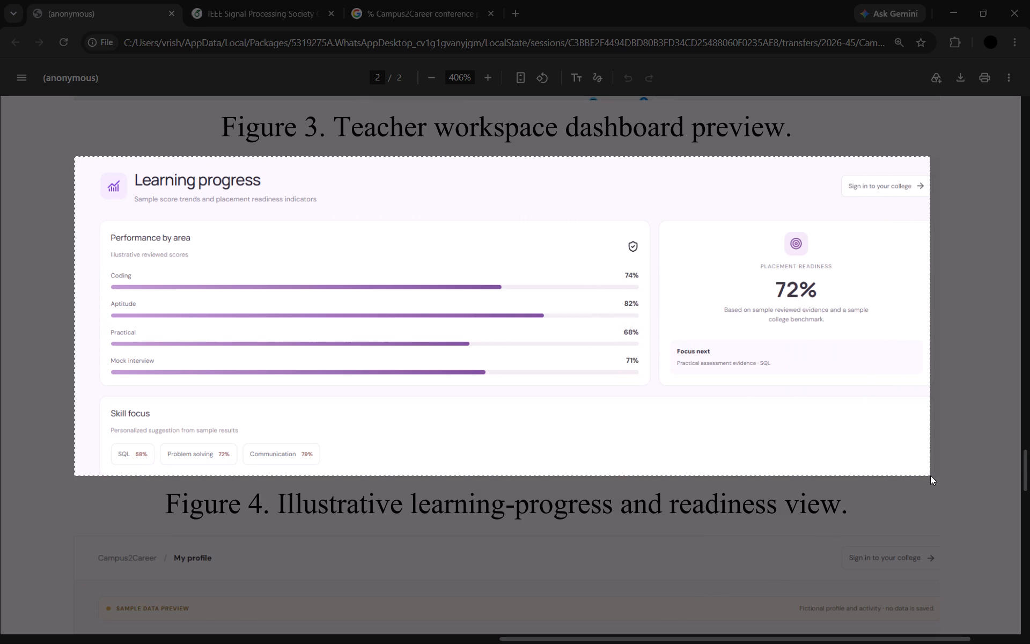
pyautogui.moveTo(930, 475); pyautogui.dragTo(936, 476)
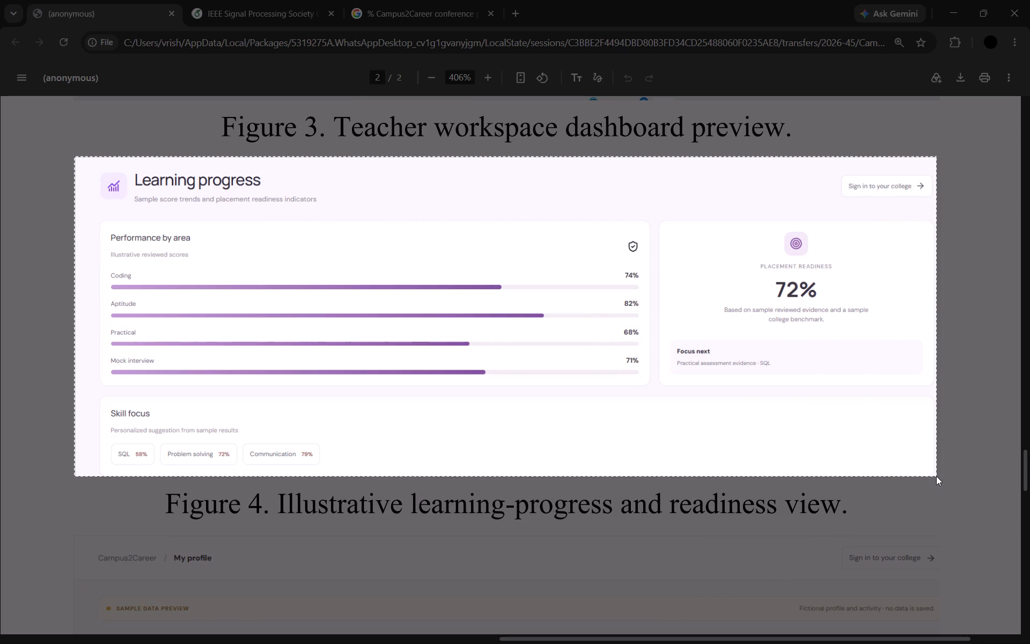
pyautogui.moveTo(936, 476); pyautogui.dragTo(938, 476)
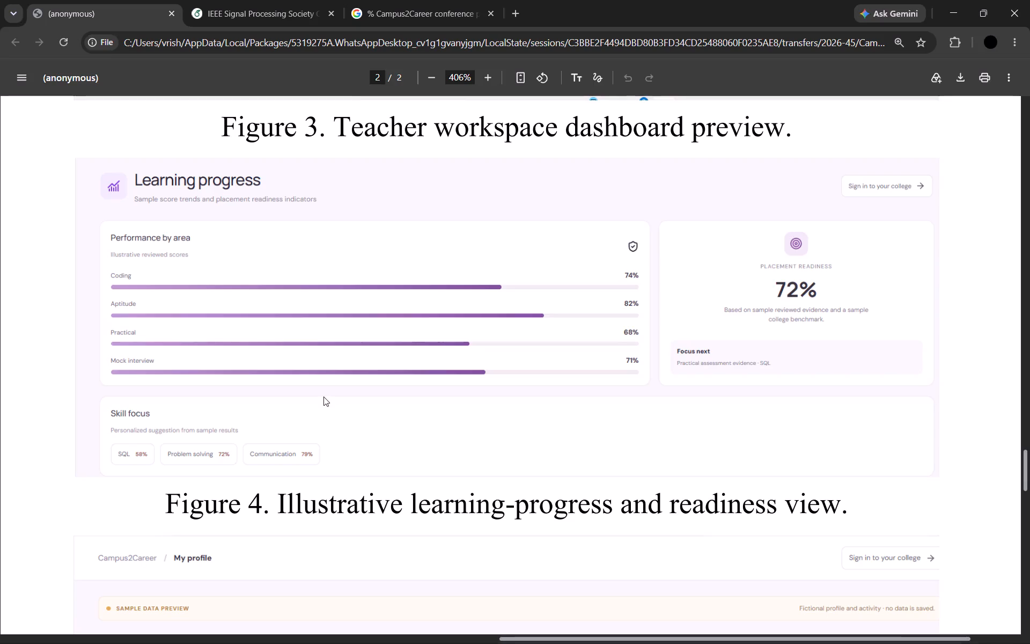
# Switch to File Explorer's Gallery and check the saved Learning progress screenshot at full view, closing it when done.
pyautogui.press('super+1')
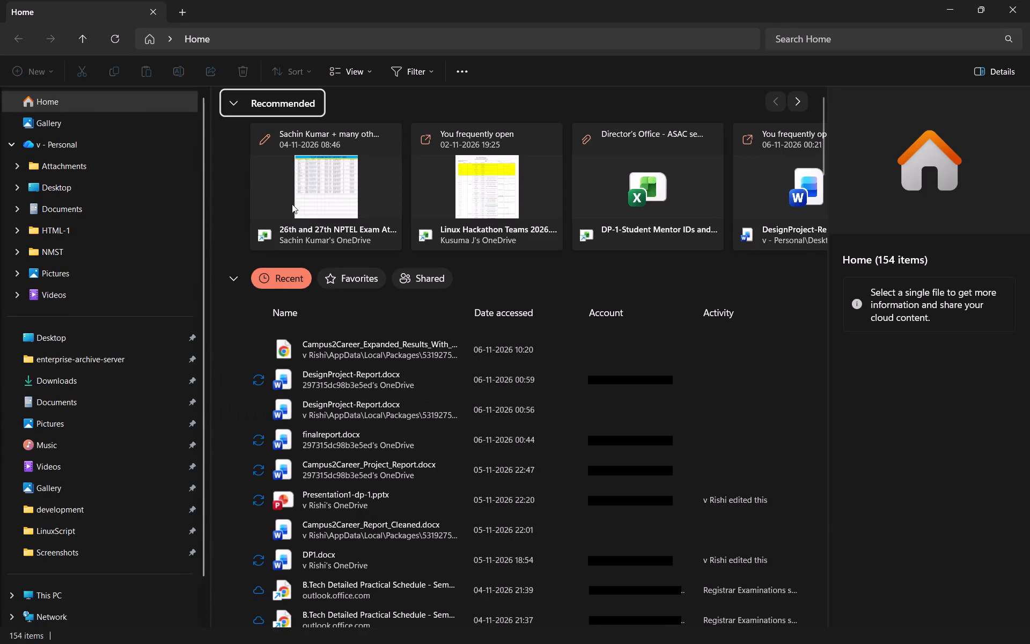
pyautogui.scroll(2, 83, 160)
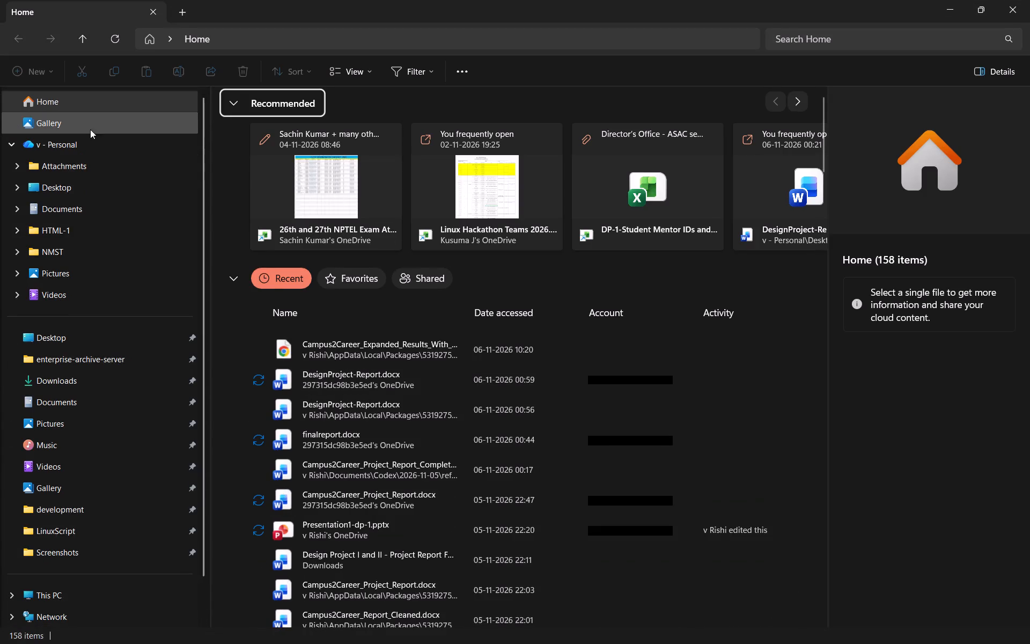
pyautogui.click(91, 122)
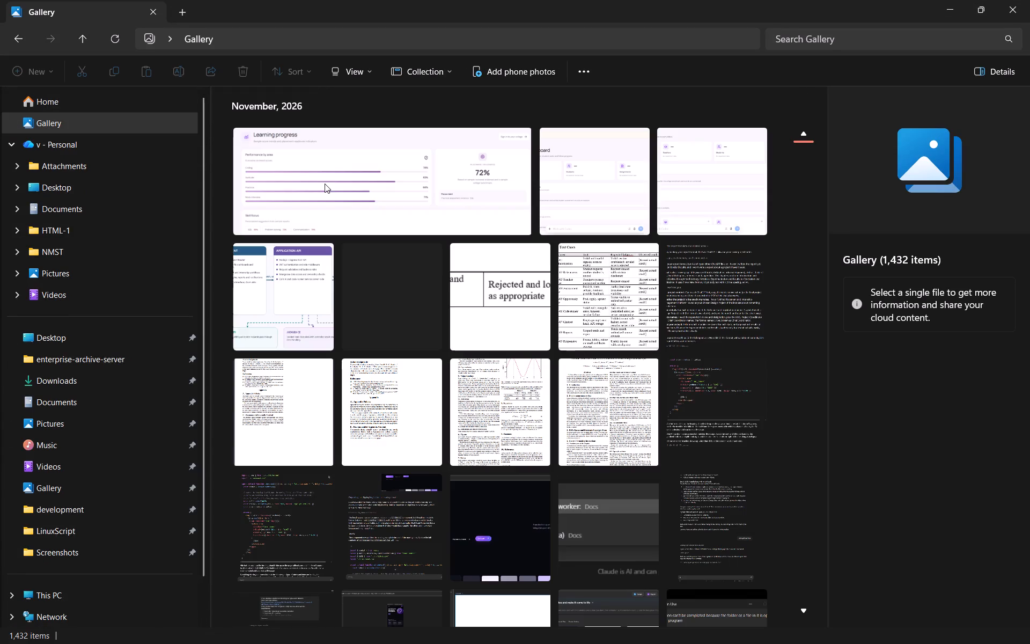
pyautogui.doubleClick(325, 184)
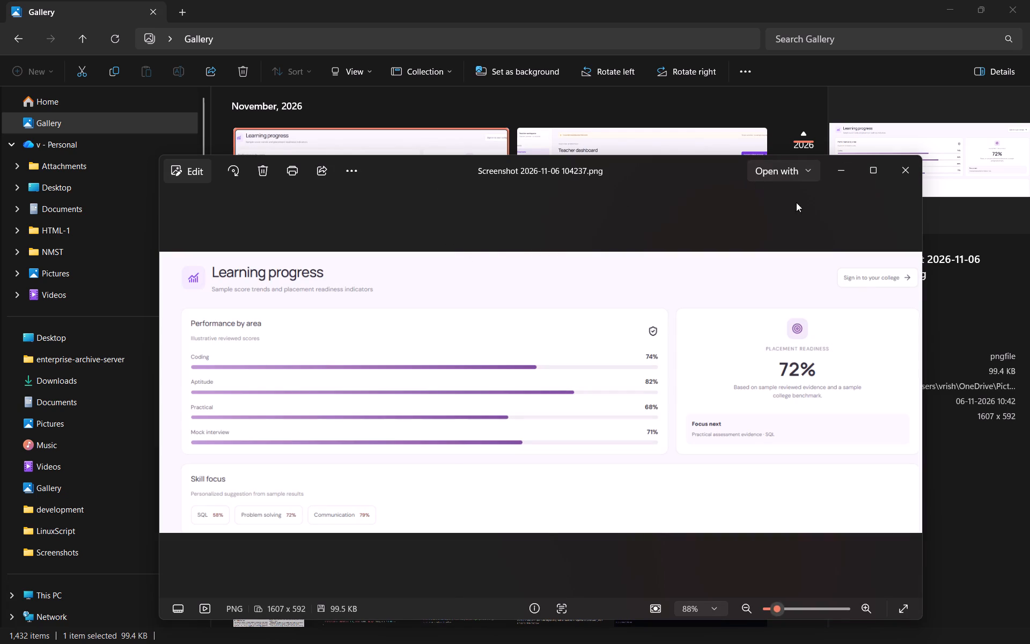
pyautogui.click(909, 172)
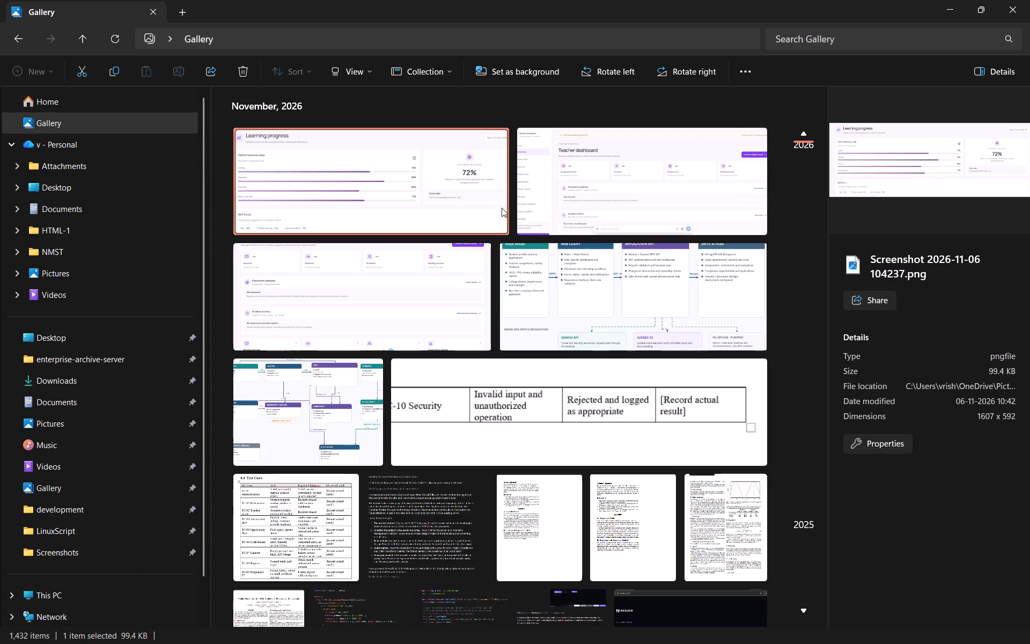
# Switch to the reference PDF in Chrome and capture a screen snip of the full My profile image above the Figure 5 caption.
pyautogui.hotkey('alt', 'Tab')
pyautogui.scroll(-5, 439, 264)
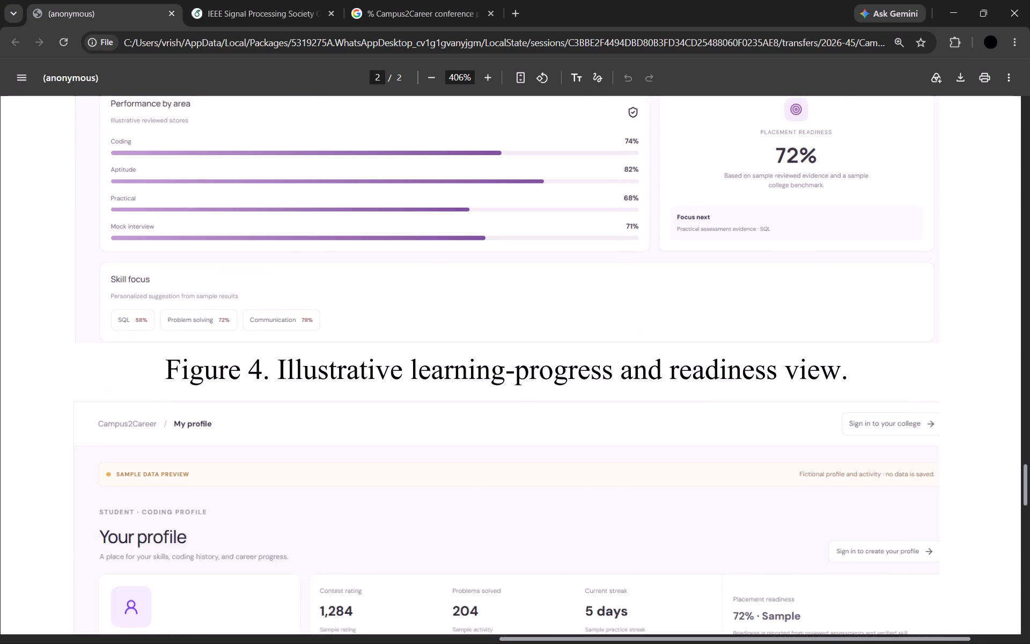
pyautogui.scroll(-1, 431, 263)
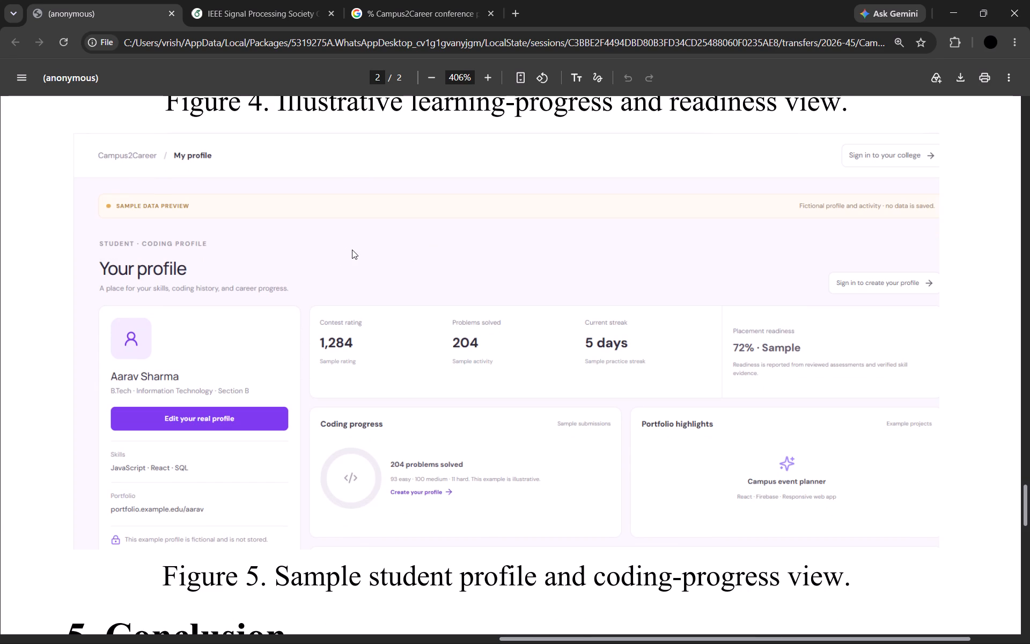
pyautogui.press('shift+super+s')
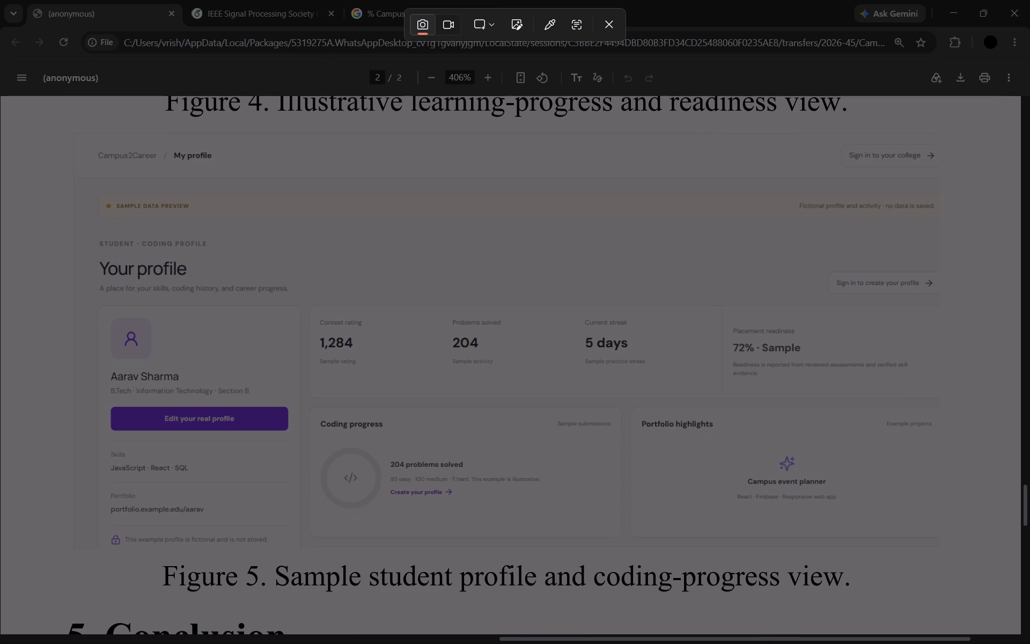
pyautogui.moveTo(75, 131); pyautogui.dragTo(617, 597)
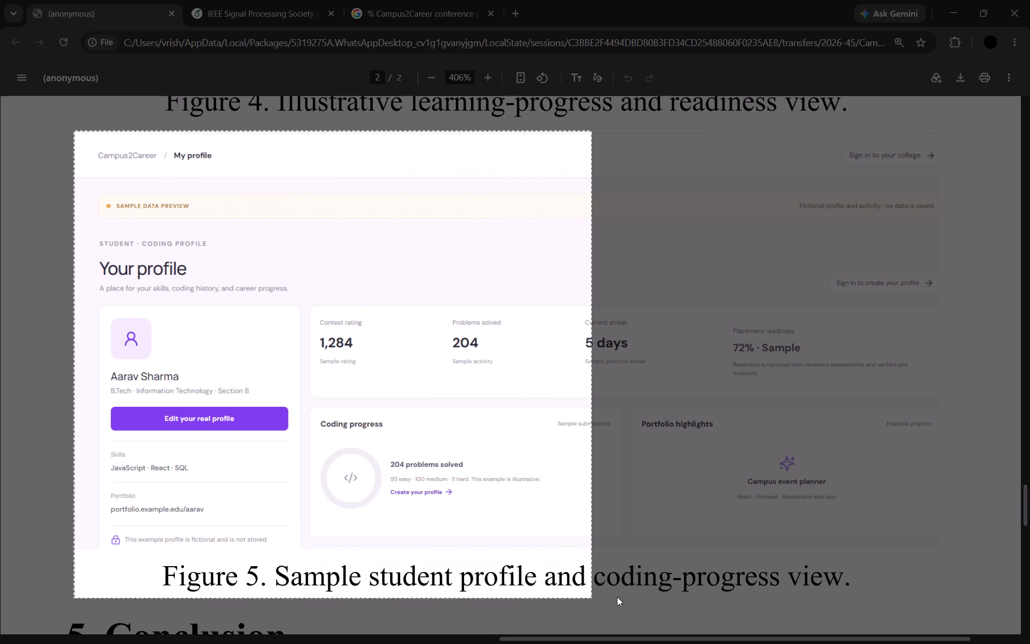
pyautogui.moveTo(617, 597); pyautogui.dragTo(766, 549)
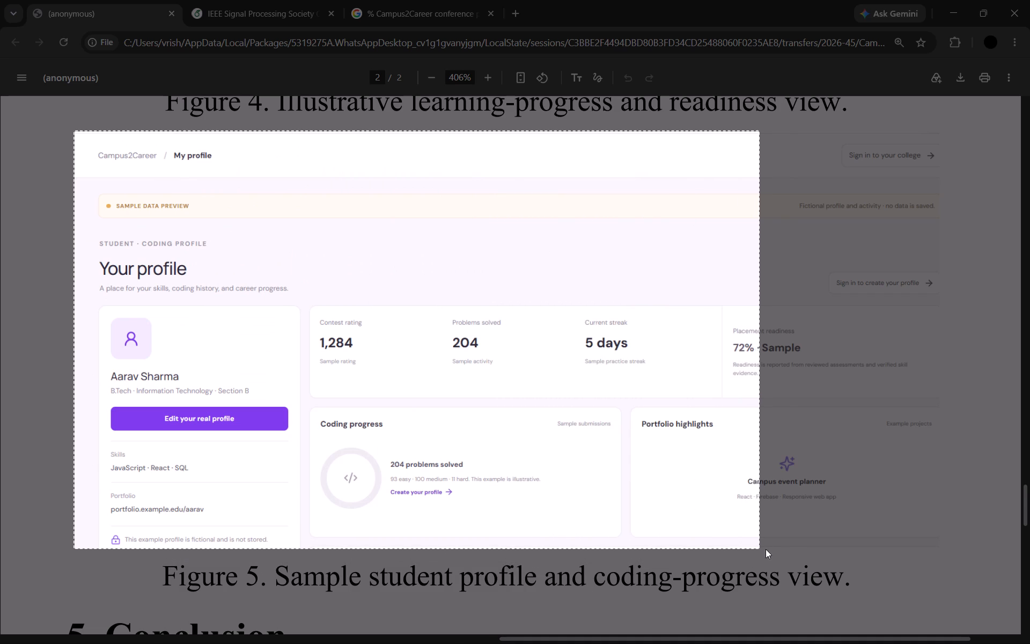
pyautogui.moveTo(766, 549); pyautogui.dragTo(925, 546)
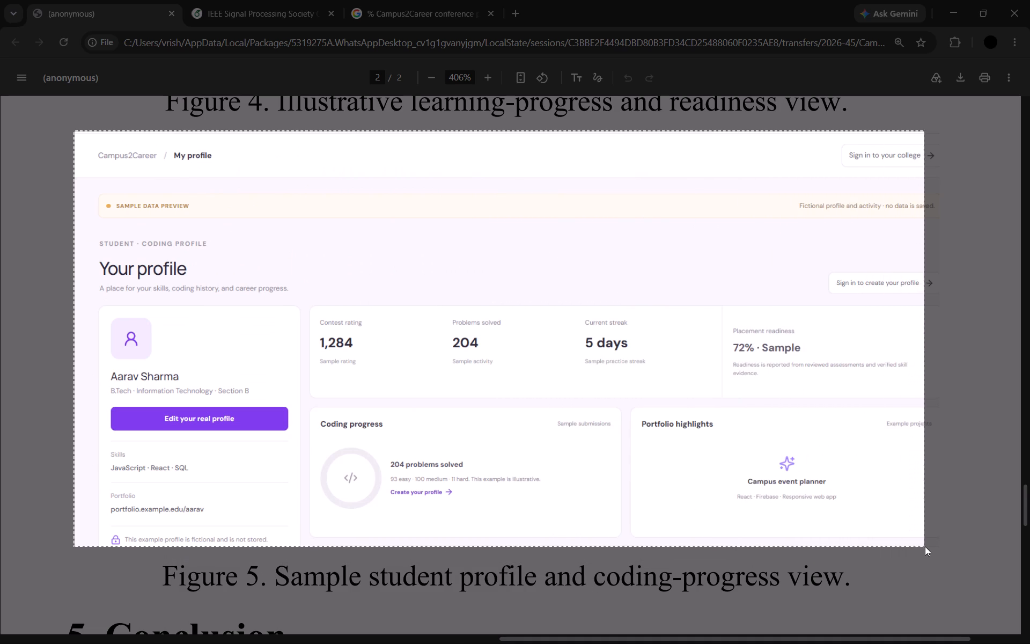
pyautogui.moveTo(925, 546); pyautogui.dragTo(950, 551)
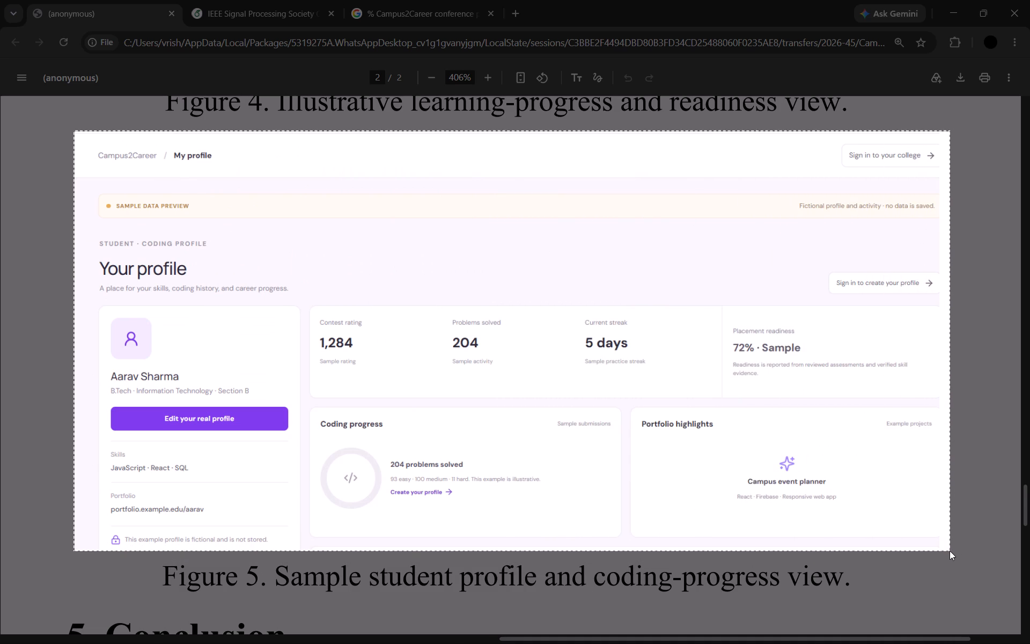
pyautogui.moveTo(950, 551); pyautogui.dragTo(942, 558)
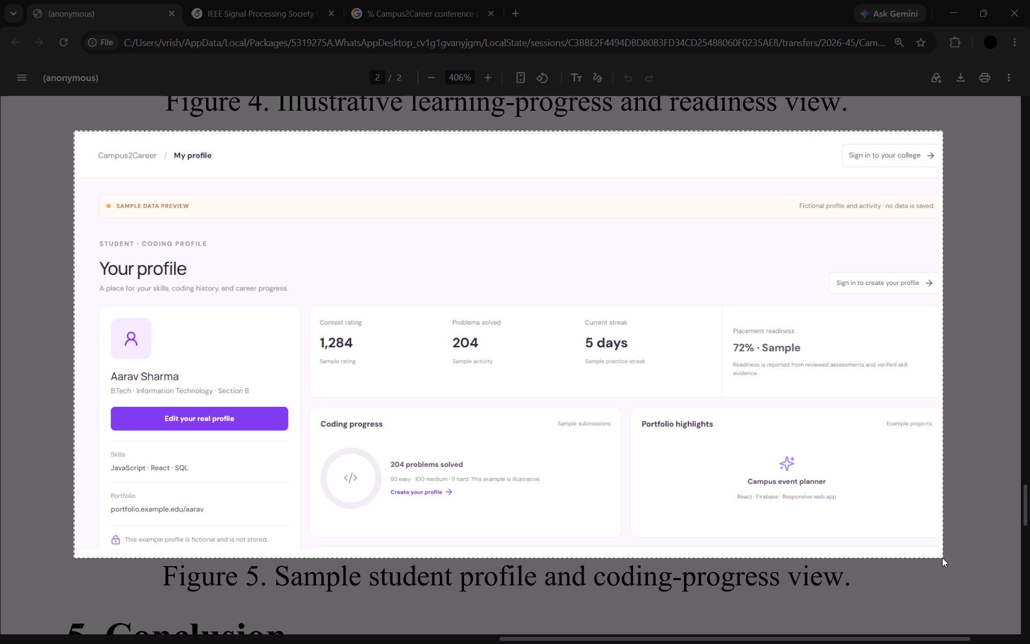
pyautogui.moveTo(942, 558); pyautogui.dragTo(940, 546)
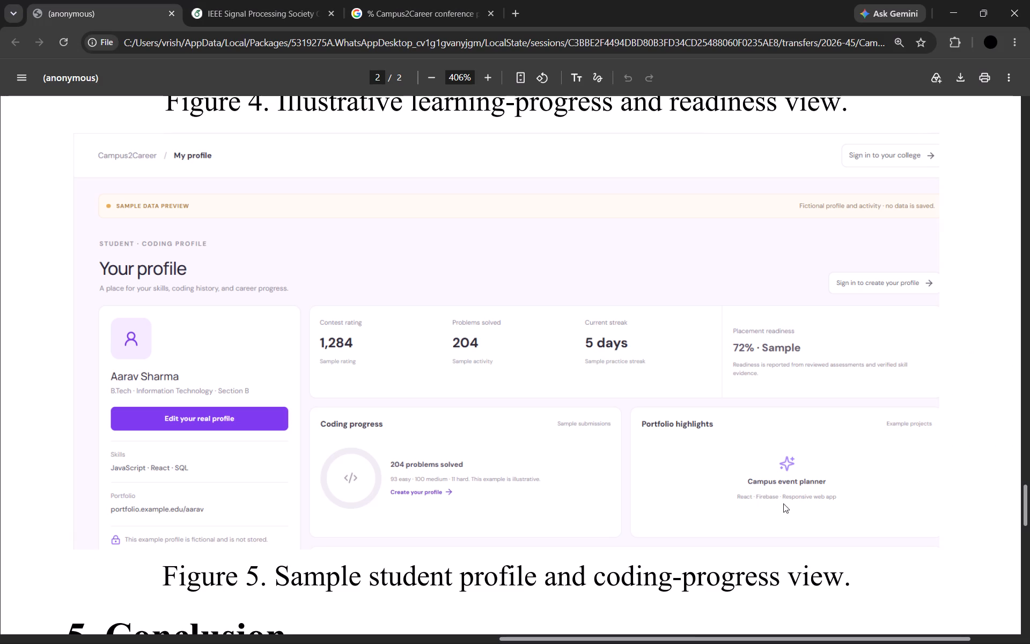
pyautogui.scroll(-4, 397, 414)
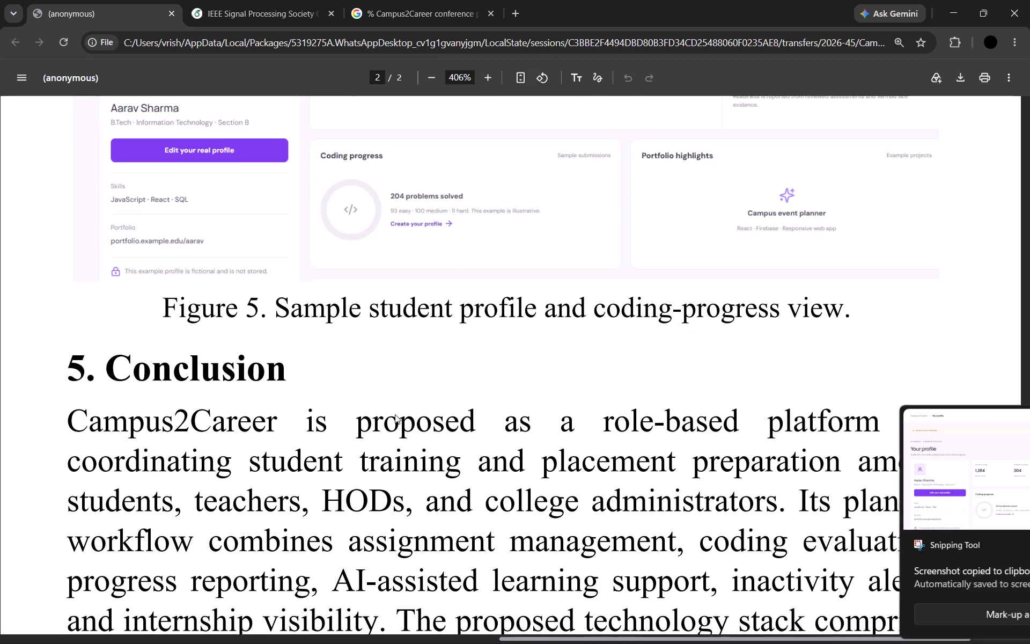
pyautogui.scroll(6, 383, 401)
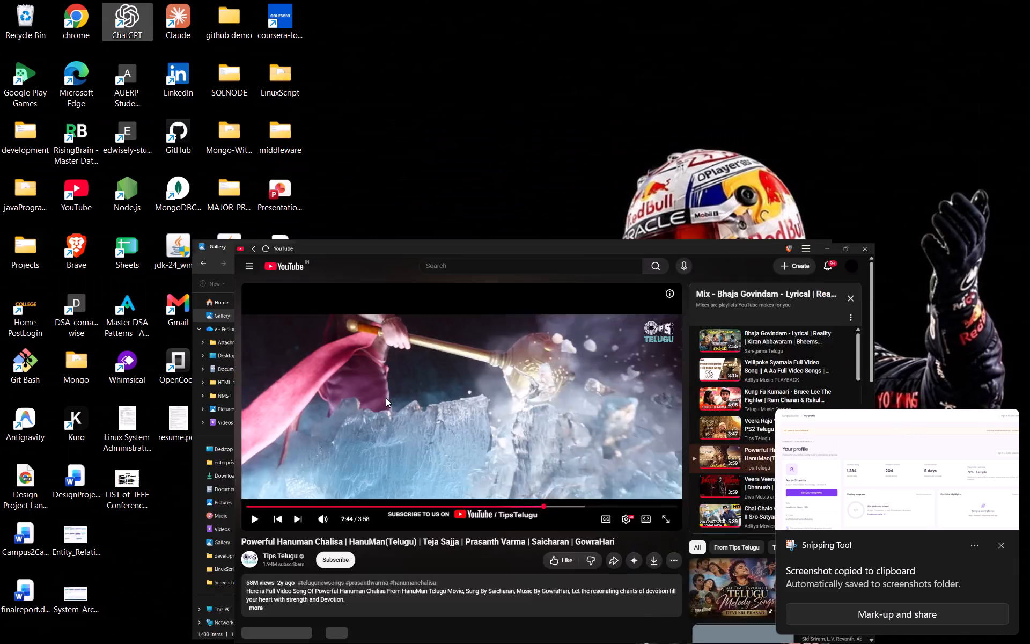
# Open DesignProject-Report from the desktop in Word and examine its front matter, from the Declaration and Acknowledgement through the Abstract.
pyautogui.doubleClick(67, 489)
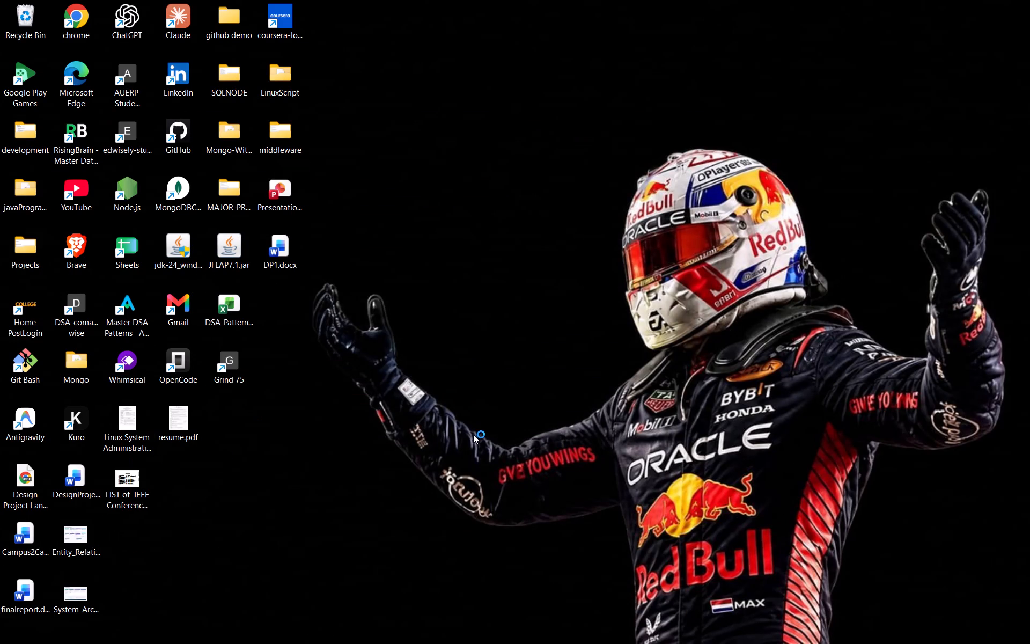
pyautogui.scroll(-13, 488, 383)
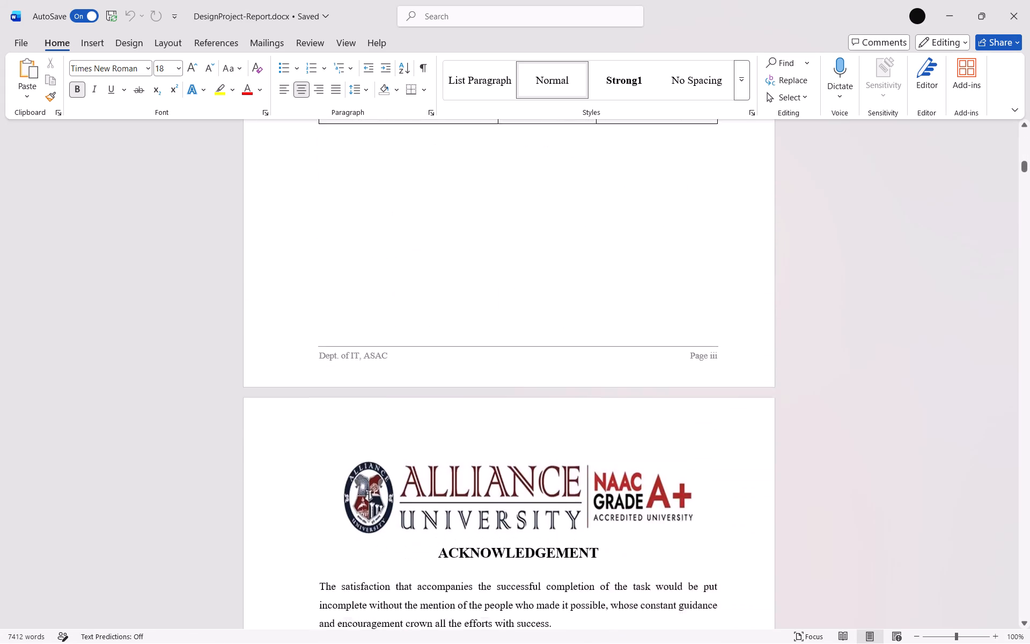
pyautogui.scroll(-2, 489, 379)
pyautogui.scroll(2, 489, 379)
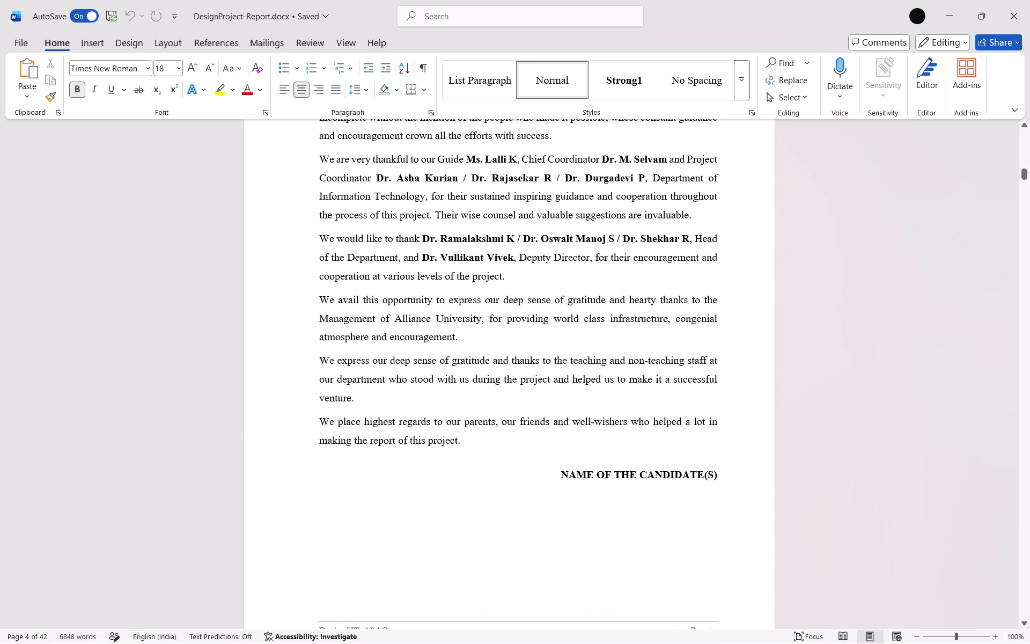
pyautogui.scroll(1, 489, 379)
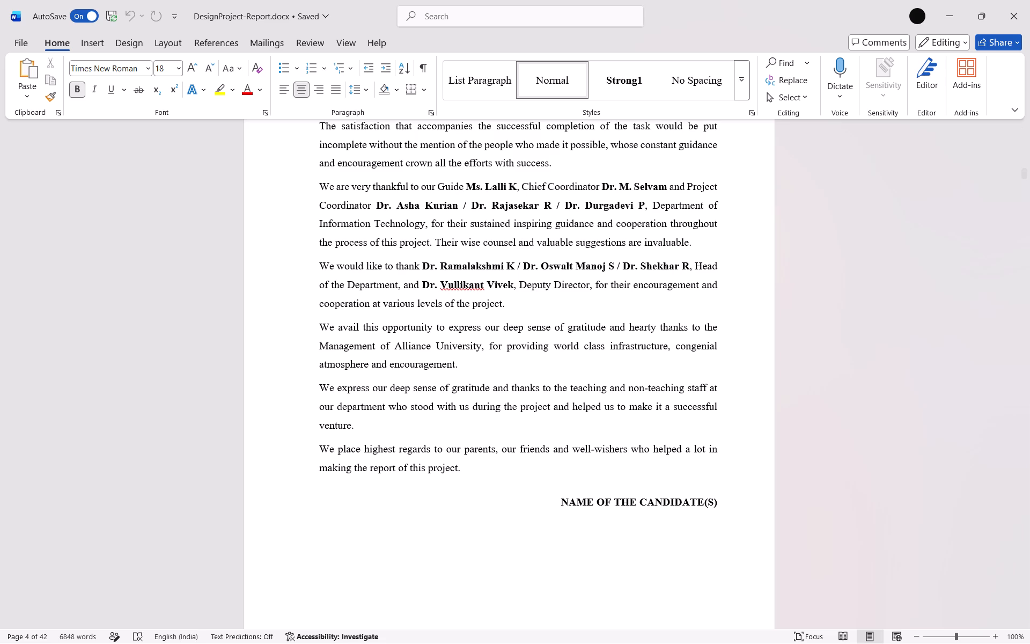
pyautogui.scroll(-2, 418, 377)
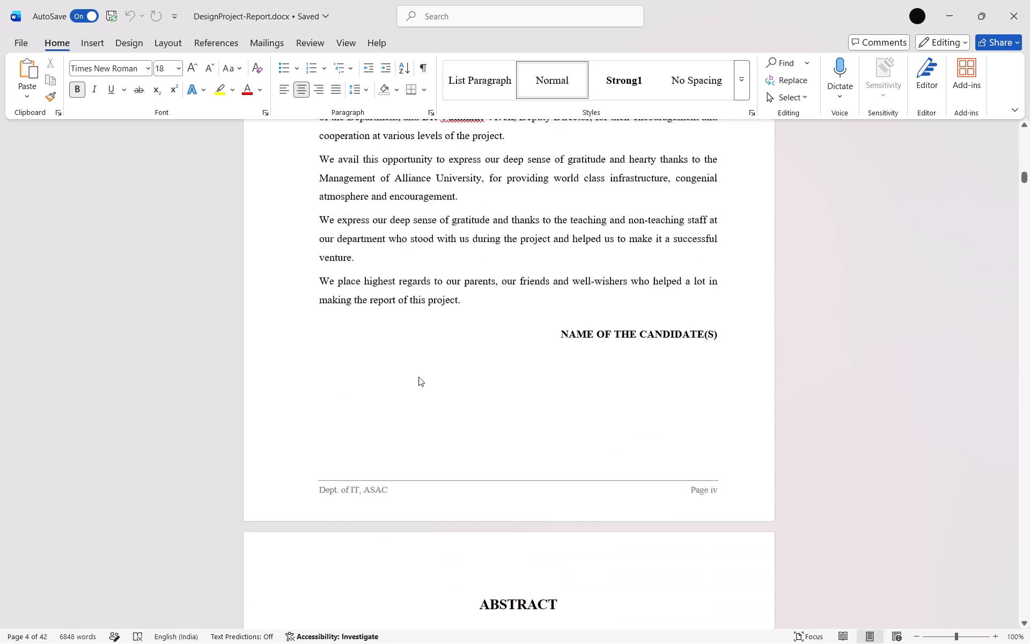
pyautogui.scroll(-2, 418, 377)
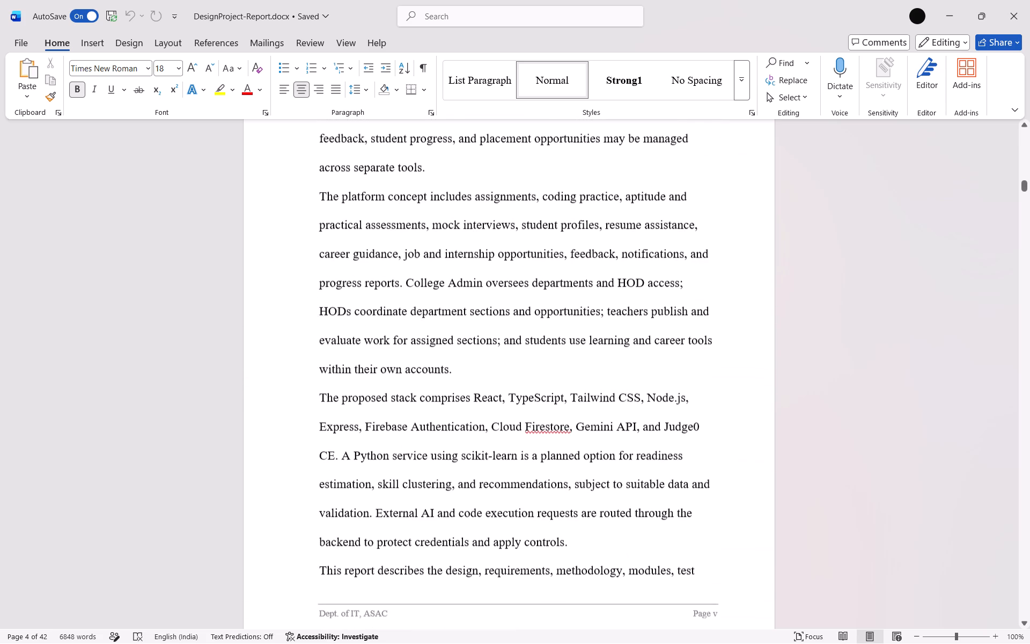
pyautogui.scroll(-3, 418, 377)
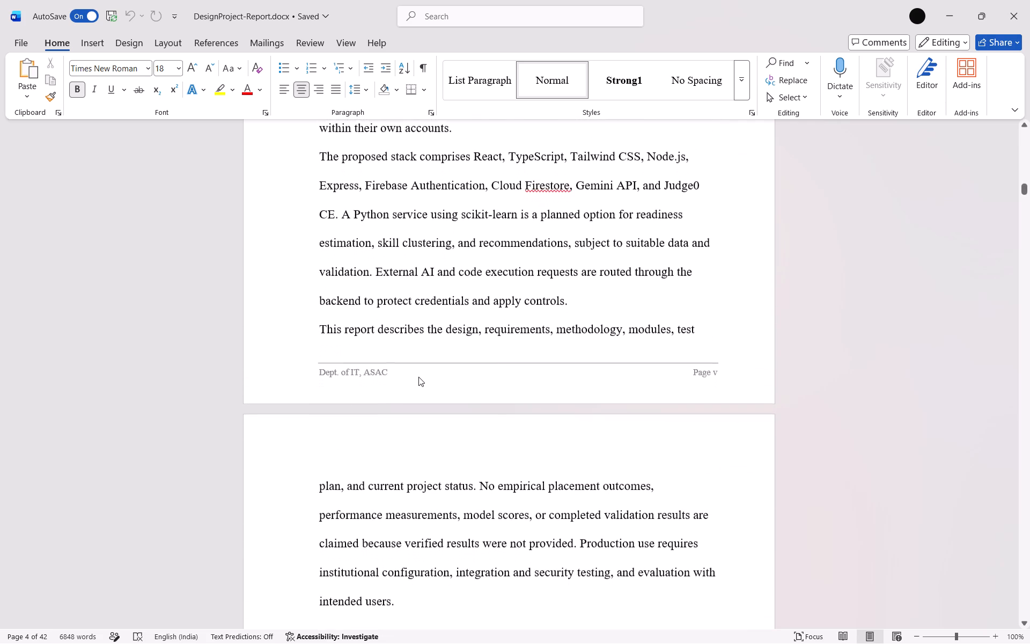
pyautogui.scroll(-3, 418, 377)
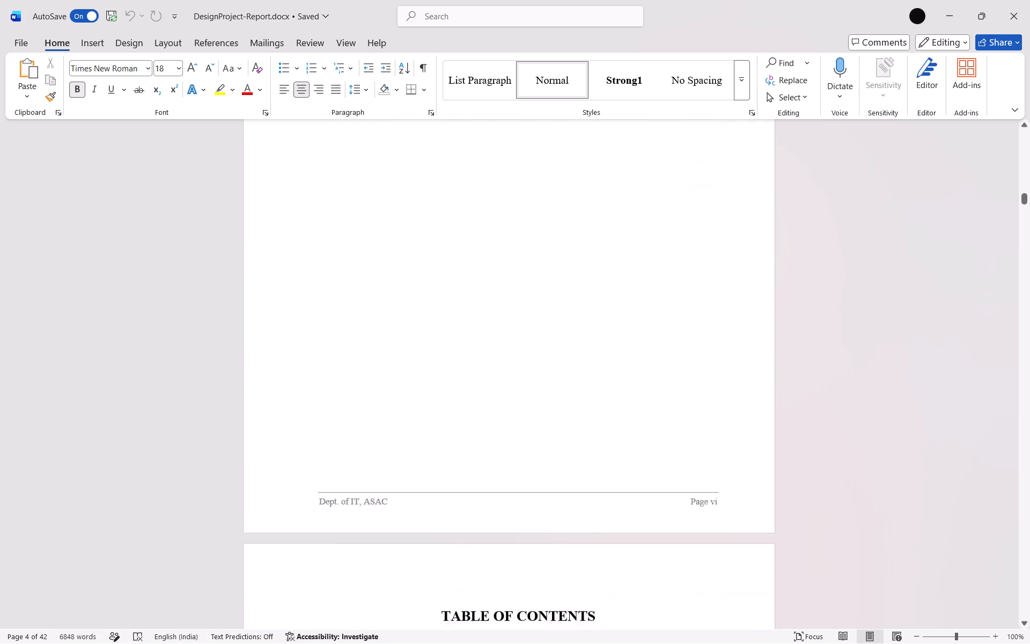
pyautogui.scroll(-3, 418, 377)
pyautogui.scroll(12, 418, 377)
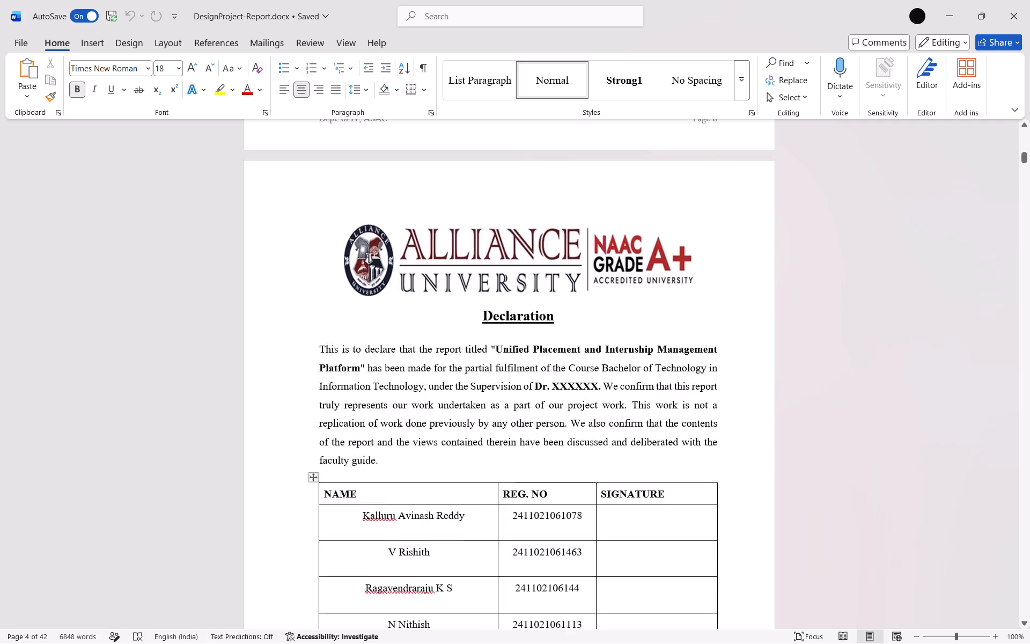
pyautogui.scroll(-4, 418, 377)
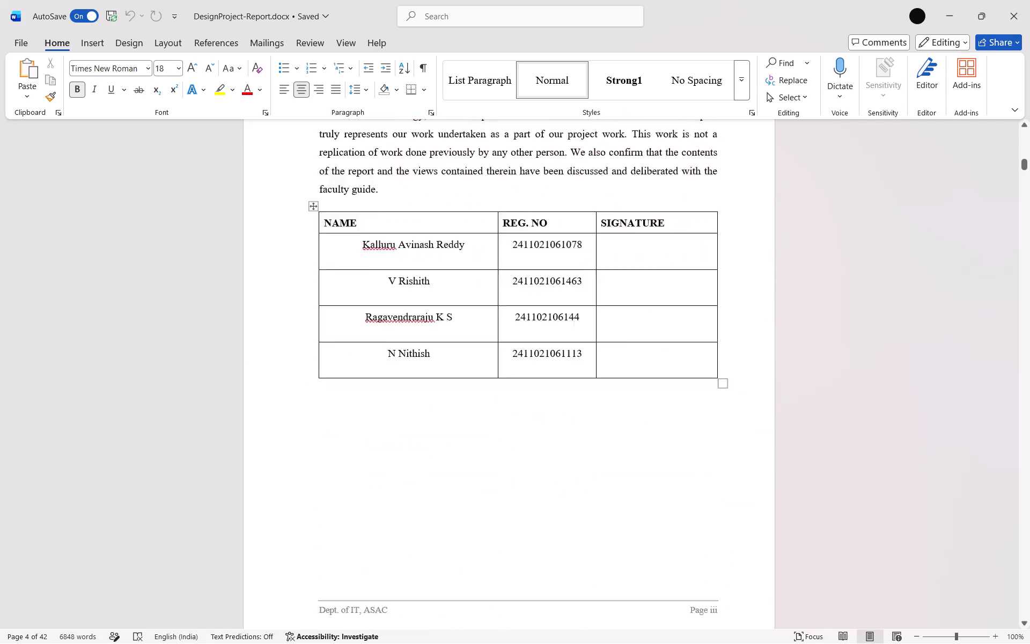
pyautogui.scroll(-4, 418, 377)
pyautogui.scroll(-1, 558, 522)
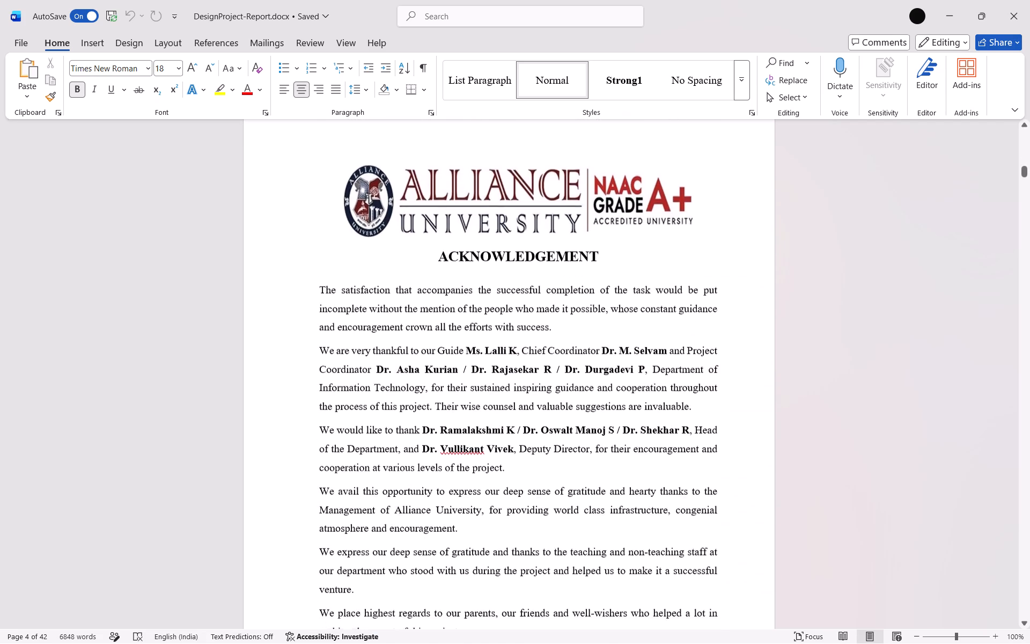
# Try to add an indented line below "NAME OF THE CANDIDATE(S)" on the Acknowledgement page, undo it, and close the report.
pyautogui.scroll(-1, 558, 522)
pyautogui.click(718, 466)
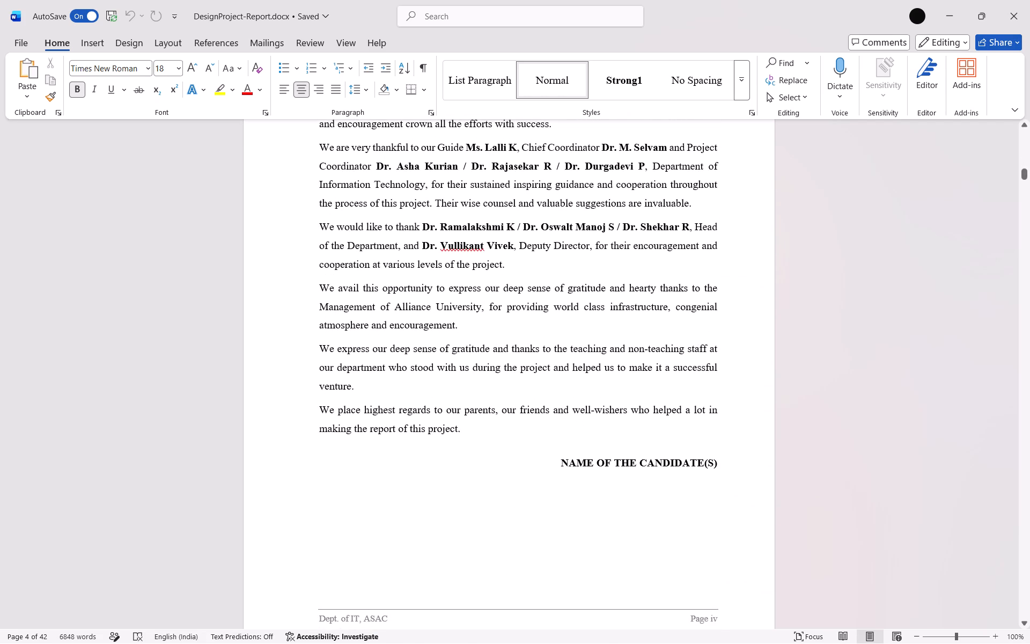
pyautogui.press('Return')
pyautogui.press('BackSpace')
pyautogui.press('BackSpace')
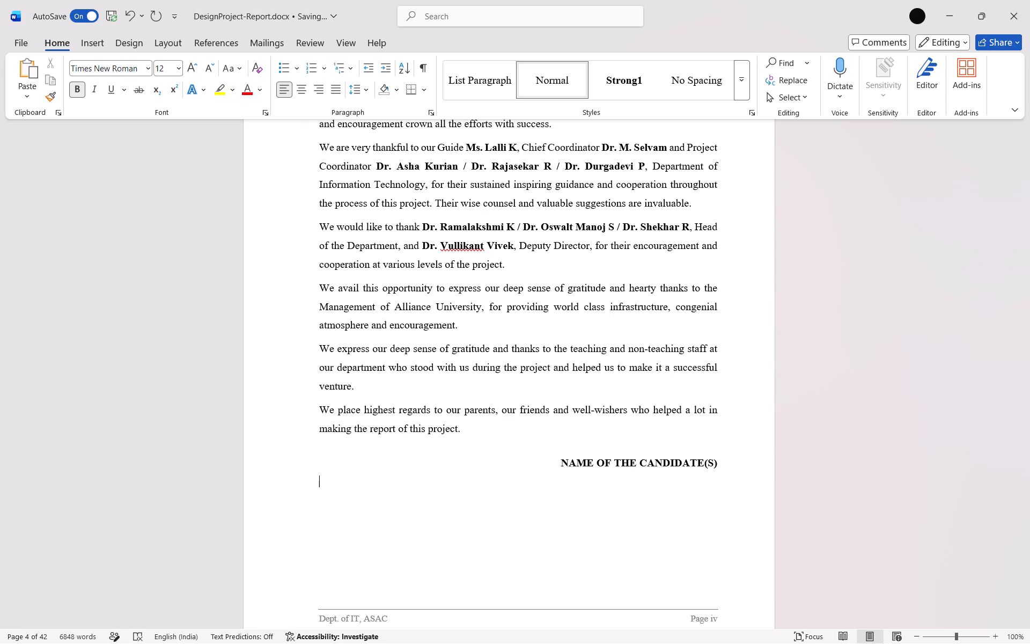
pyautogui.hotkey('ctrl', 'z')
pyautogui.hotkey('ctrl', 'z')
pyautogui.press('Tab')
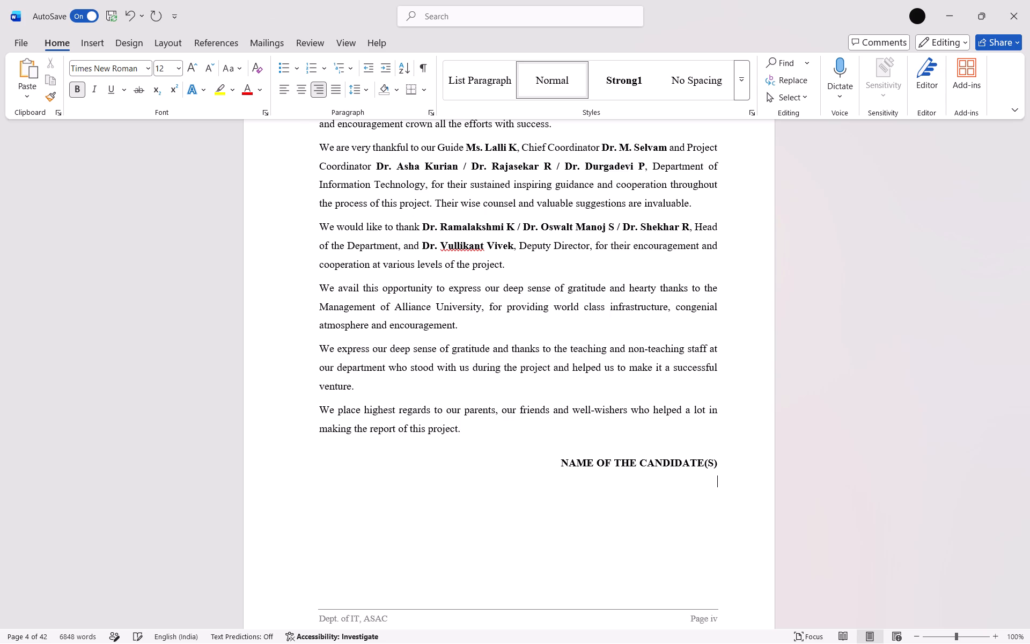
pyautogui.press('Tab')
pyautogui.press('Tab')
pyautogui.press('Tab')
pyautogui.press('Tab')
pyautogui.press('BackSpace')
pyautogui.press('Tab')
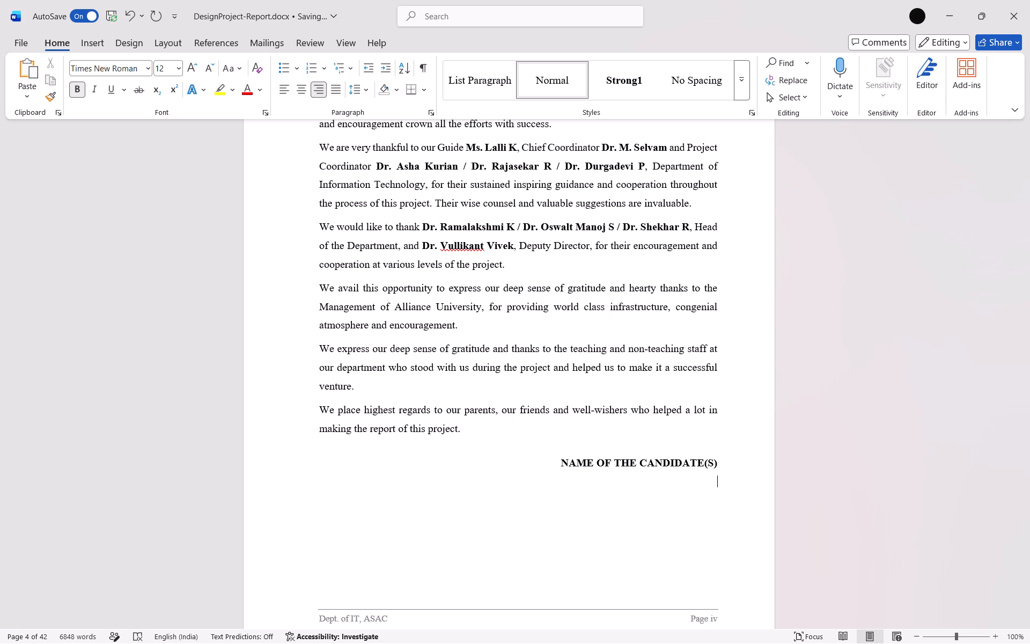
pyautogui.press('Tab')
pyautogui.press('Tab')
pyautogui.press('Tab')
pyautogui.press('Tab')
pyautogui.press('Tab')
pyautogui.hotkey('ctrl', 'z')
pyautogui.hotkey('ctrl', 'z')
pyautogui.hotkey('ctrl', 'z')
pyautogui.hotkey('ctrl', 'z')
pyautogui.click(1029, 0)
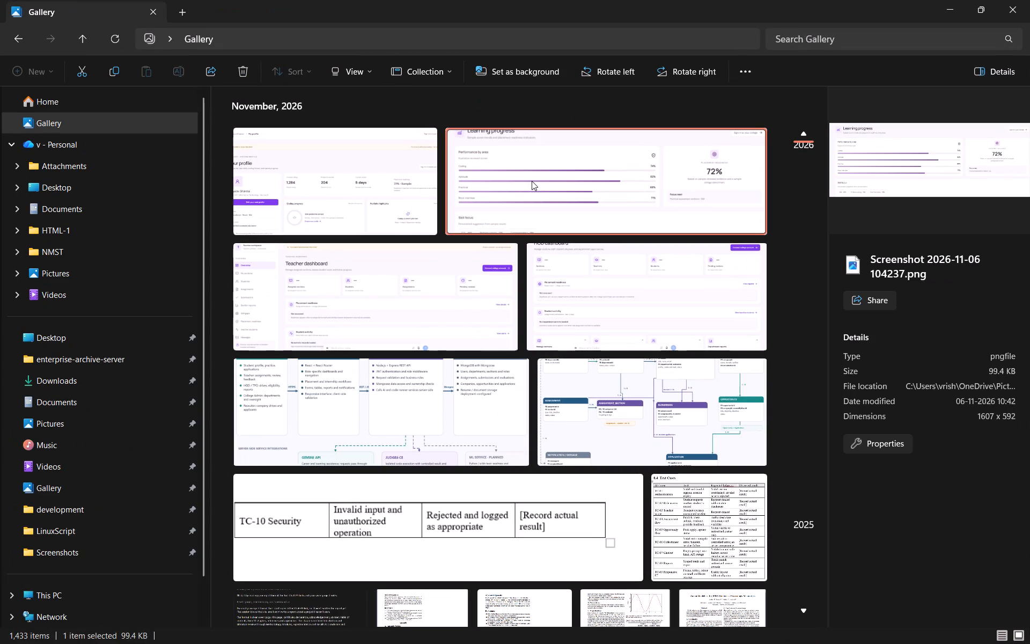
# Capture a screen snip of the full College Admin dashboard image above the Figure 1 caption in the reference PDF in Chrome.
pyautogui.hscroll(4, 401, 325)
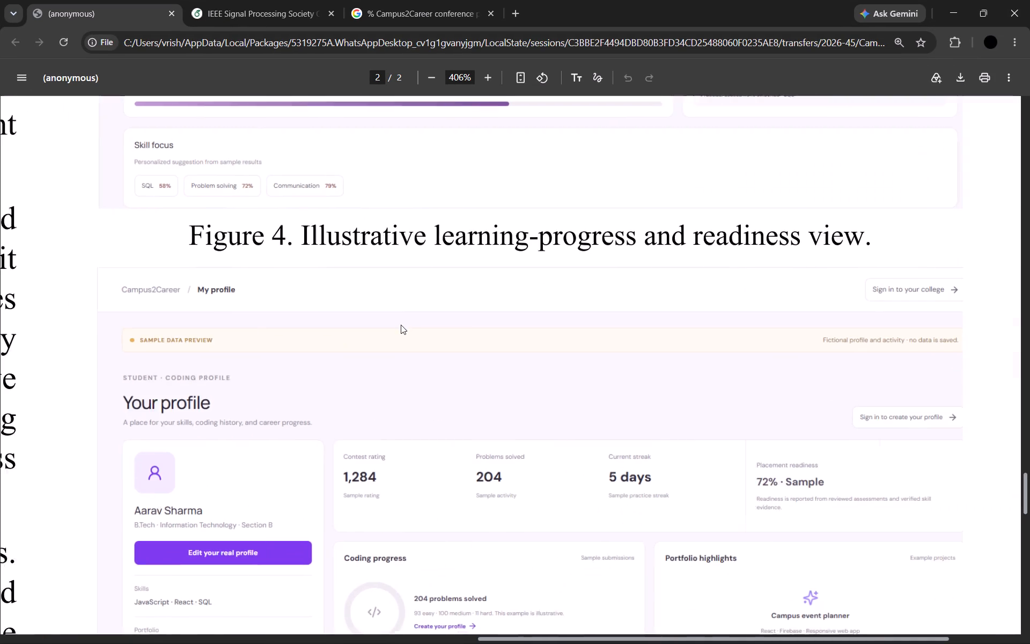
pyautogui.hscroll(2, 401, 325)
pyautogui.scroll(-4, 401, 325)
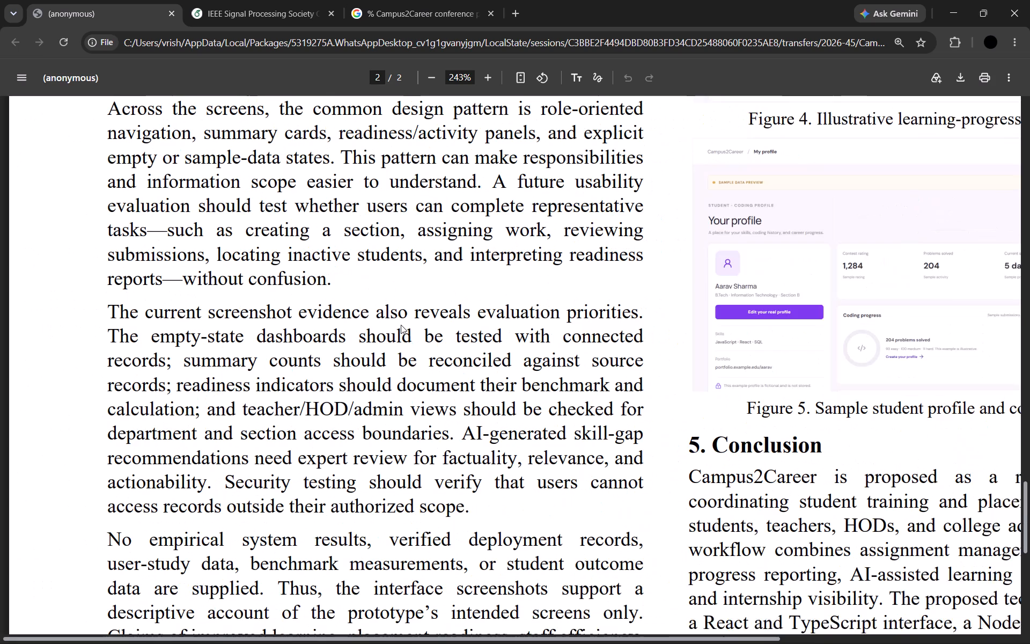
pyautogui.scroll(-5, 401, 325)
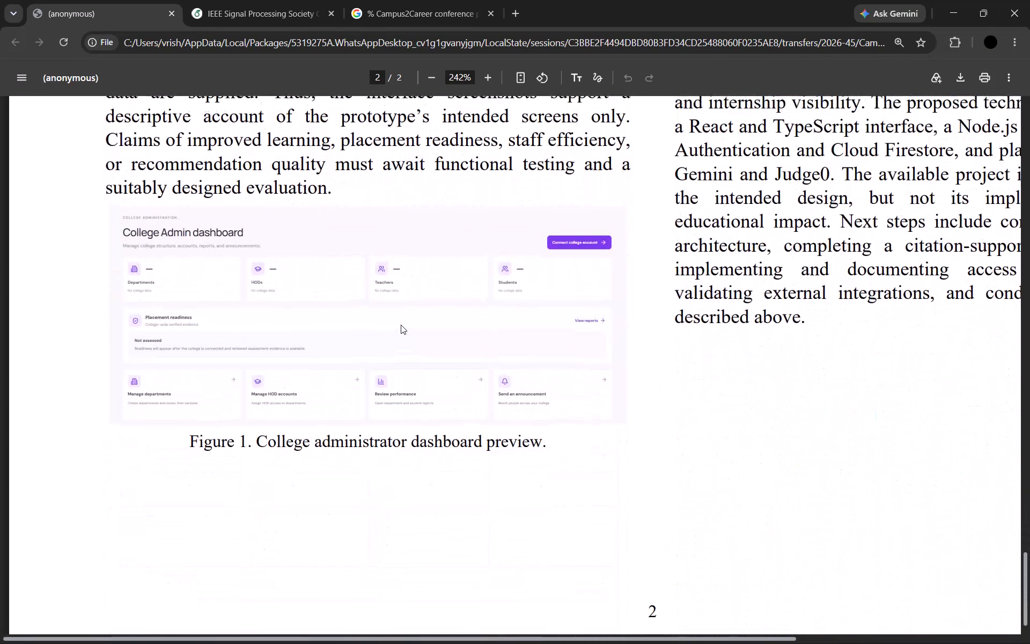
pyautogui.hscroll(1, 275, 310)
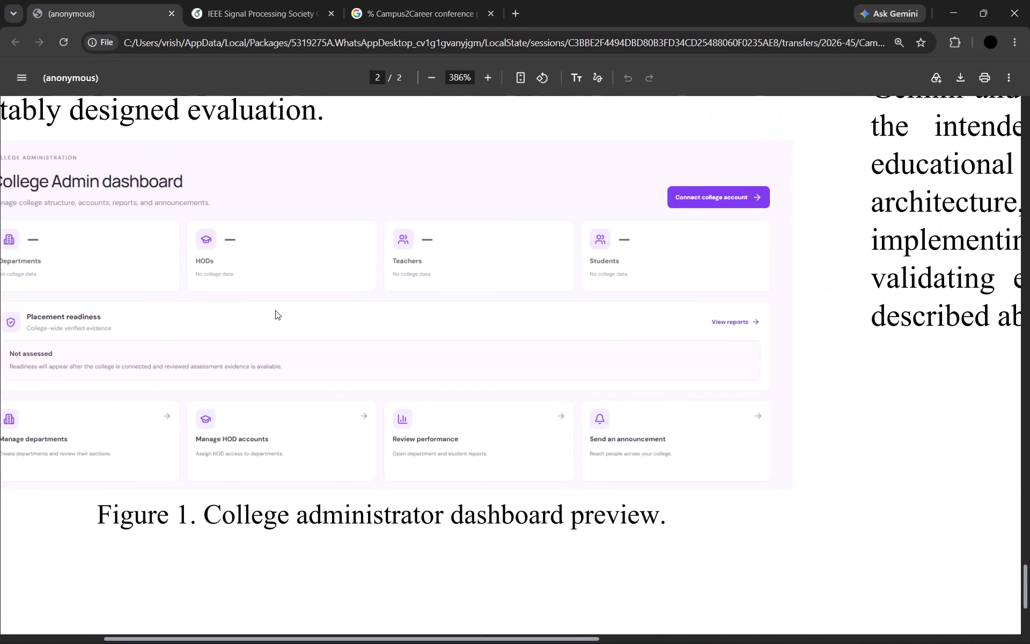
pyautogui.hscroll(1, 275, 310)
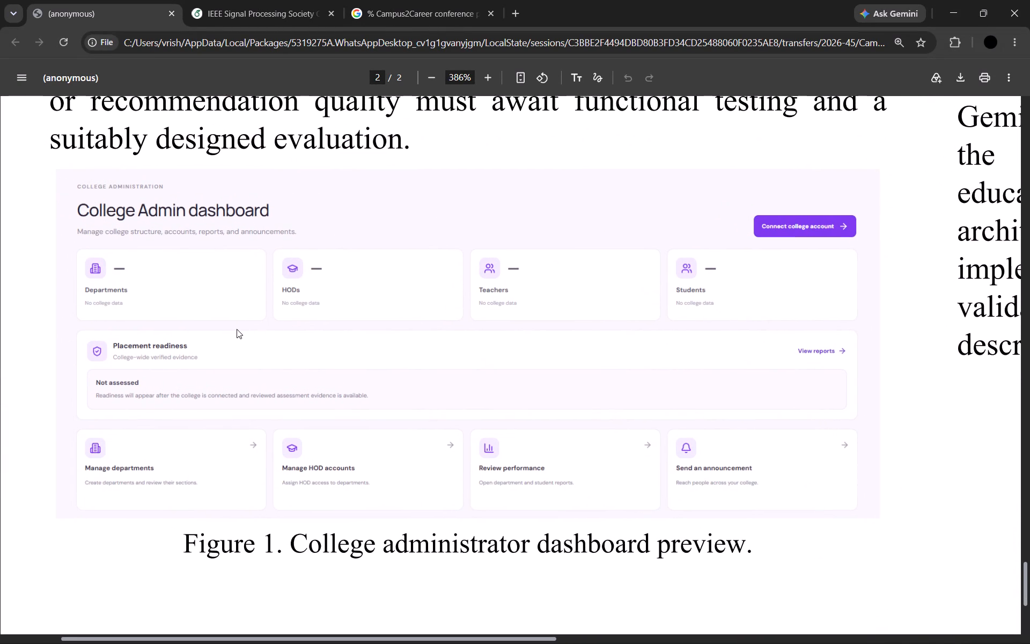
pyautogui.press('shift+super+s')
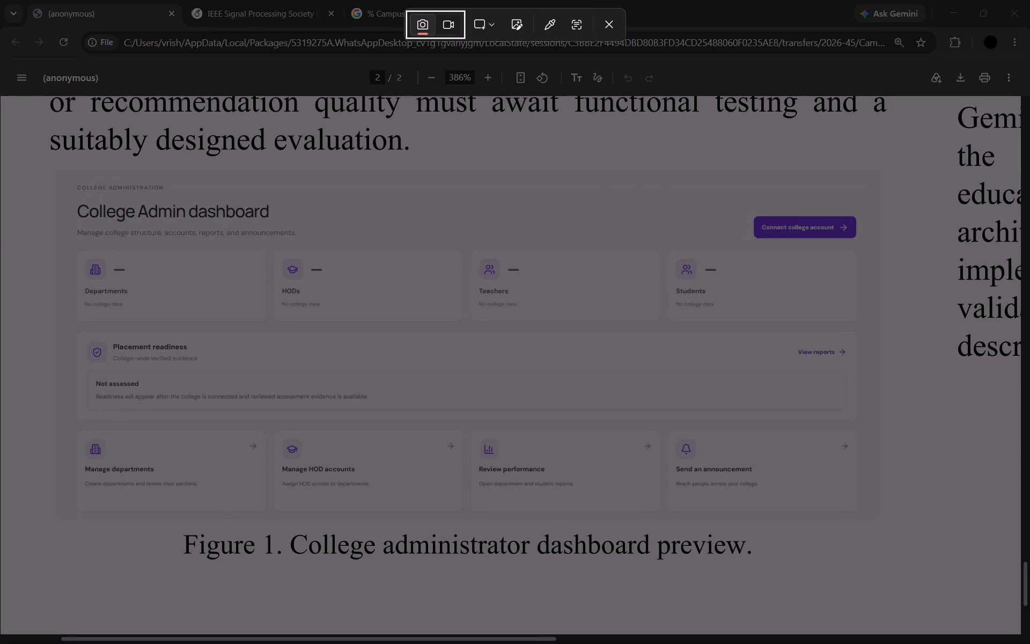
pyautogui.moveTo(55, 167); pyautogui.dragTo(607, 597)
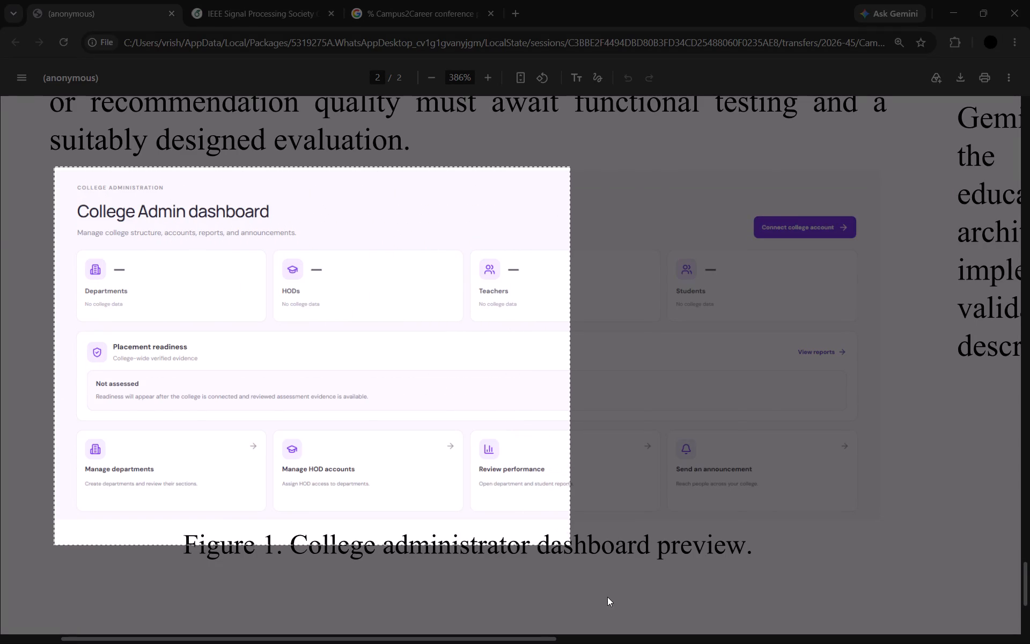
pyautogui.moveTo(607, 597); pyautogui.dragTo(845, 521)
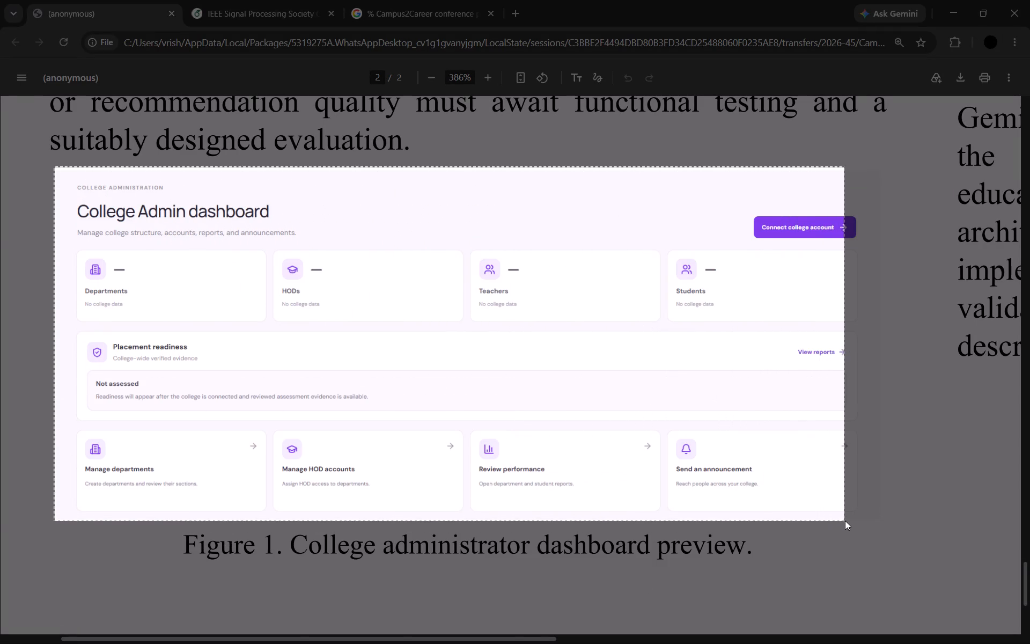
pyautogui.moveTo(845, 521); pyautogui.dragTo(876, 518)
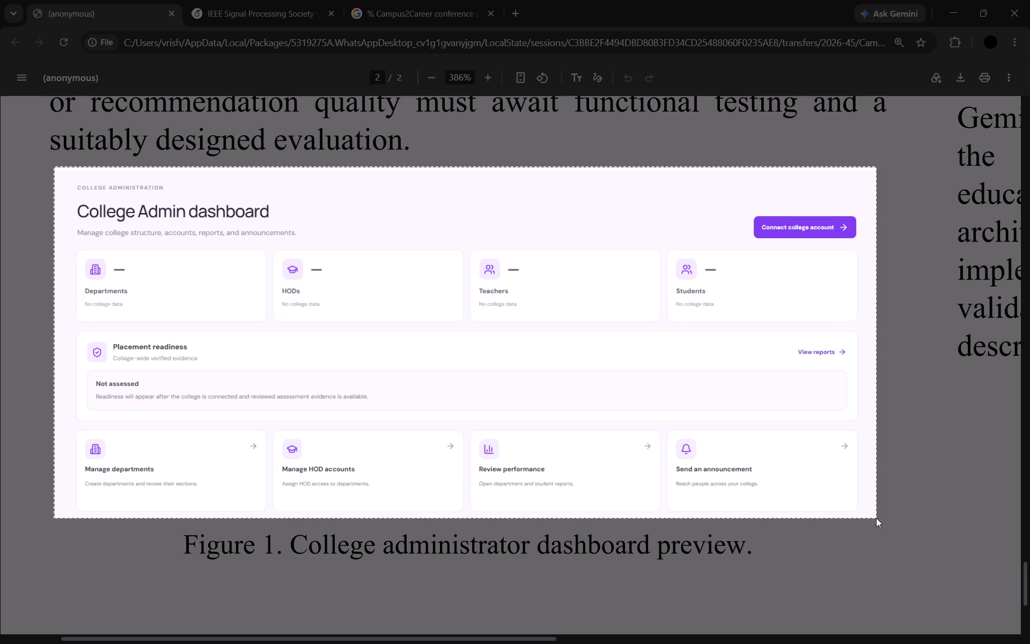
pyautogui.moveTo(876, 518); pyautogui.dragTo(878, 517)
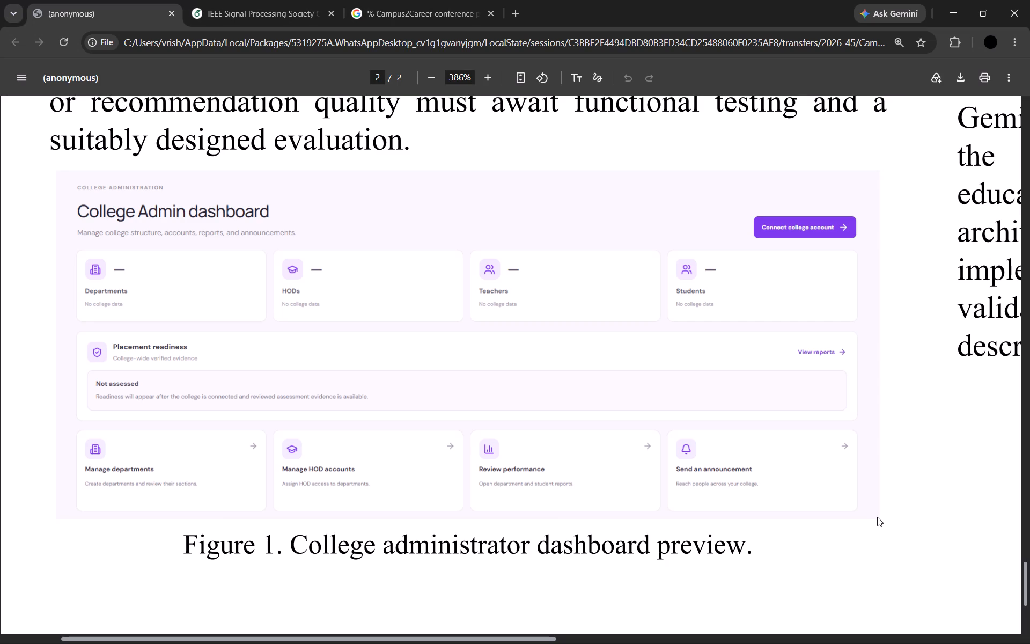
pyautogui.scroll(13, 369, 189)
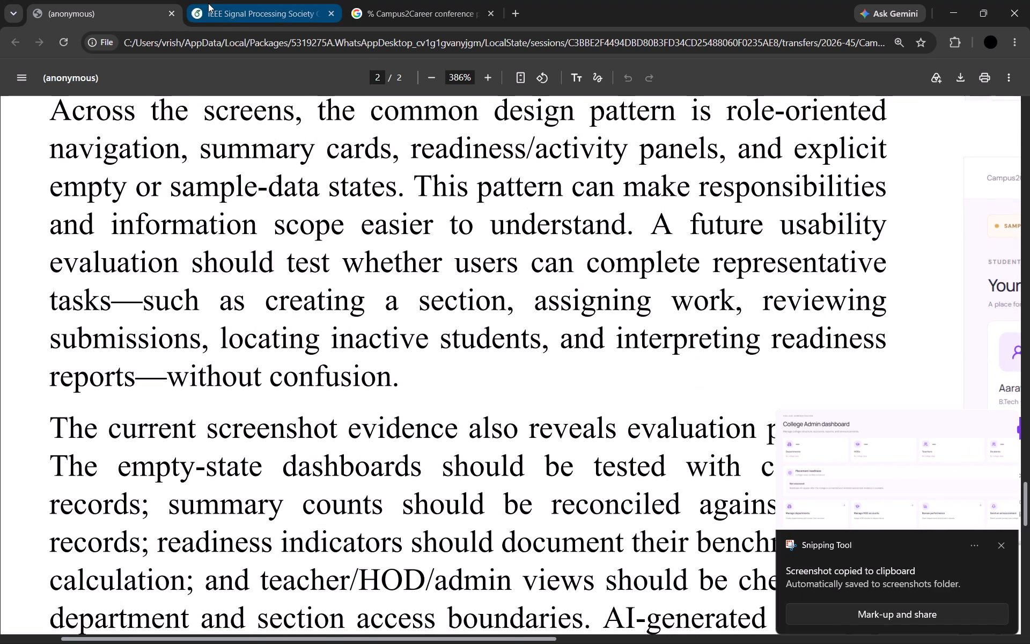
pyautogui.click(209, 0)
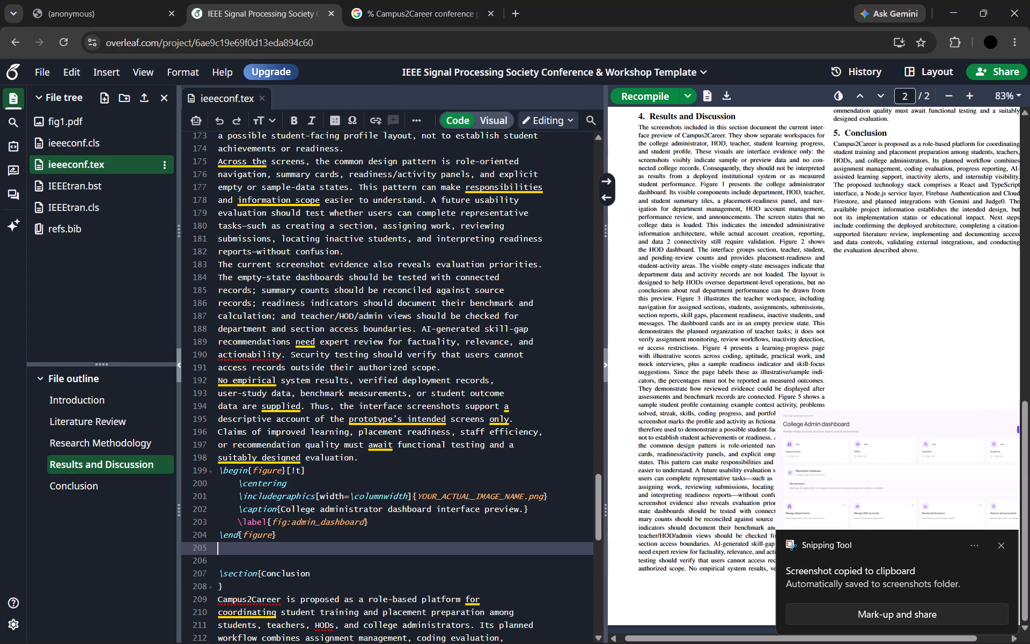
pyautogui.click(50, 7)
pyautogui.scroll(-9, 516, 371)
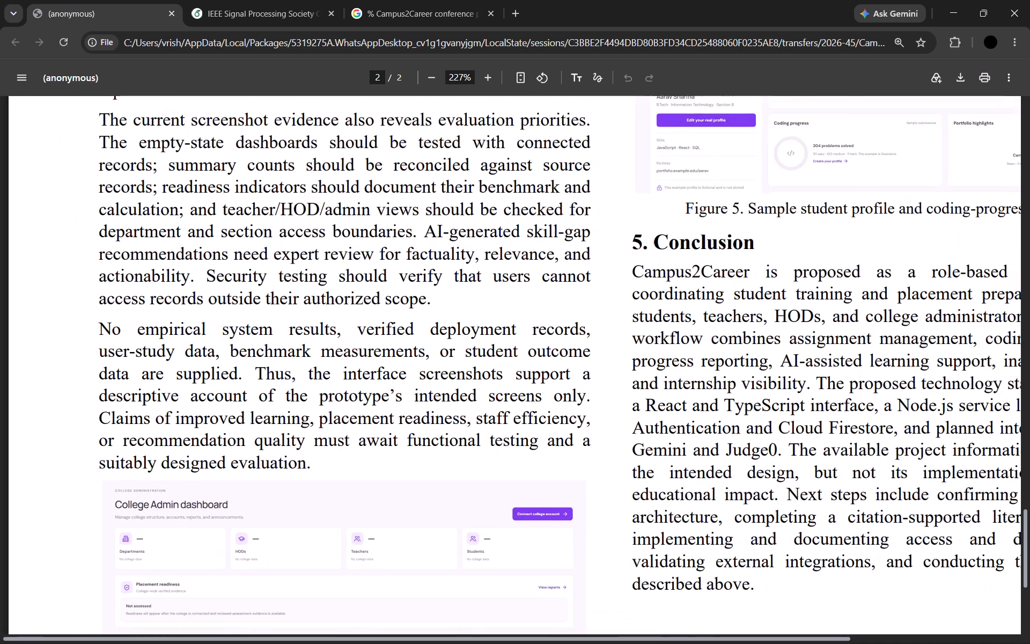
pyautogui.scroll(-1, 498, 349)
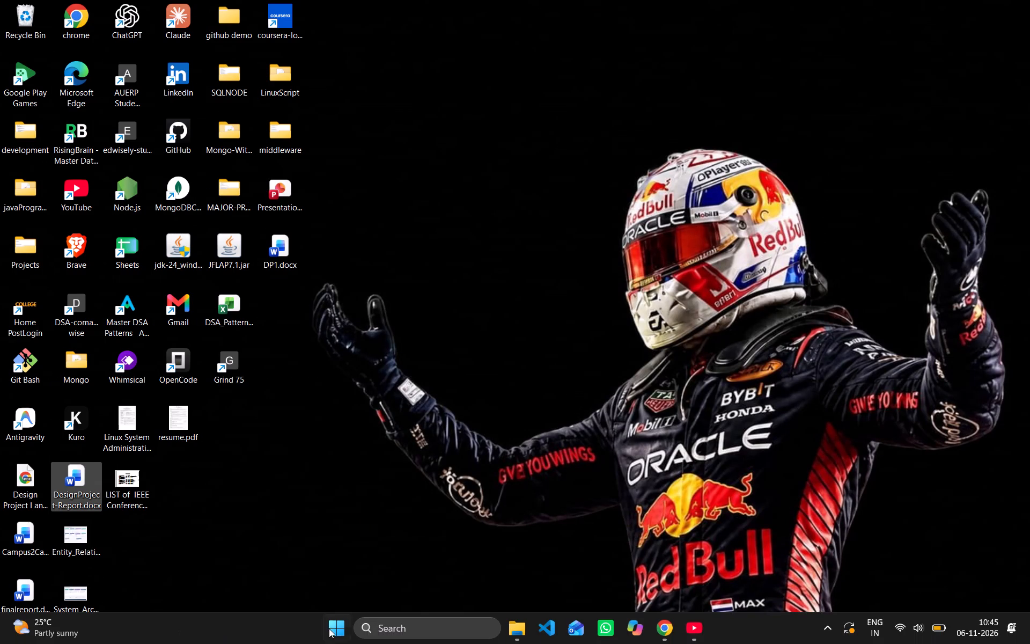
# Switch to File Explorer's Gallery, open the newly saved College Admin dashboard screenshot and copy the image through its sharing options.
pyautogui.click(520, 634)
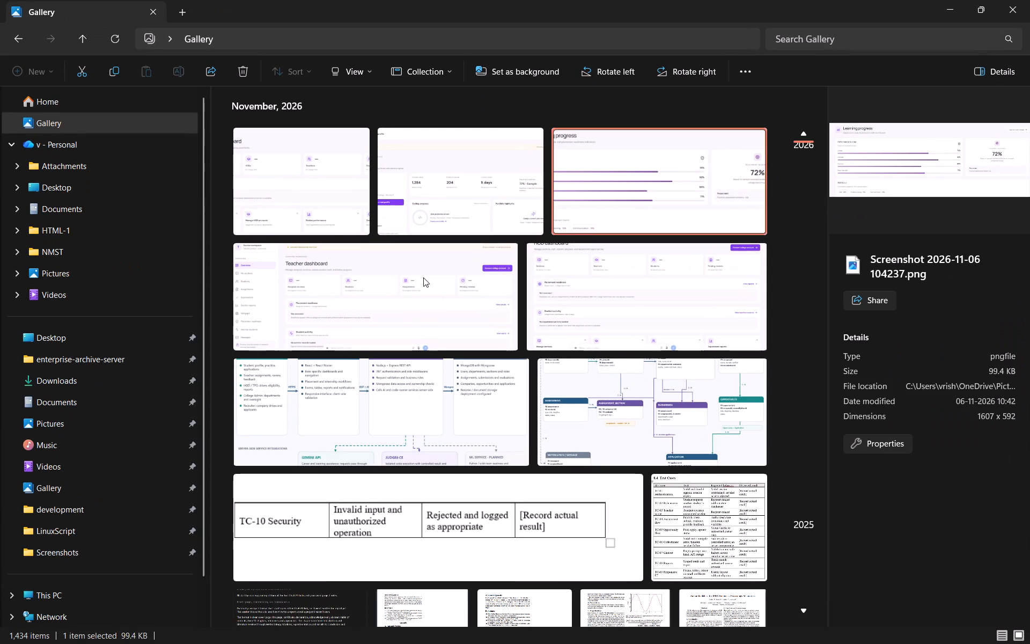
pyautogui.doubleClick(285, 194)
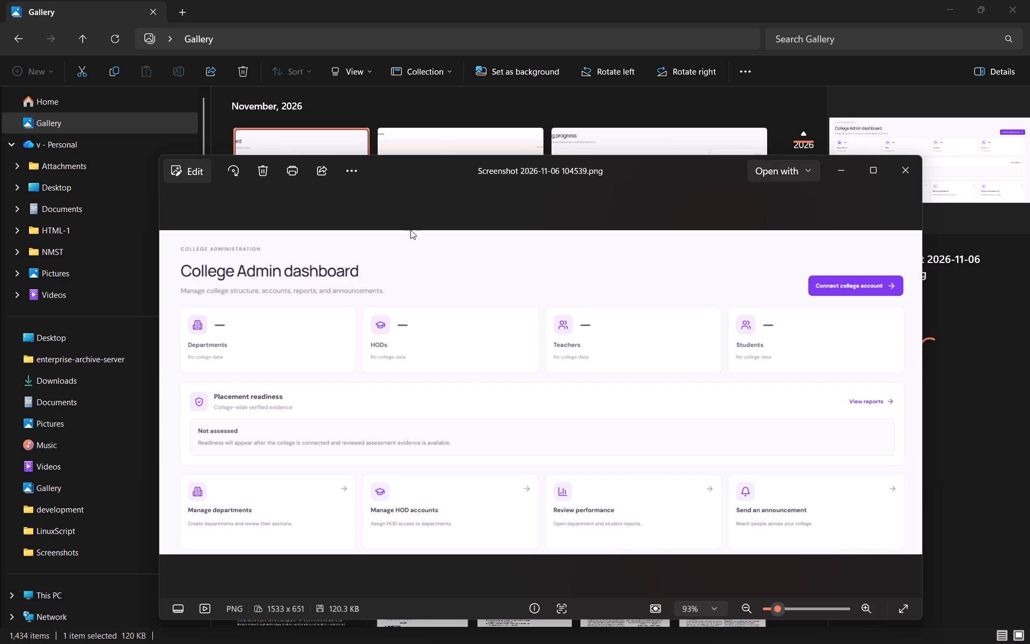
pyautogui.click(357, 173)
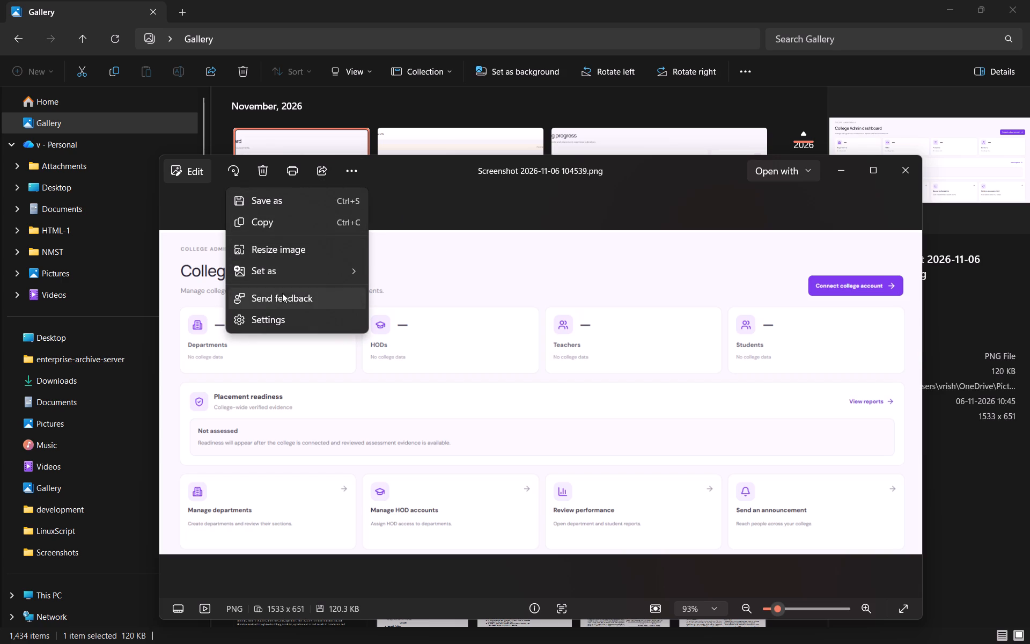
pyautogui.click(332, 170)
pyautogui.click(322, 174)
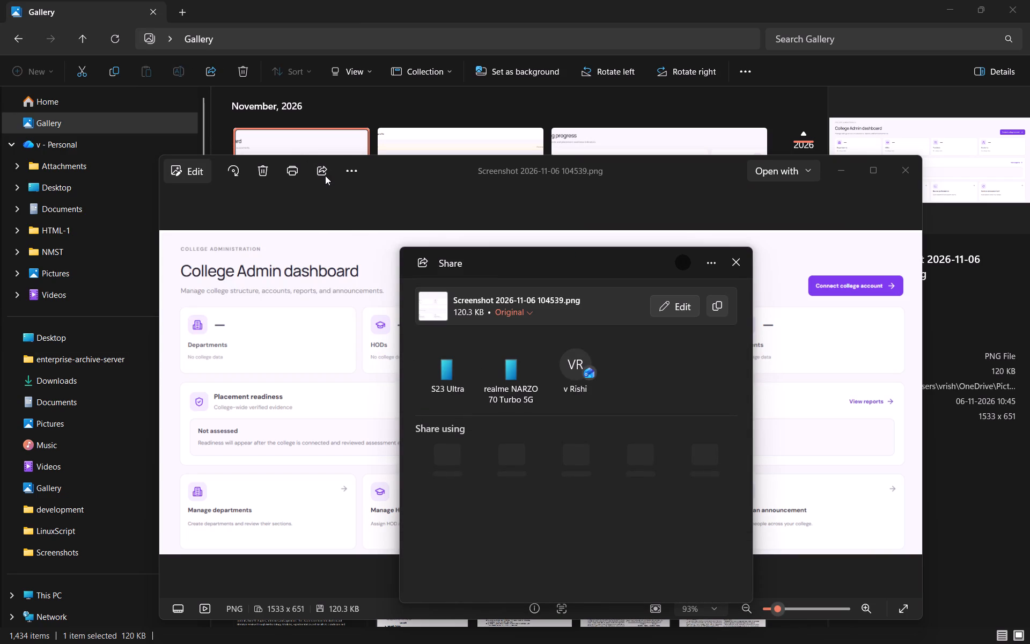
pyautogui.click(722, 303)
# In Overleaf in Chrome, replace YOUR_ACTUAL_IMAGE_NAME.png in the admin dashboard figure with the copied screenshot, uploading it as a half-width figure and referencing Screenshot 2026-11-06 104539.png.
pyautogui.hotkey('alt', 'Tab')
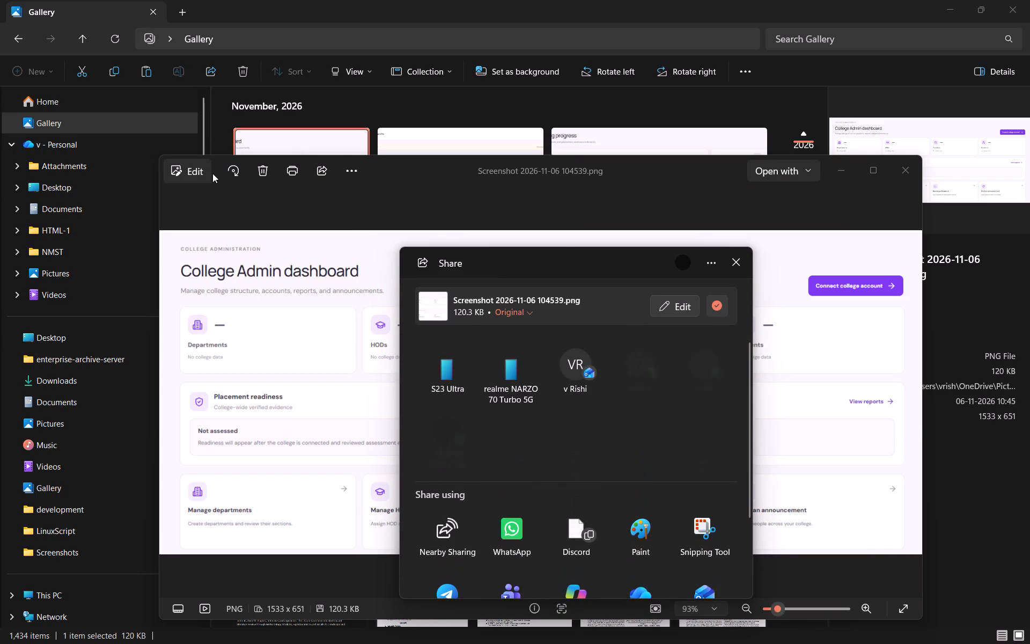
pyautogui.hotkey('alt', 'Tab')
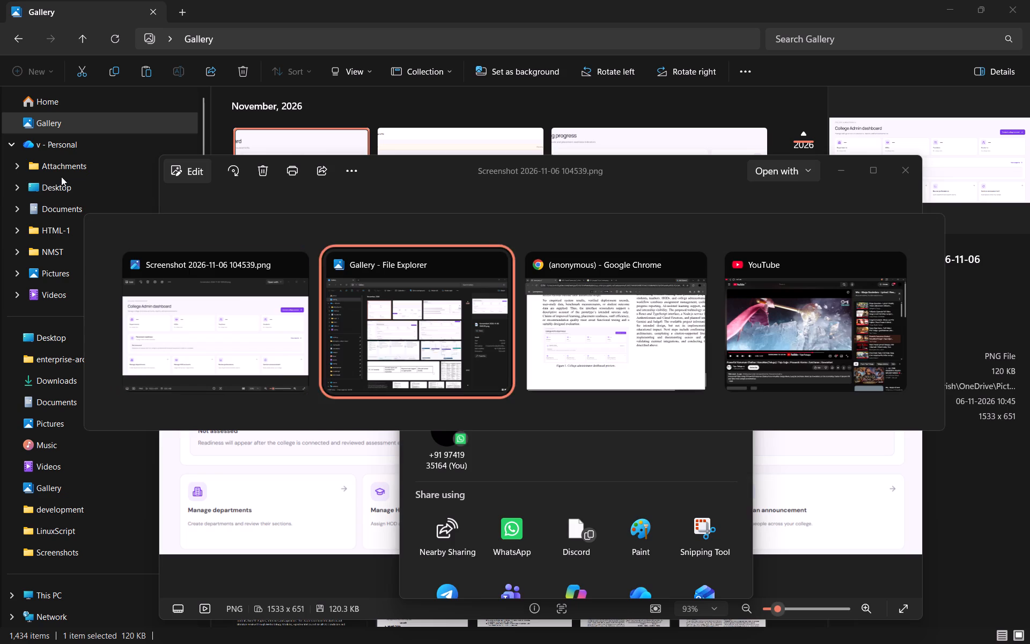
pyautogui.hotkey('alt', 'Tab')
pyautogui.hotkey('alt', 'Tab')
pyautogui.hotkey('alt', 'Tab')
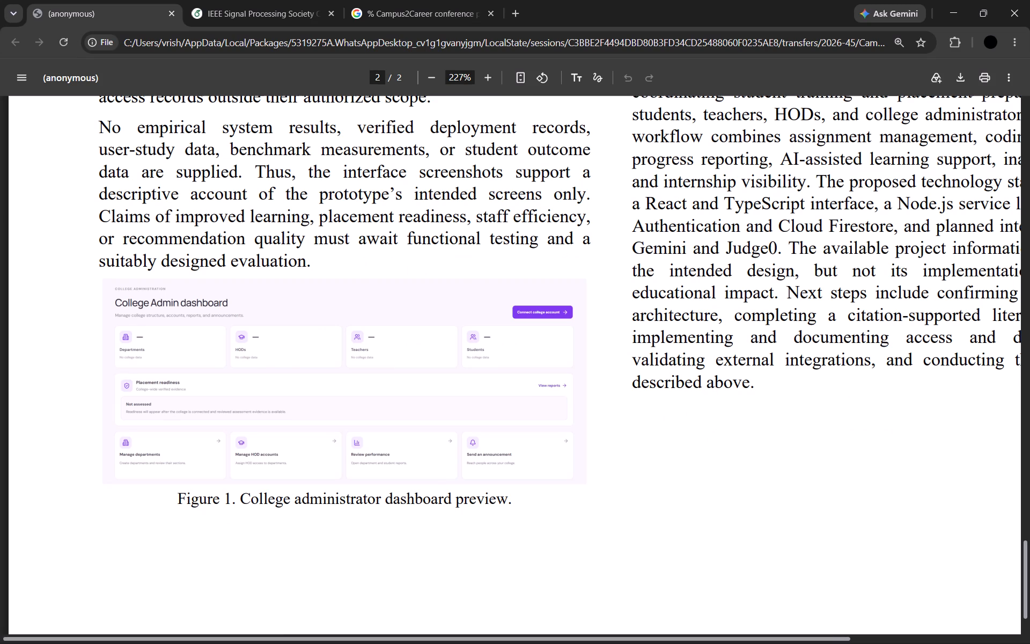
pyautogui.click(235, 0)
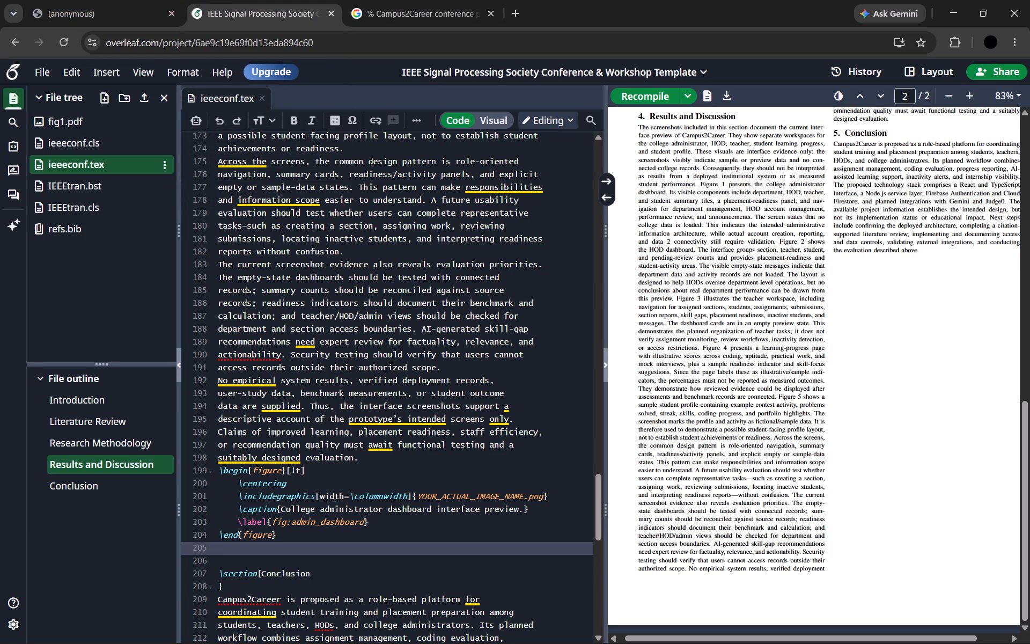
pyautogui.moveTo(418, 496); pyautogui.dragTo(499, 497)
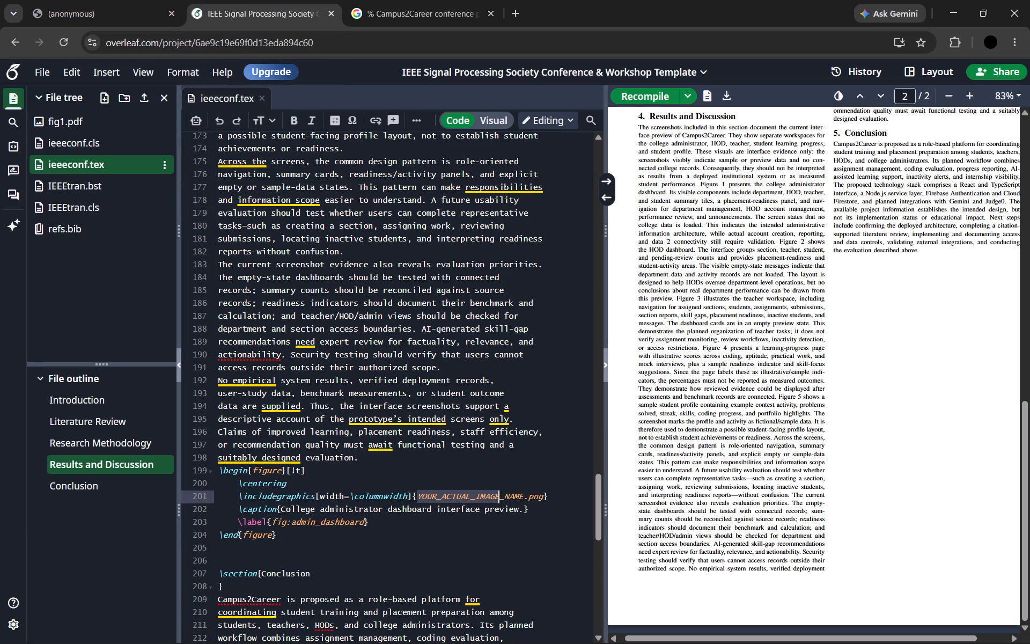
pyautogui.moveTo(499, 497); pyautogui.dragTo(543, 500)
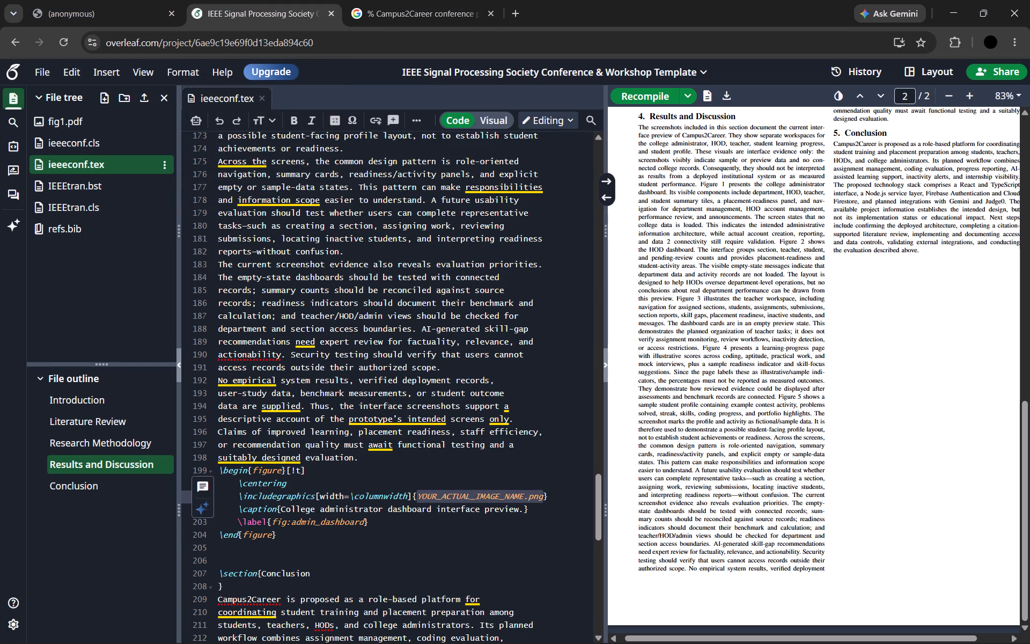
pyautogui.hotkey('ctrl', 'v')
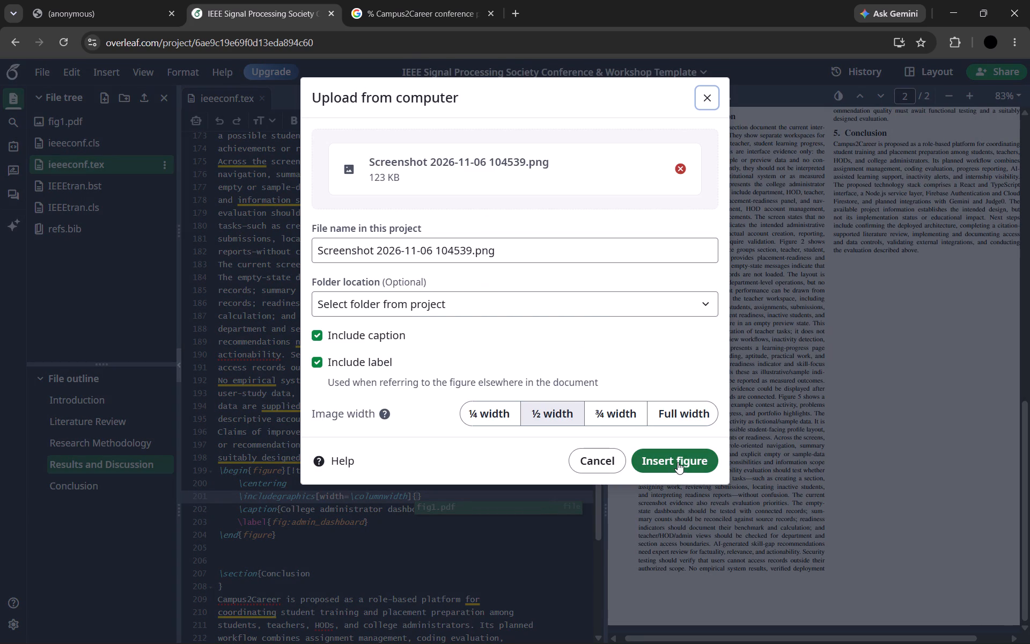
pyautogui.click(679, 462)
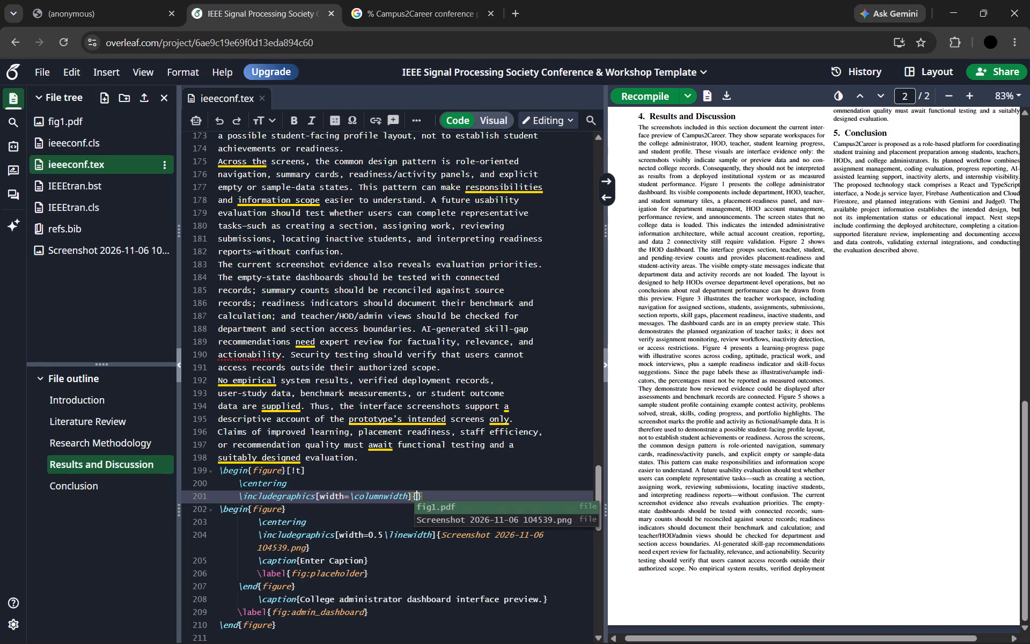
pyautogui.click(455, 519)
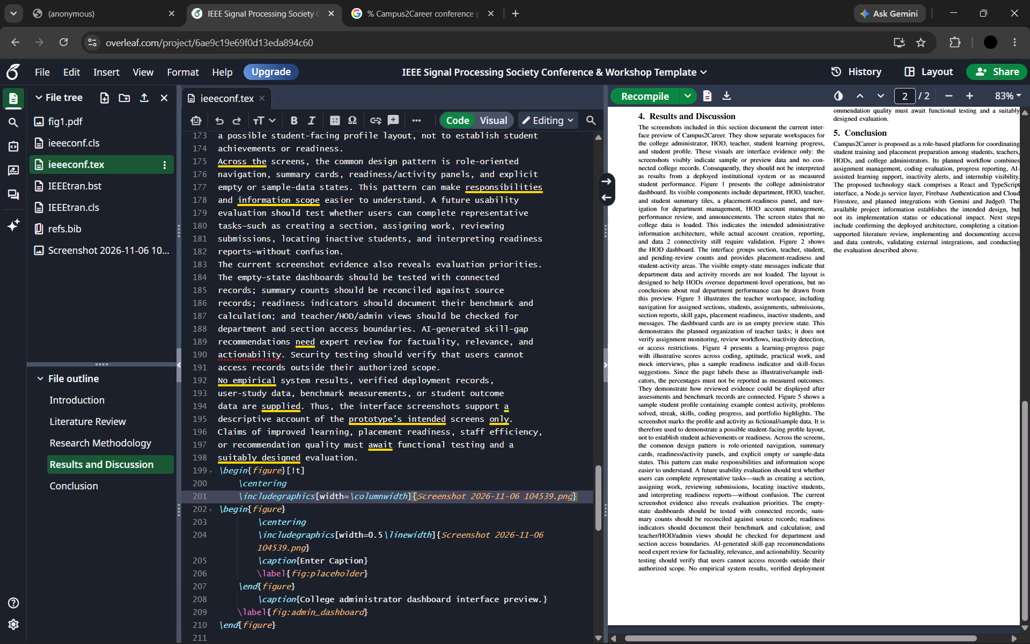
# Replace the admin dashboard figure's caption wording with "College administrator dashboard preview", copied from the Figure 1 caption in the reference PDF.
pyautogui.scroll(-1, 304, 426)
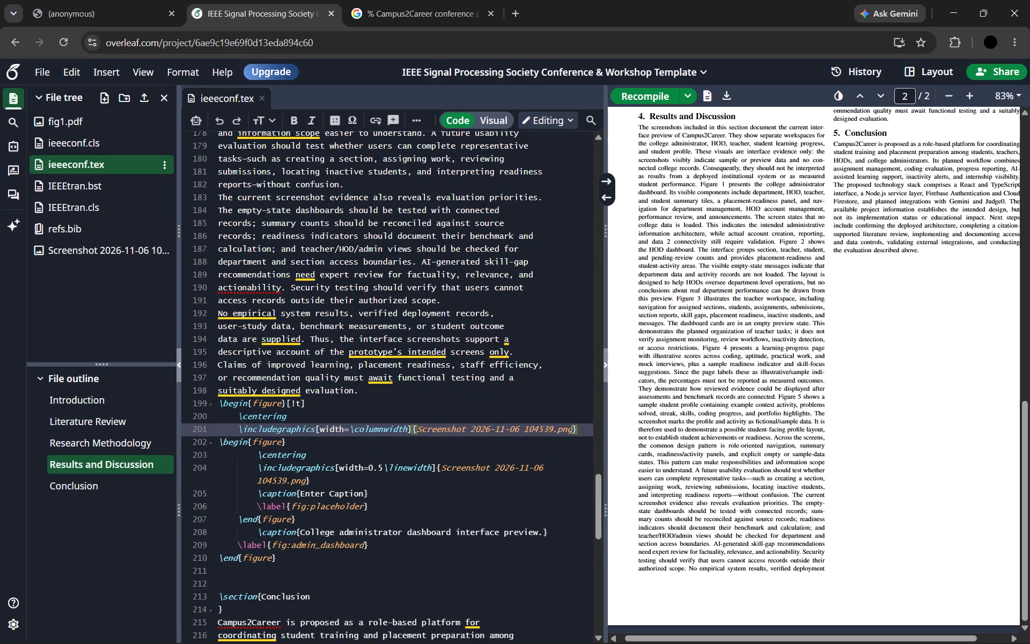
pyautogui.click(320, 0)
pyautogui.click(443, 0)
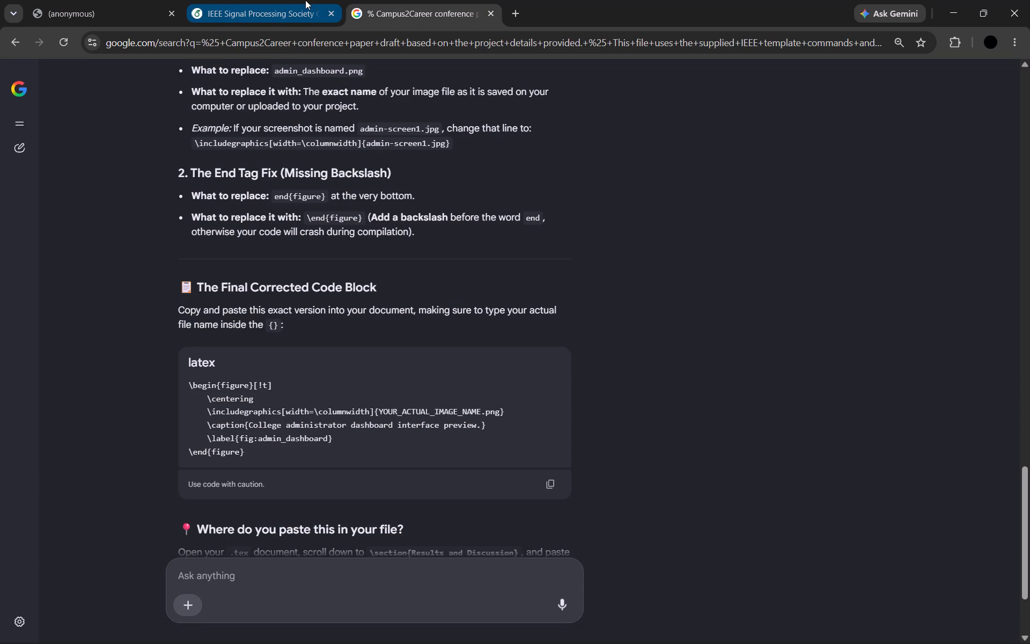
pyautogui.click(305, 0)
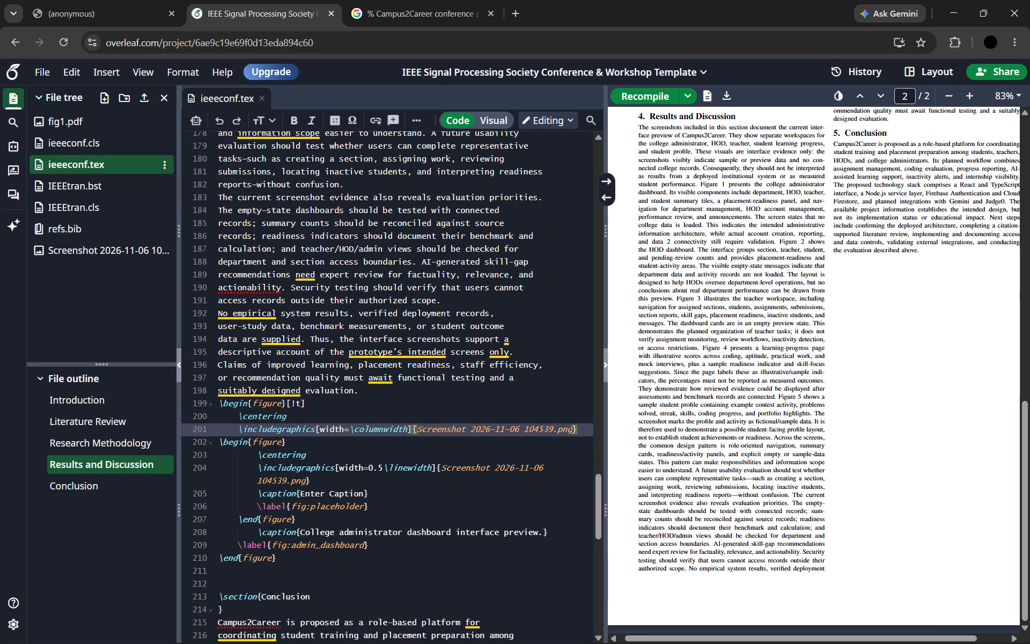
pyautogui.click(83, 0)
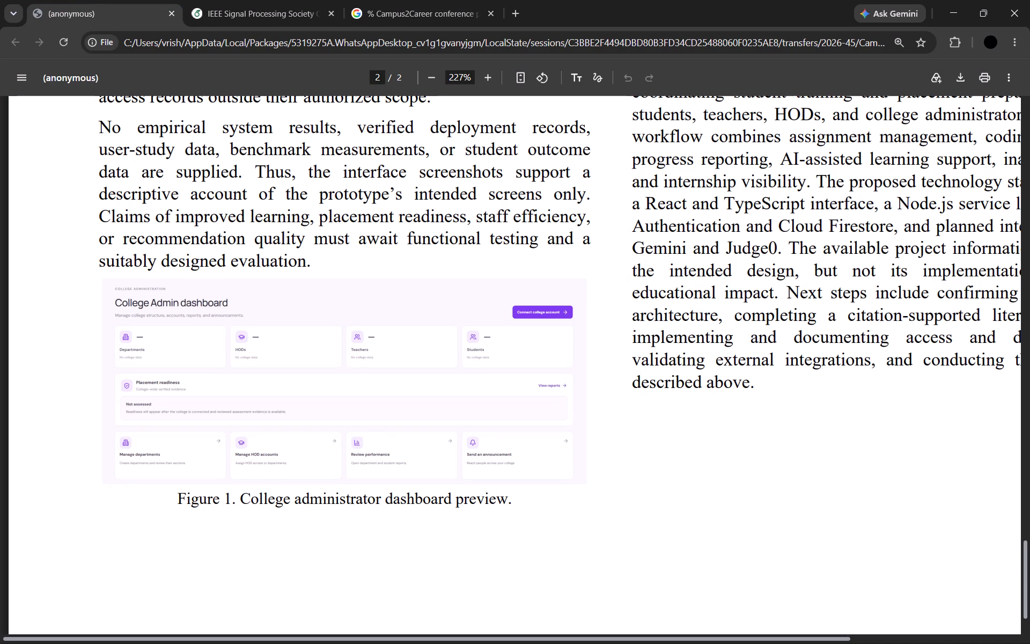
pyautogui.moveTo(242, 496); pyautogui.dragTo(508, 501)
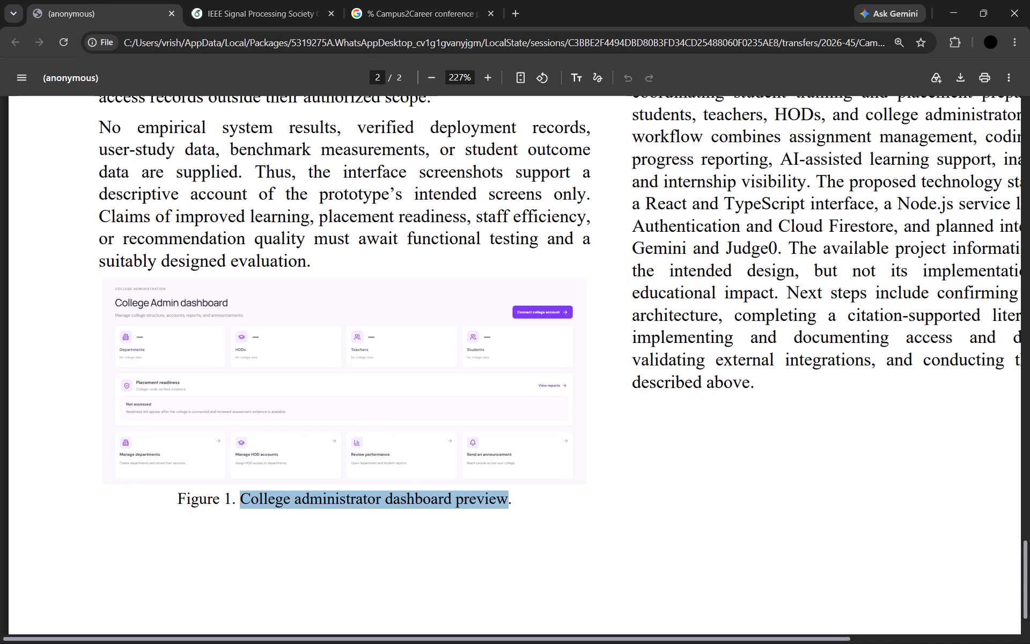
pyautogui.hotkey('ctrl', 'c')
pyautogui.click(301, 0)
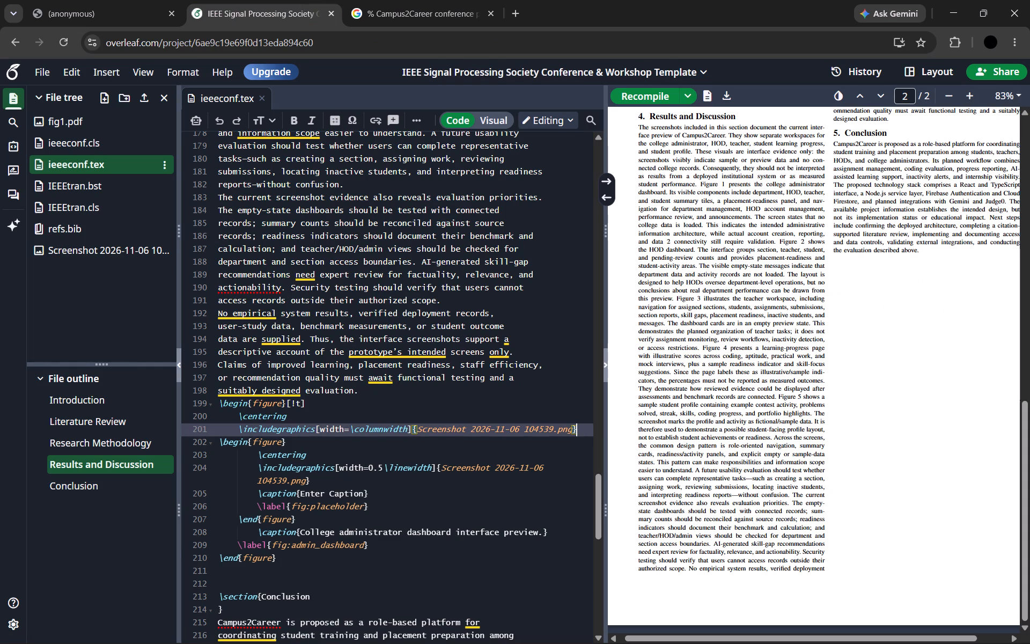
pyautogui.moveTo(300, 532); pyautogui.dragTo(536, 533)
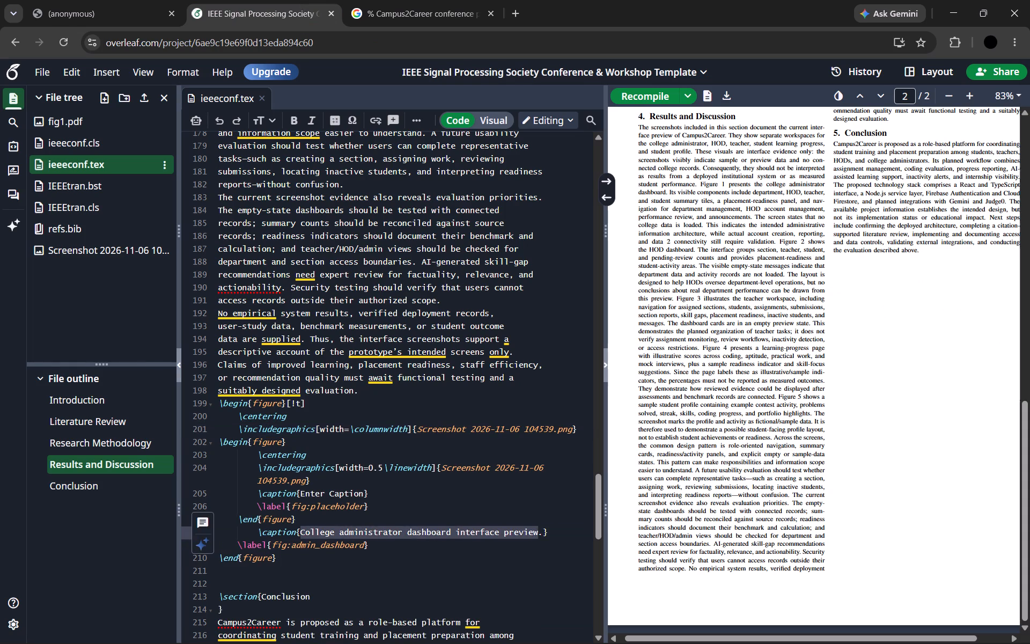
pyautogui.hotkey('ctrl', 'v')
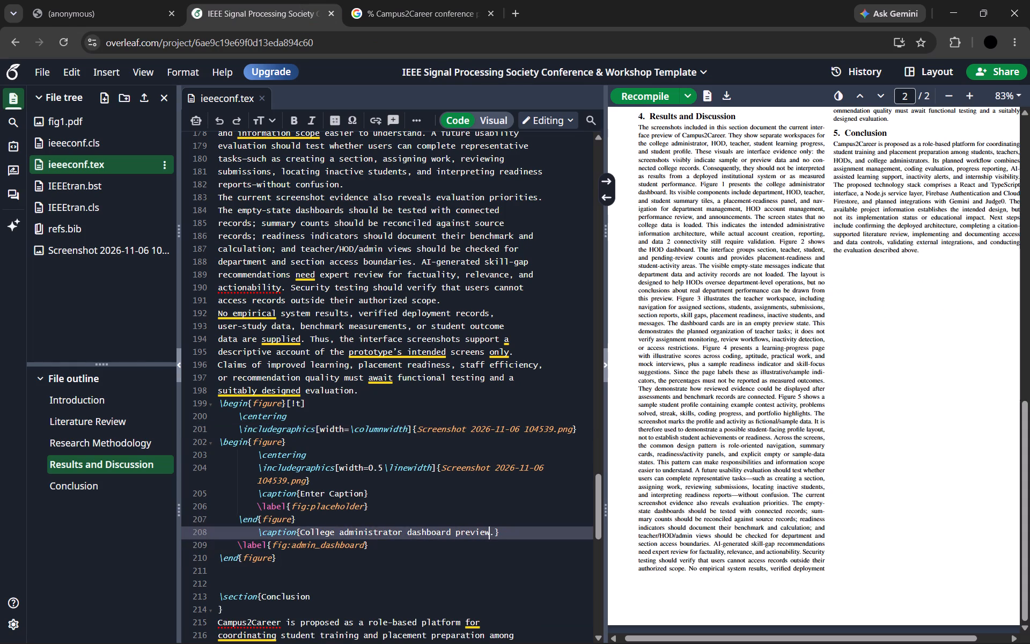
# Recompile the paper and check the admin dashboard figure in the PDF preview.
pyautogui.click(639, 90)
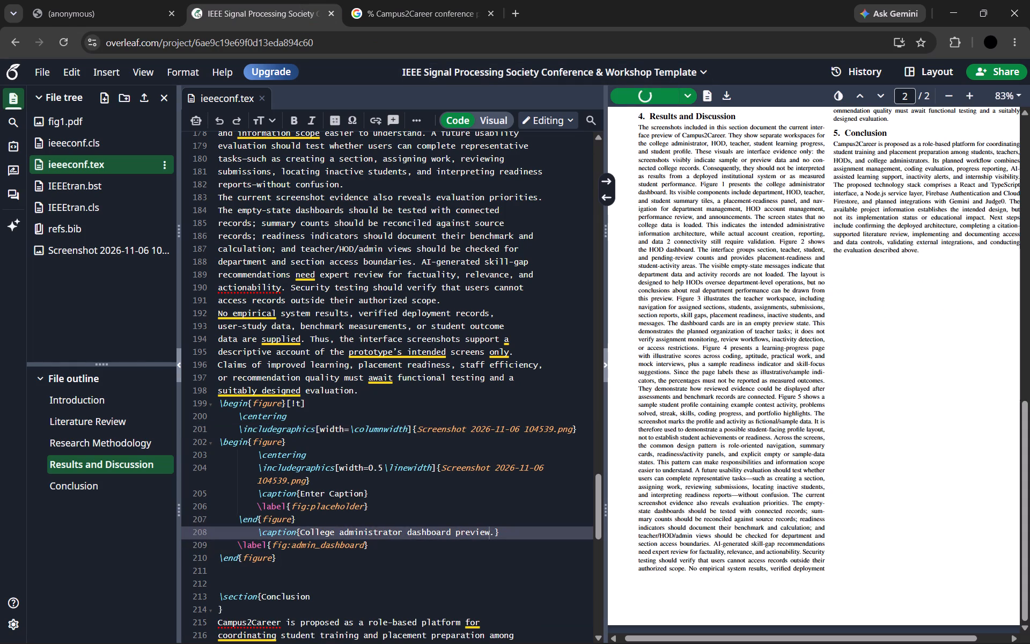
pyautogui.scroll(3, 836, 247)
pyautogui.scroll(-3, 837, 246)
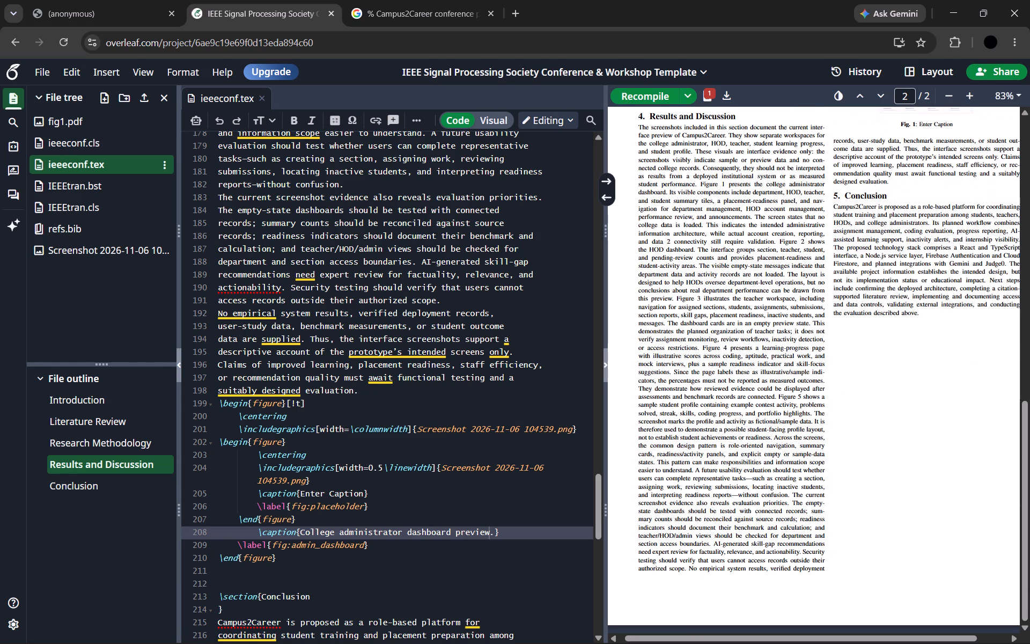
pyautogui.scroll(1, 731, 158)
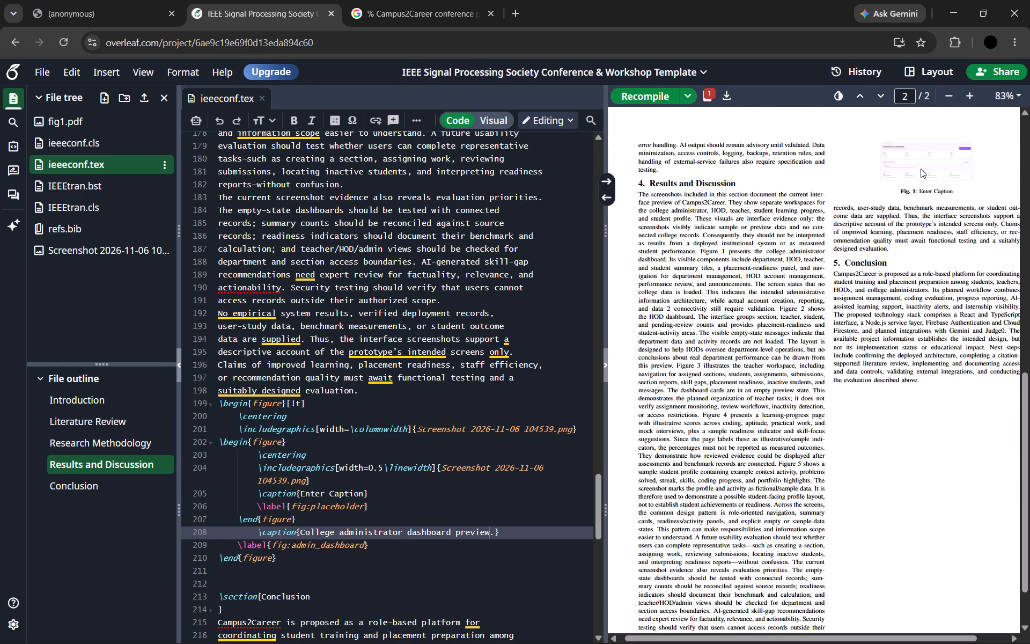
pyautogui.click(921, 169)
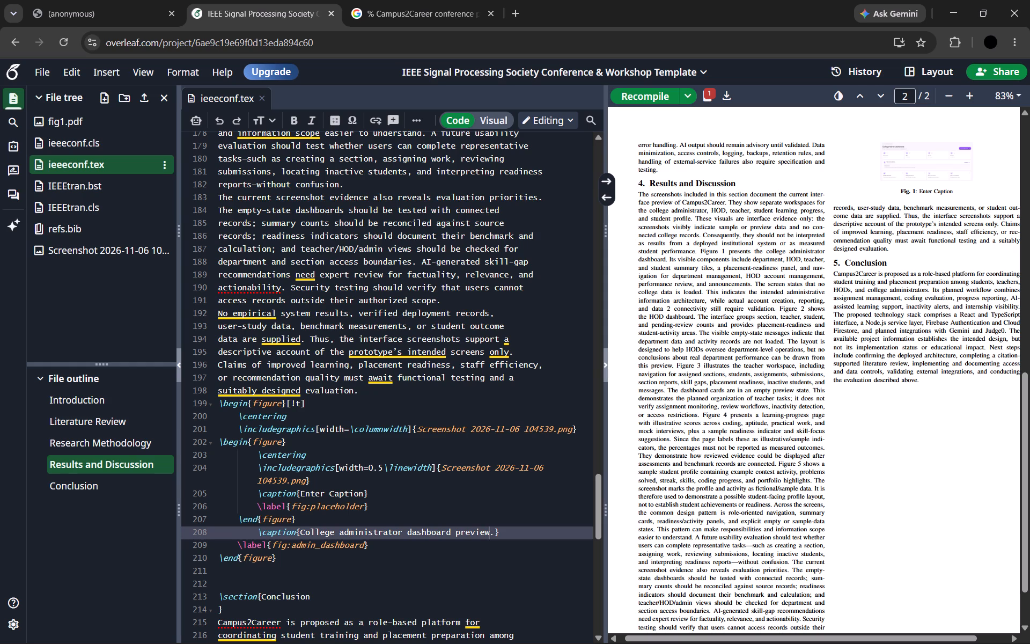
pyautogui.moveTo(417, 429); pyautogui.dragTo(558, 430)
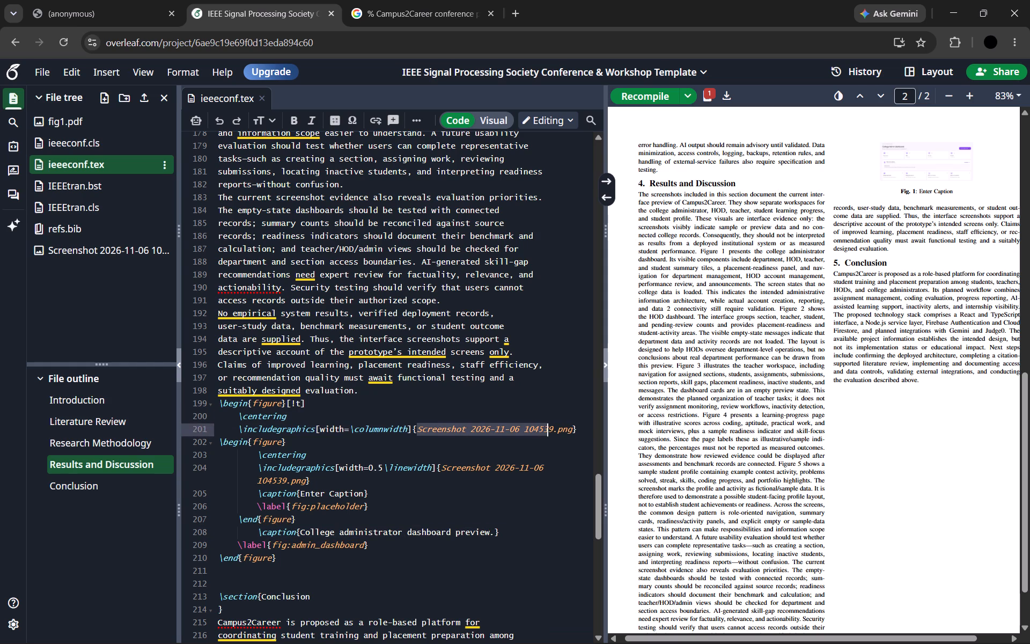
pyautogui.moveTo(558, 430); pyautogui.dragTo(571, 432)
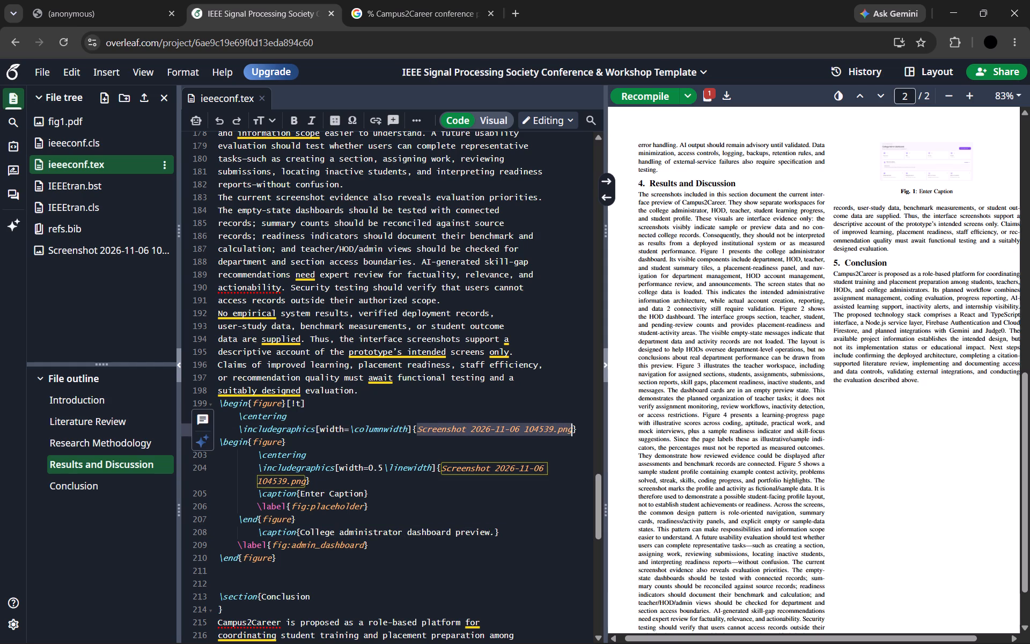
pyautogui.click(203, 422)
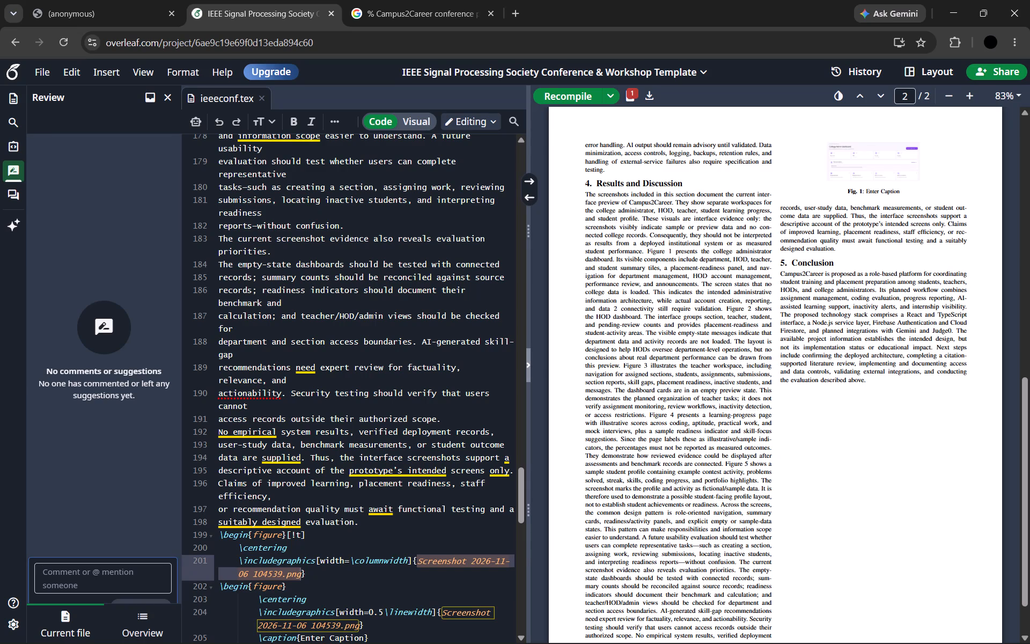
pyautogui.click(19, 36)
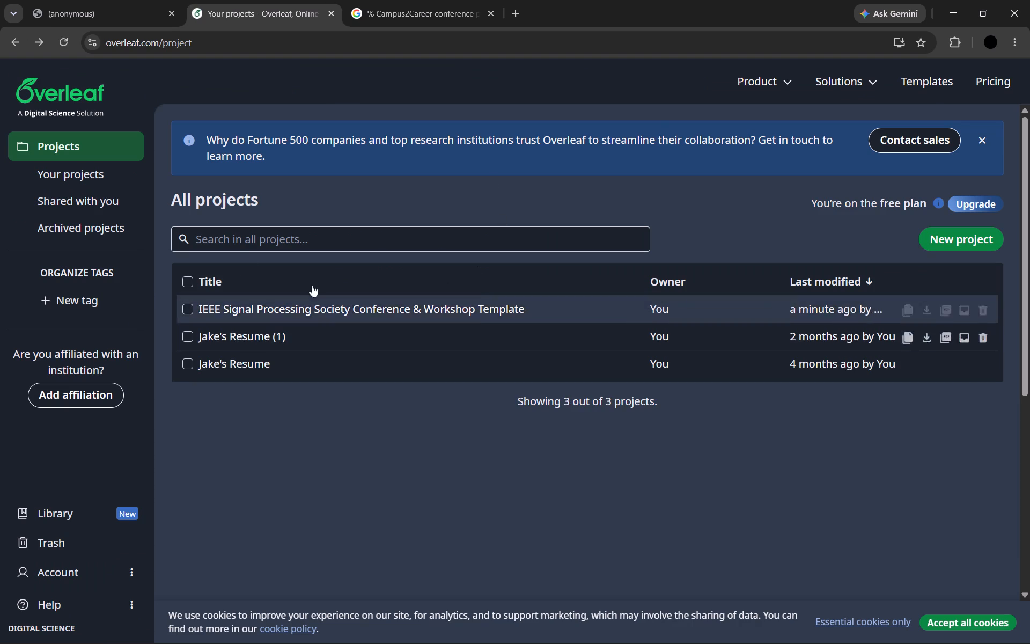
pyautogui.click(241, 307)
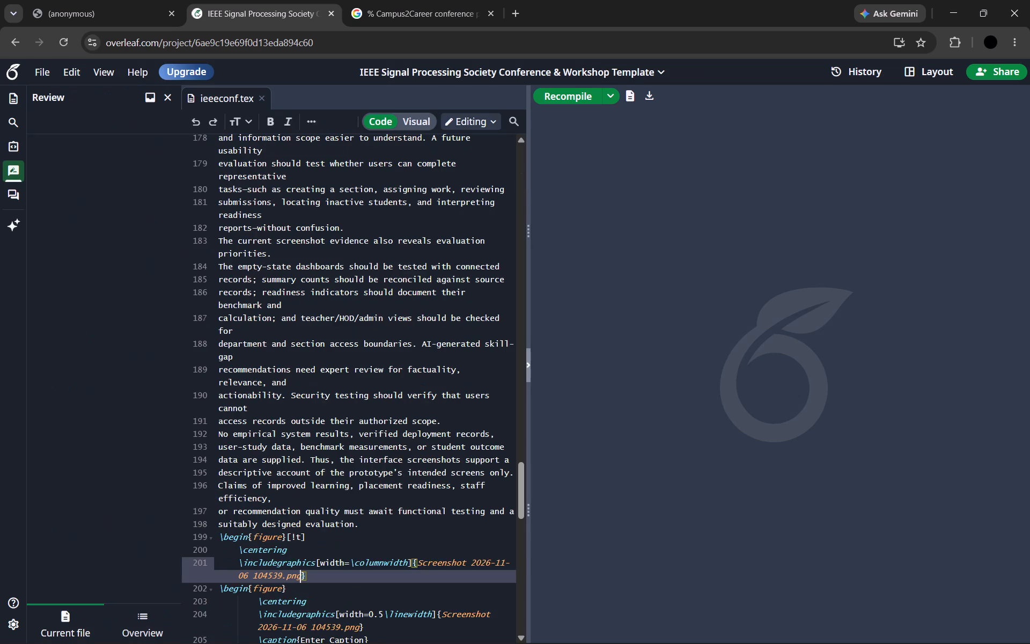
# In the admin dashboard figure, replace the column-width image's file name with Screenshot 2026-11-06 104539.png, recopied from File Explorer's Gallery and uploaded as a full-width figure.
pyautogui.scroll(-1, 342, 354)
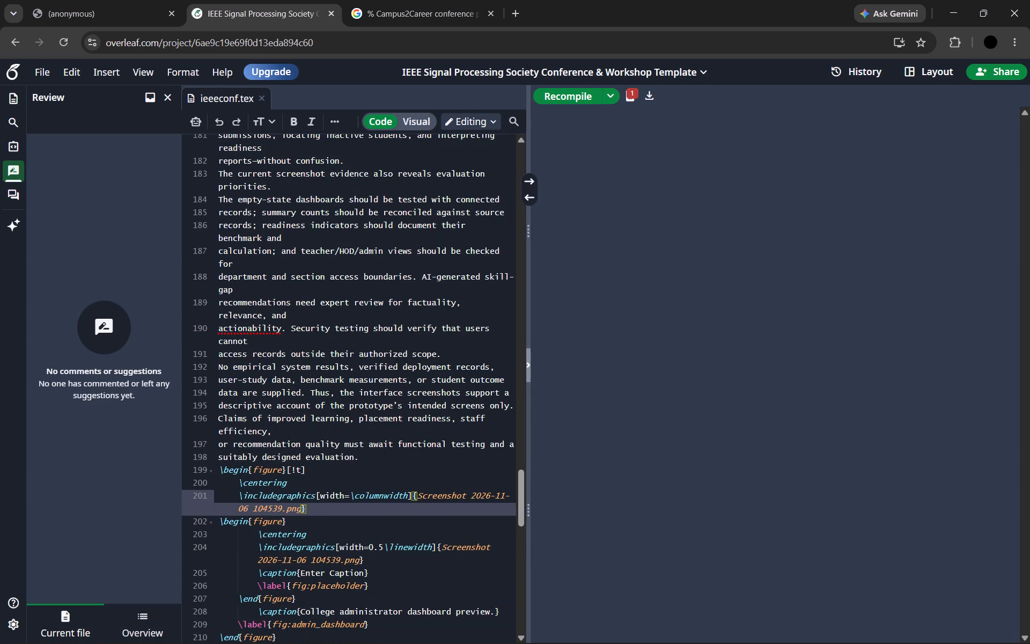
pyautogui.moveTo(420, 496); pyautogui.dragTo(321, 498)
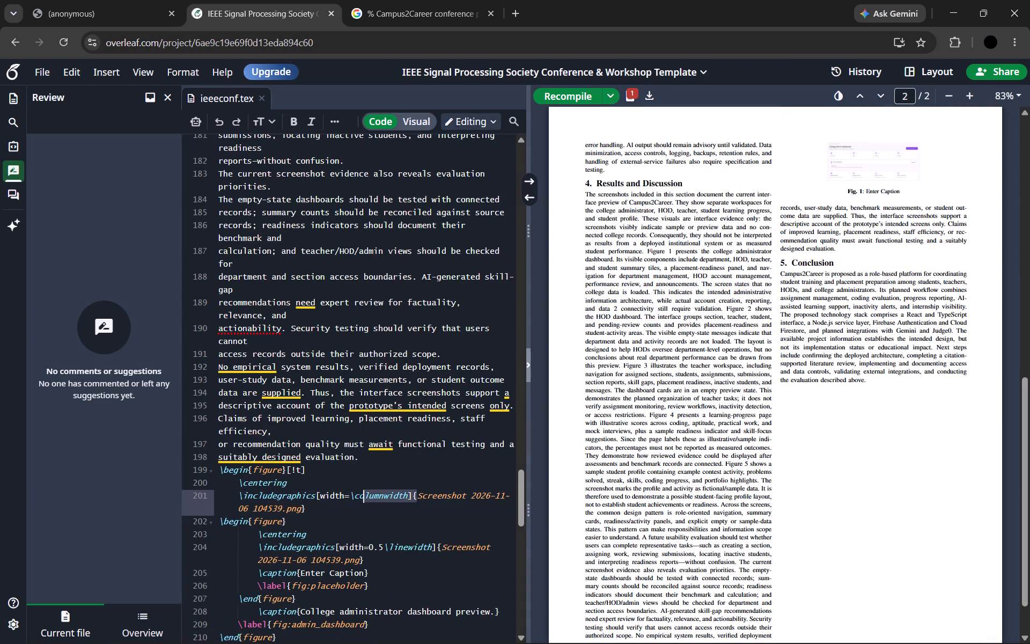
pyautogui.moveTo(321, 498); pyautogui.dragTo(300, 509)
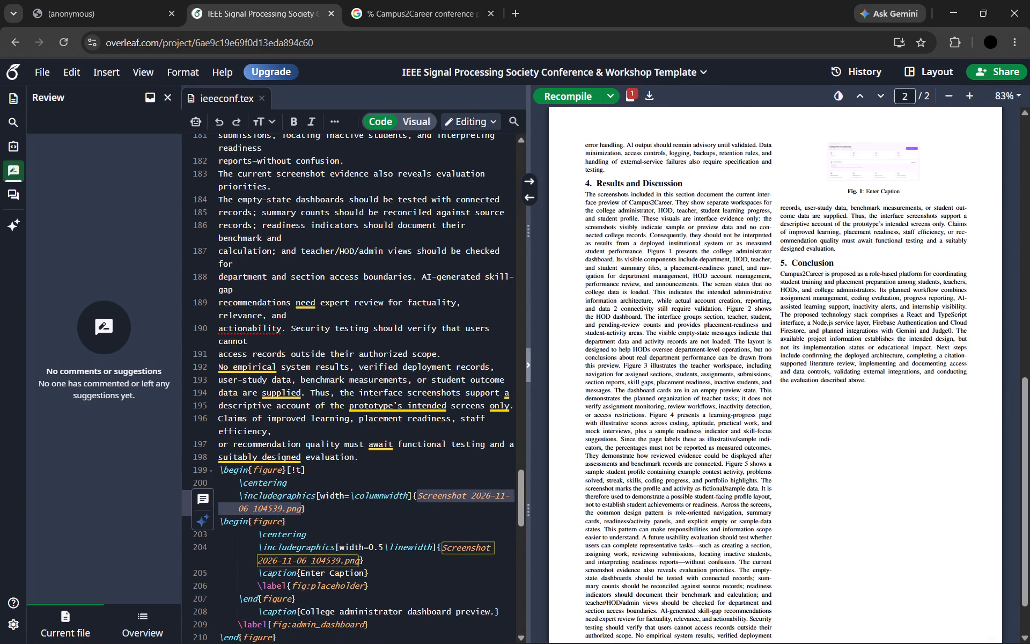
pyautogui.hotkey('alt', 'Tab')
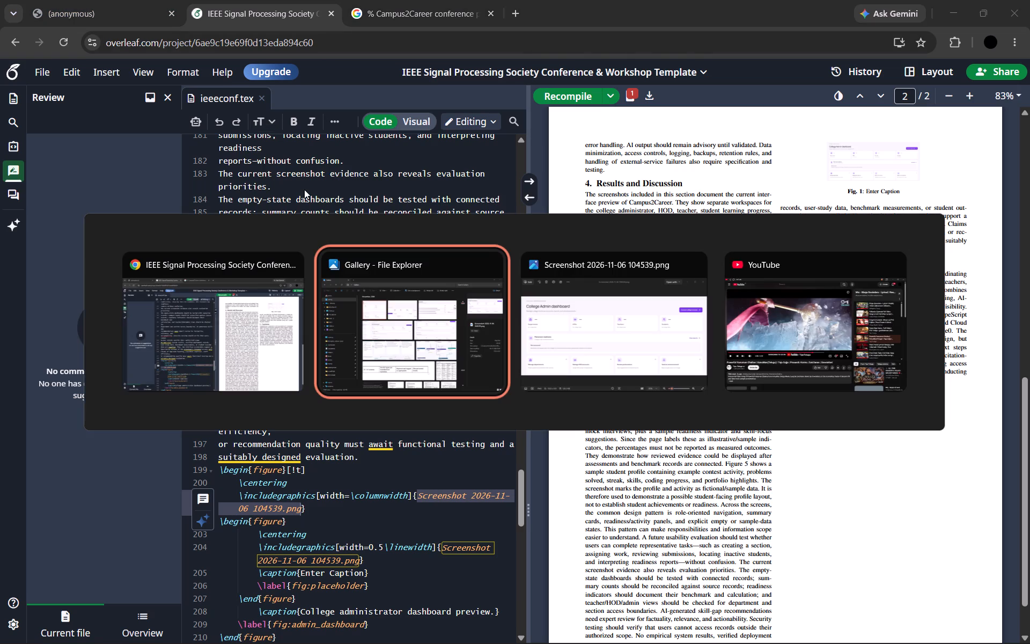
pyautogui.doubleClick(317, 177)
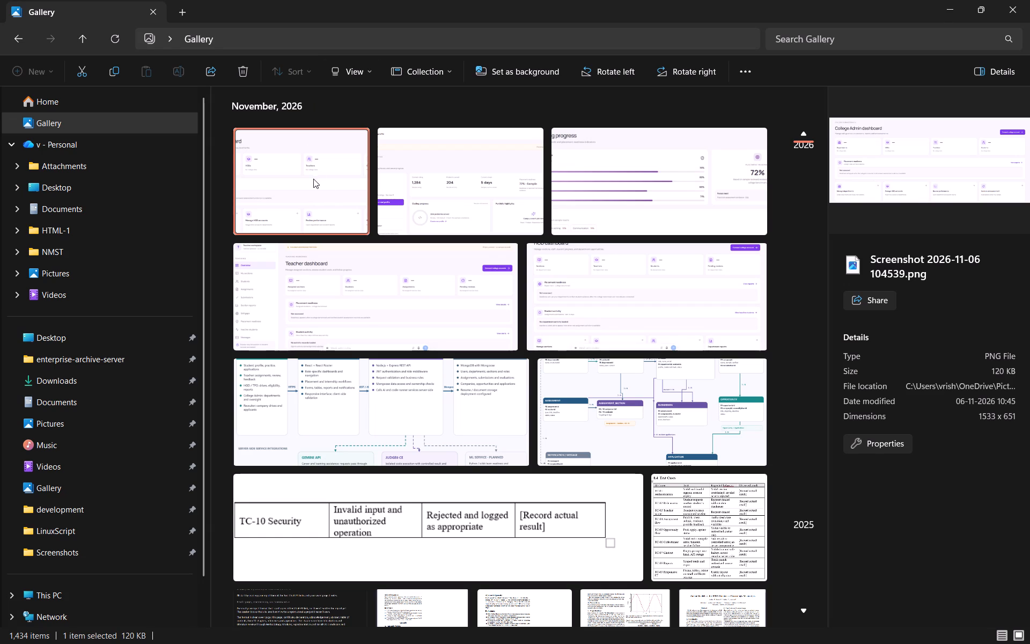
pyautogui.click(347, 188)
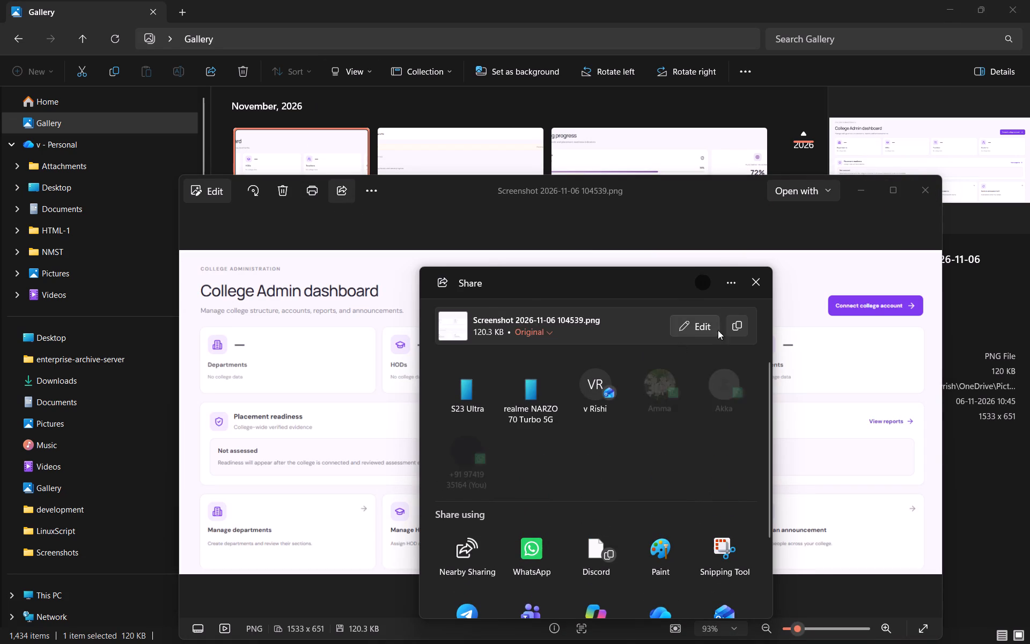
pyautogui.click(741, 323)
pyautogui.hotkey('alt', 'Tab')
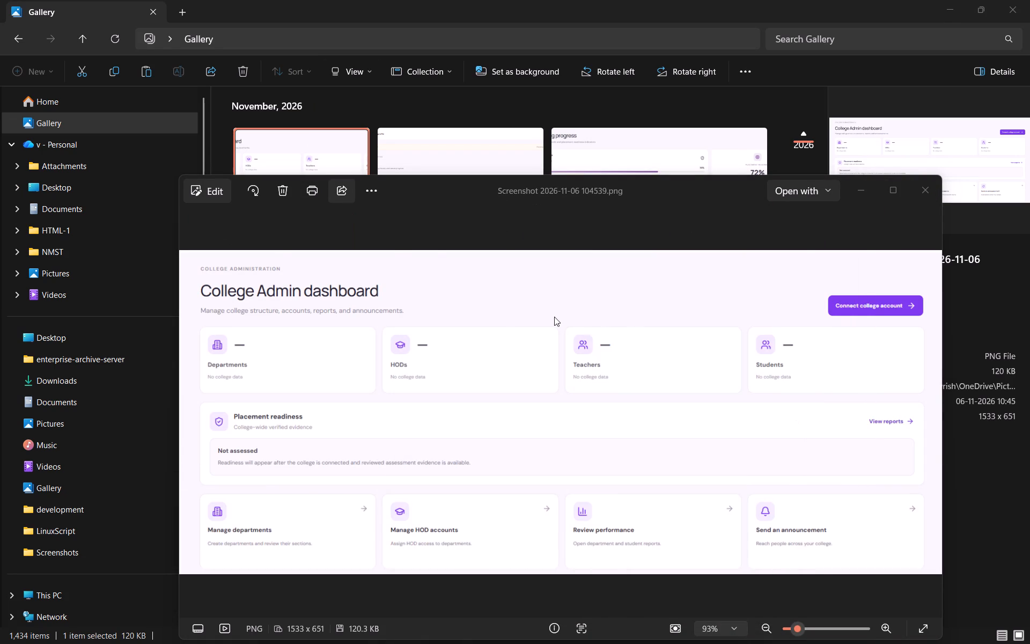
pyautogui.hotkey('alt', 'Tab')
pyautogui.hotkey('alt', 'Tab')
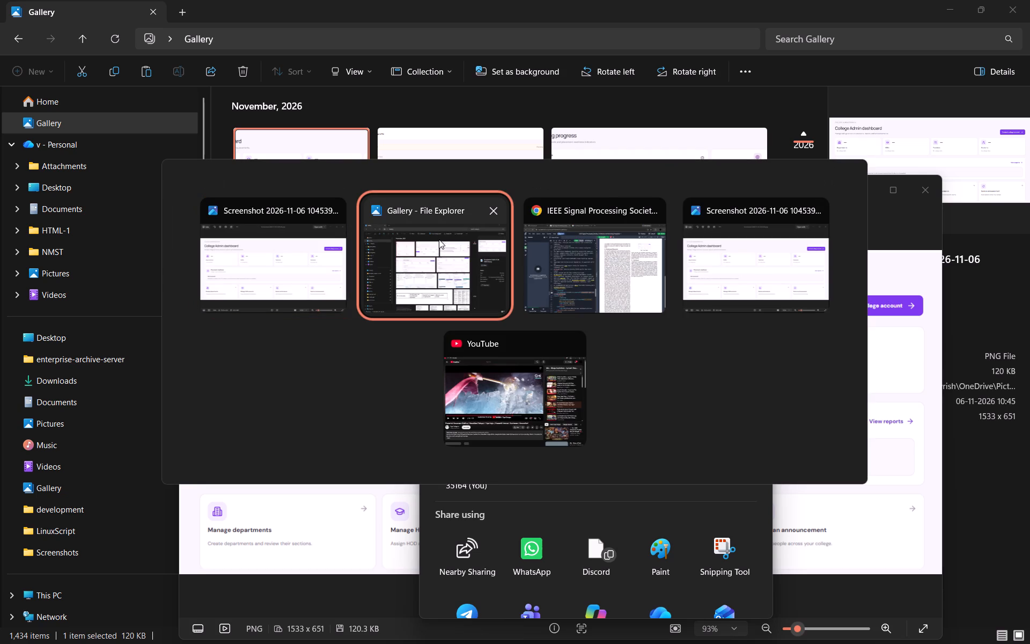
pyautogui.hotkey('alt', 'Tab')
pyautogui.hotkey('ctrl', 'v')
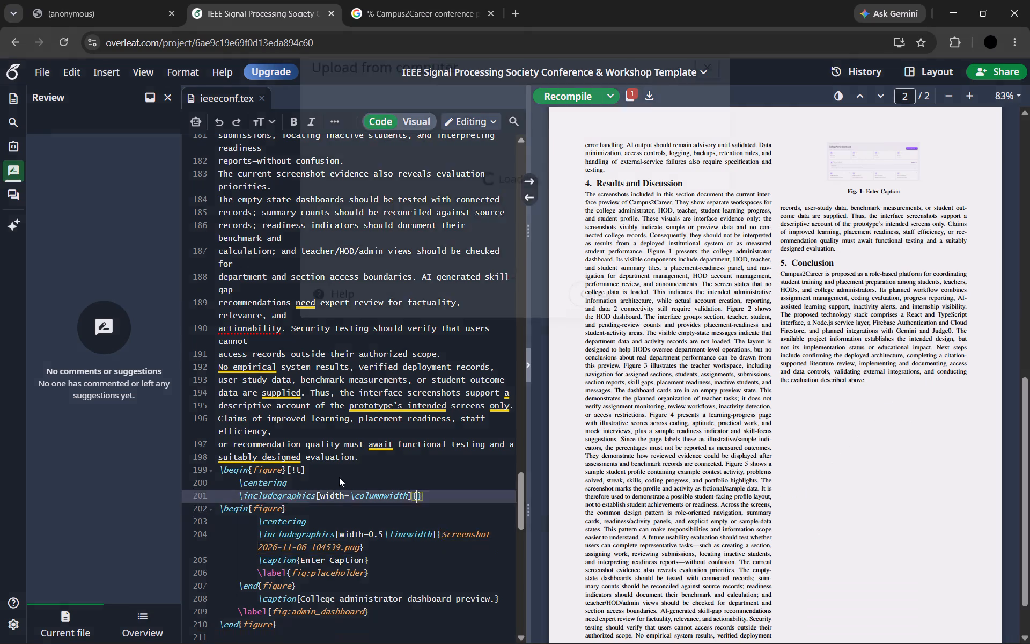
pyautogui.click(679, 456)
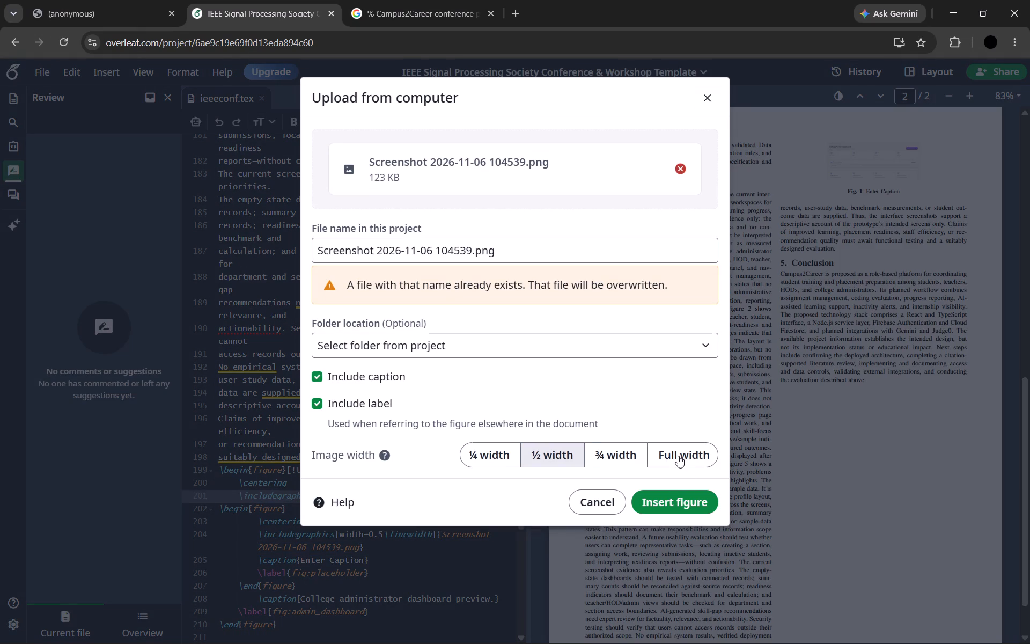
pyautogui.click(668, 498)
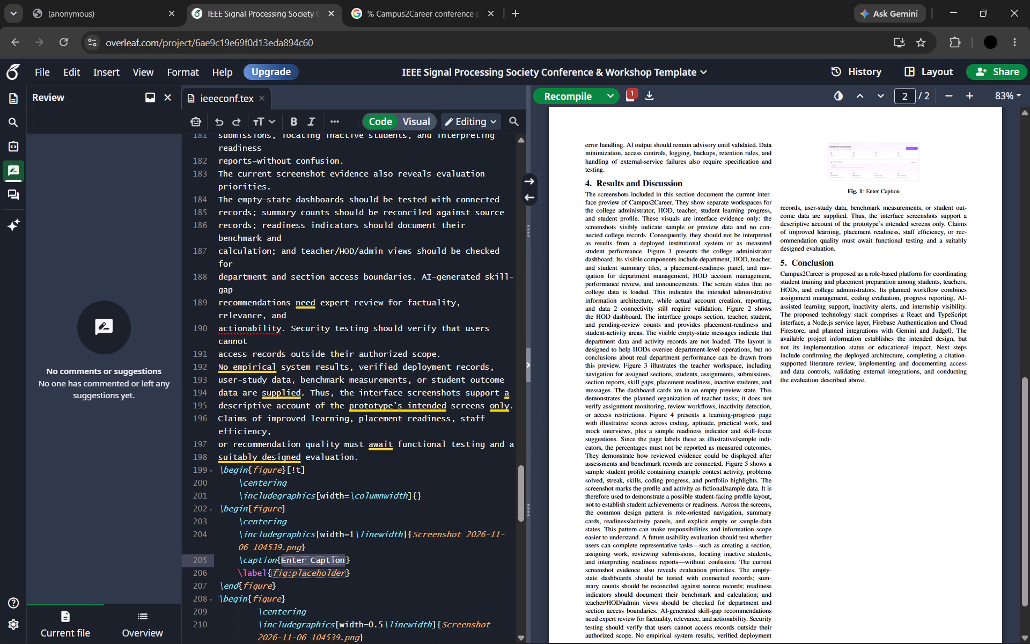
# Clear the placeholder caption text "Enter Caption" in the newly inserted full-width figure.
pyautogui.scroll(-1, 363, 463)
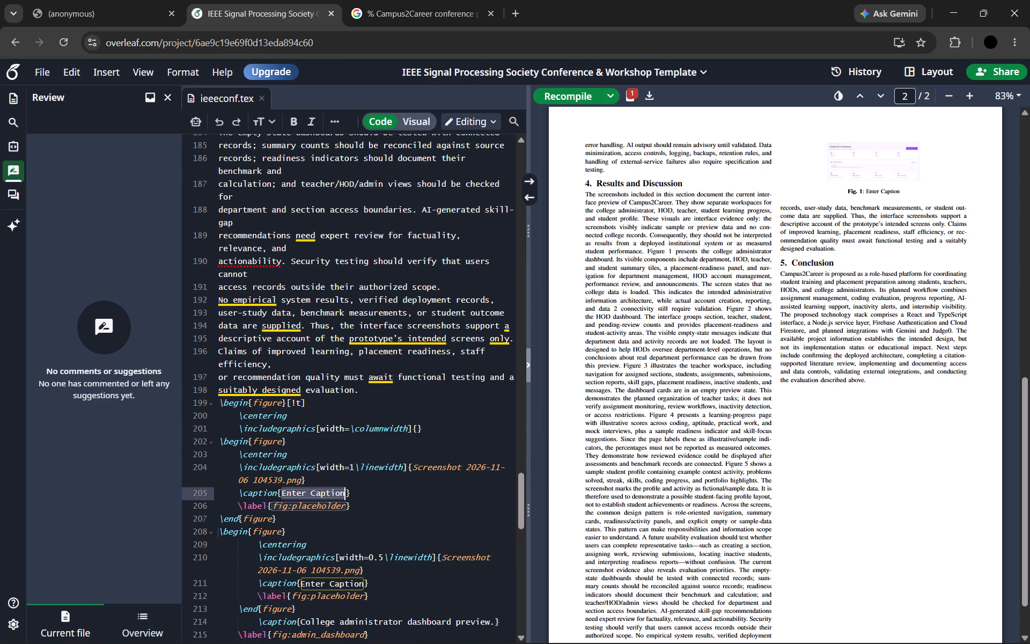
pyautogui.press('BackSpace')
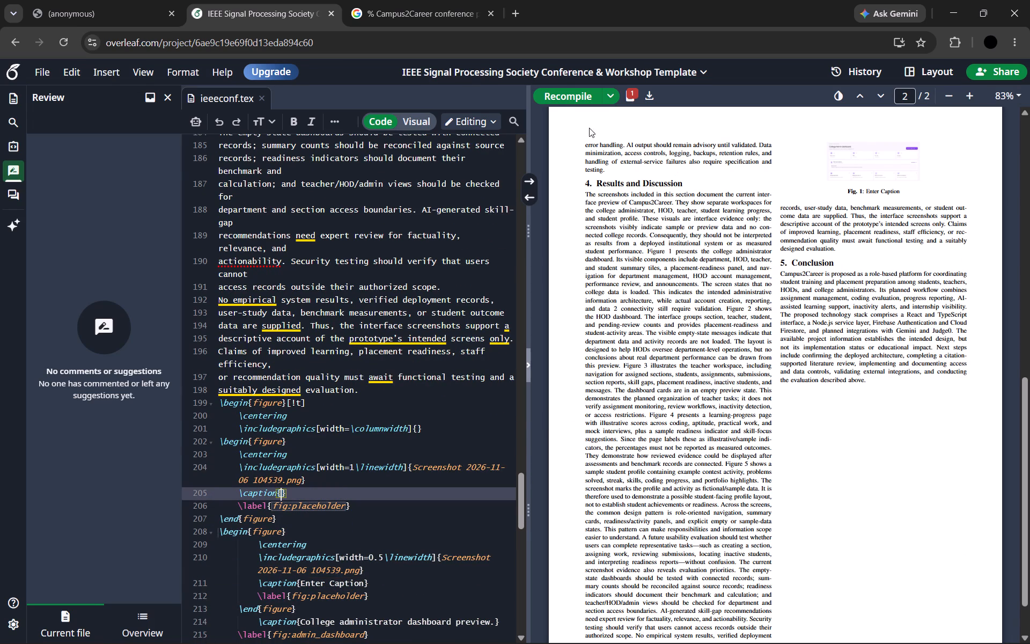
# Recompile the paper and examine the full-width College Admin dashboard figure up close in the PDF preview.
pyautogui.click(560, 87)
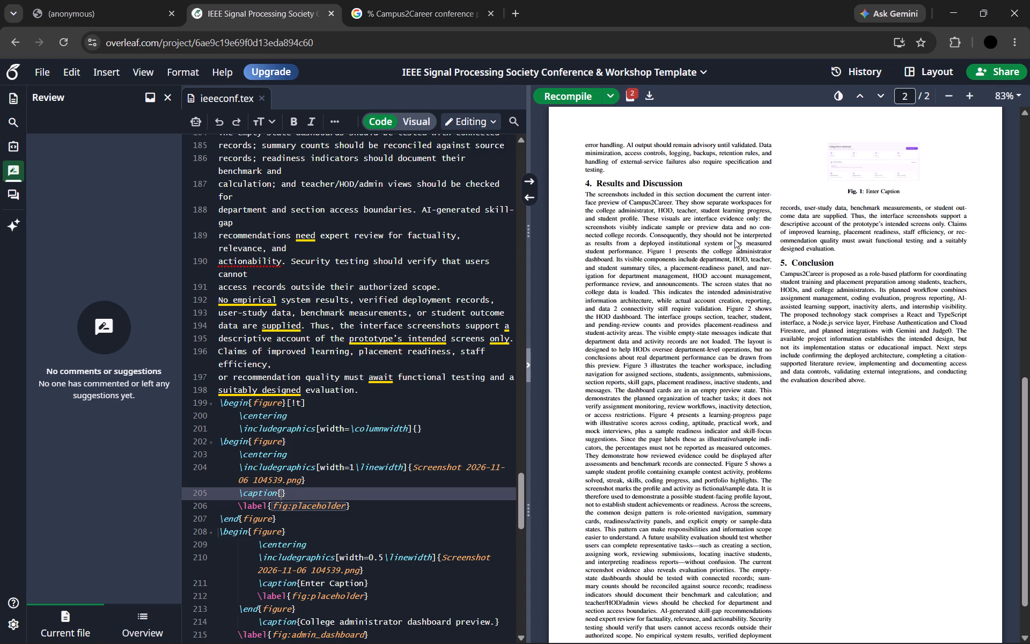
pyautogui.scroll(2, 823, 201)
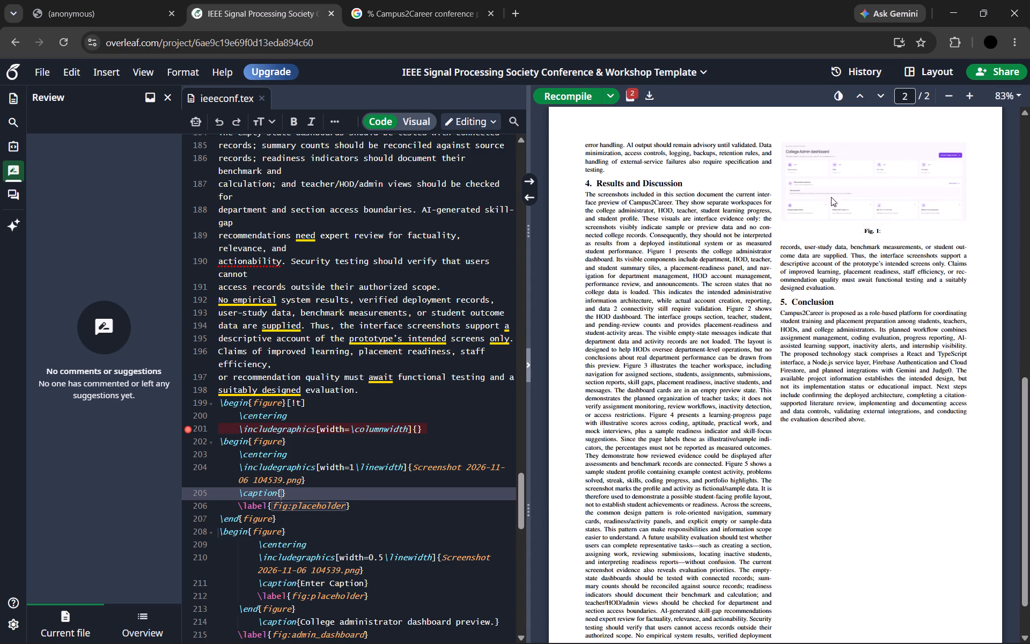
pyautogui.click(832, 188)
pyautogui.scroll(1, 759, 179)
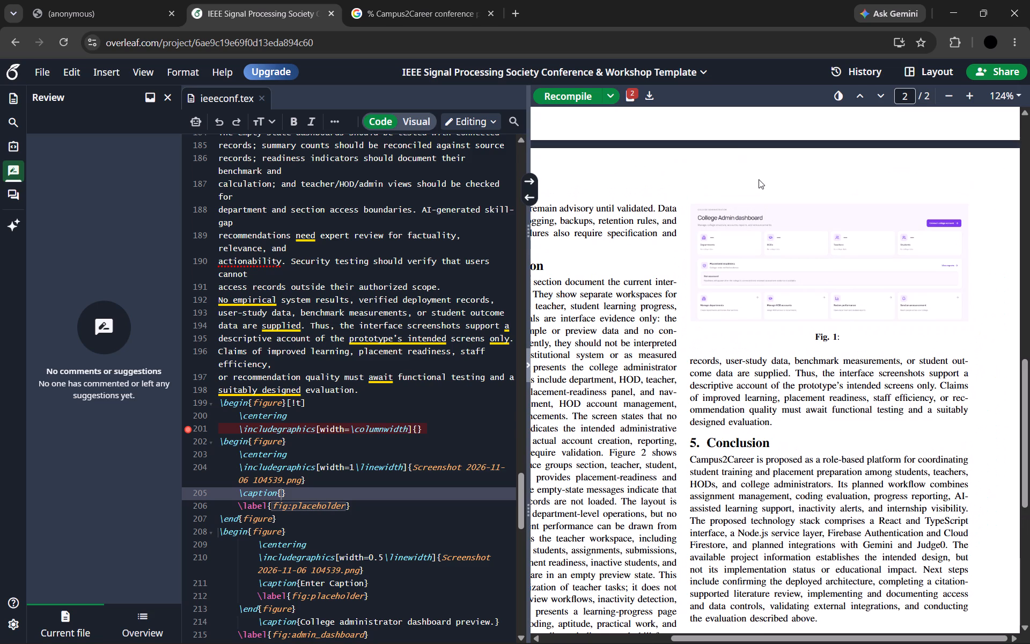
pyautogui.hscroll(-2, 784, 262)
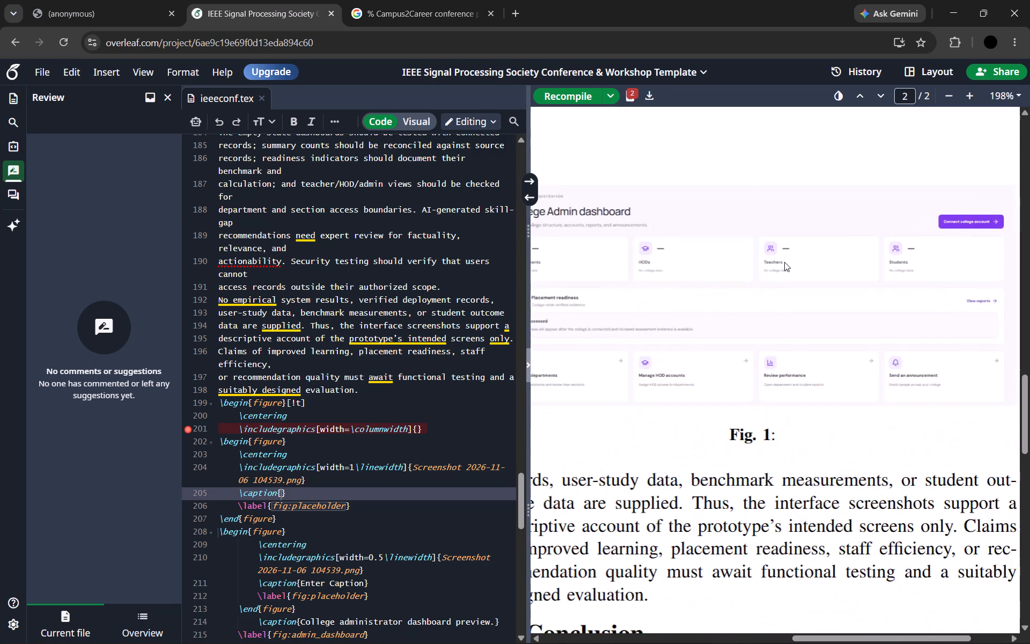
pyautogui.hscroll(1, 784, 262)
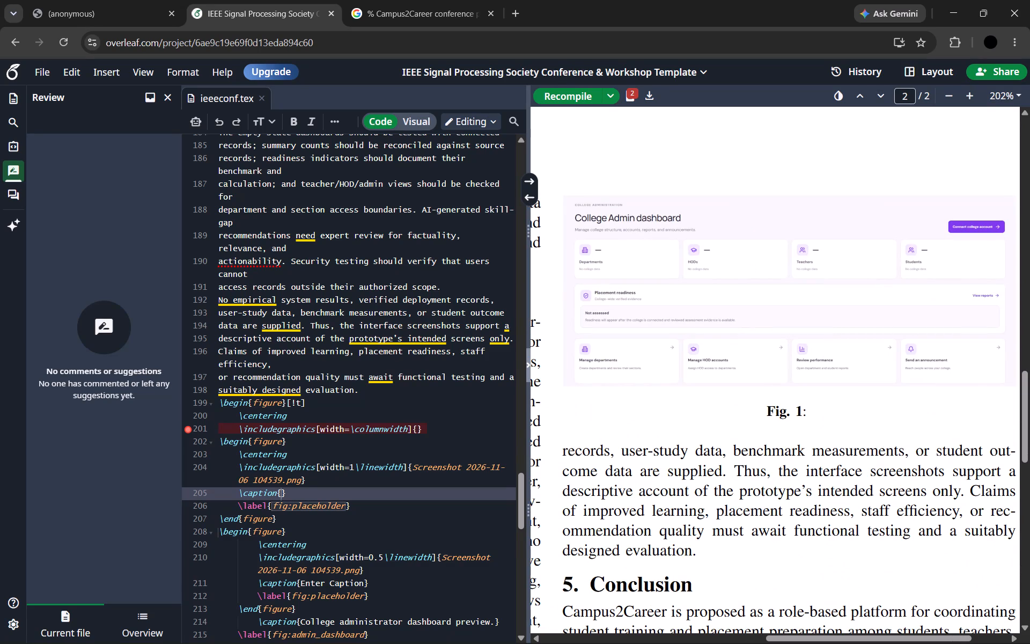
# Copy "College administrator dashboard preview" from the reference PDF into the full-width figure's empty caption and recompile the paper.
pyautogui.scroll(-3, 329, 349)
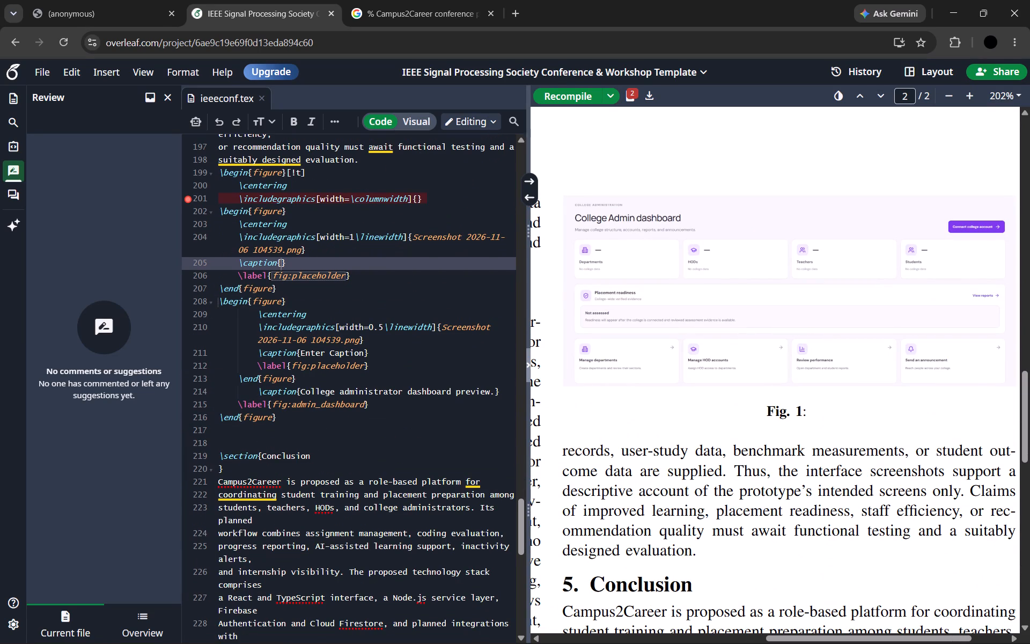
pyautogui.scroll(1, 355, 321)
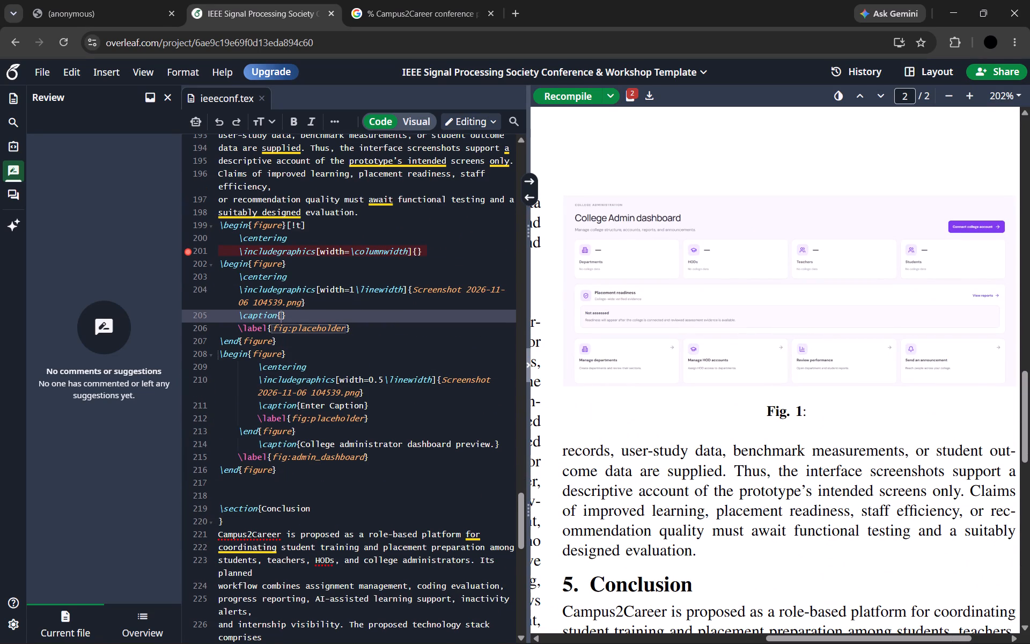
pyautogui.click(385, 321)
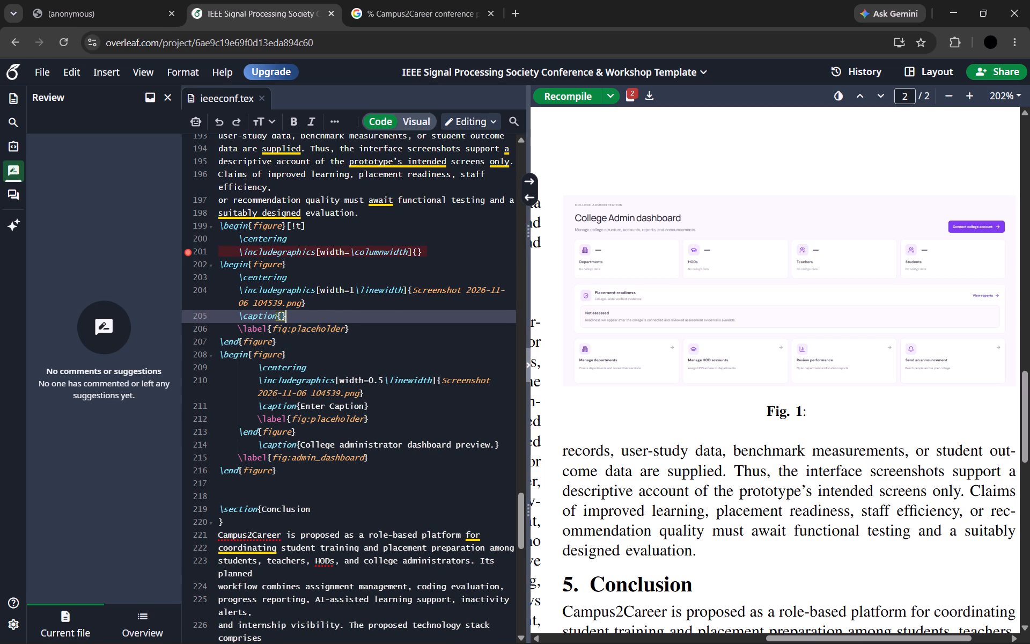
pyautogui.click(105, 0)
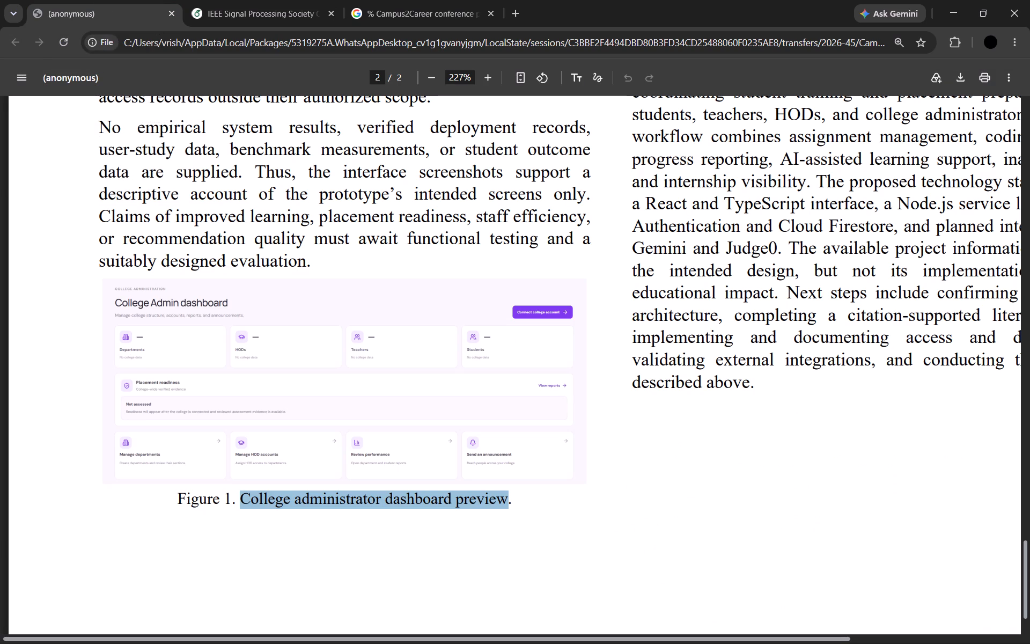
pyautogui.hotkey('ctrl', 'c')
pyautogui.click(269, 0)
pyautogui.click(278, 317)
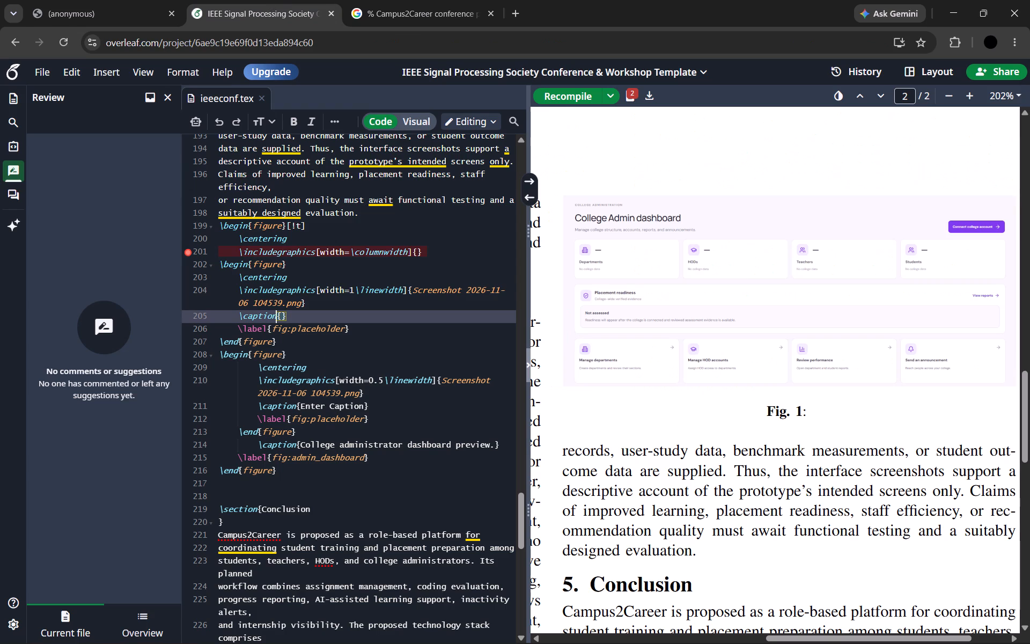
pyautogui.click(281, 316)
pyautogui.hotkey('ctrl', 'v')
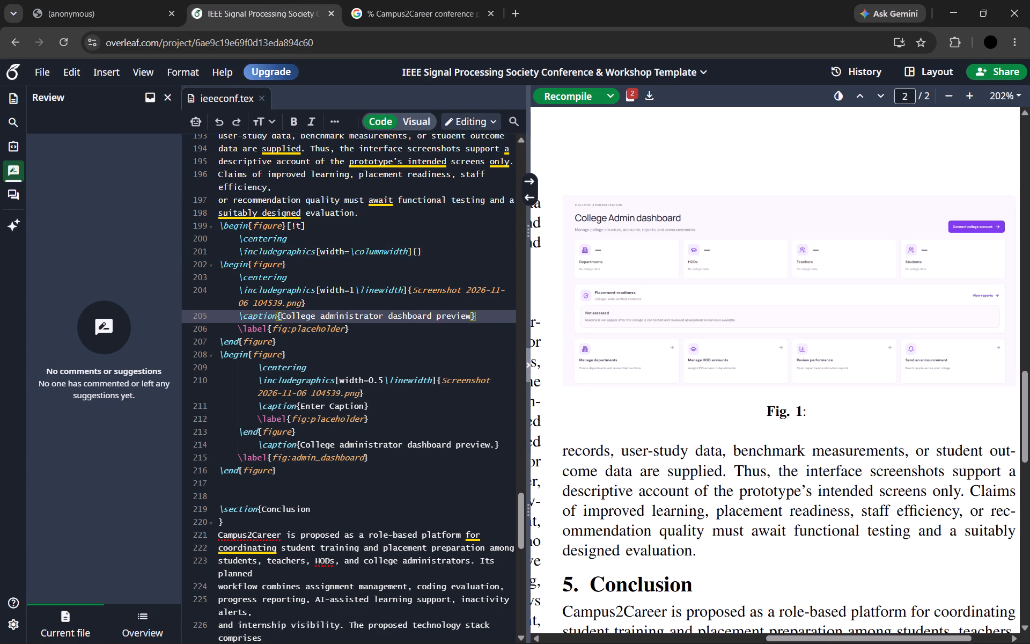
pyautogui.click(560, 98)
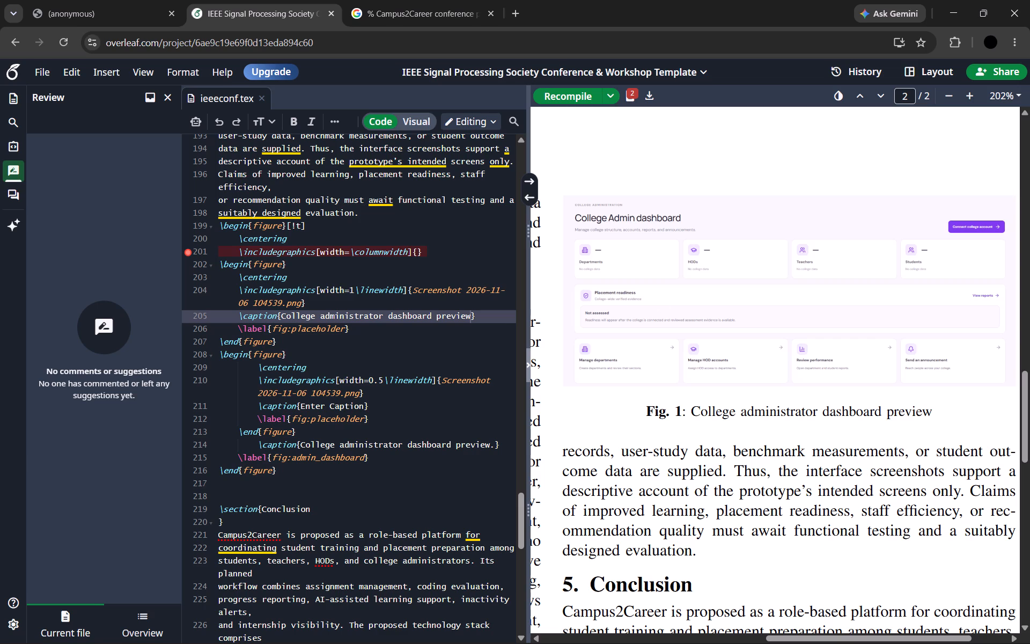
# Delete the old half-width figure block, including its outer caption, the fig:admin_dashboard label and the closing figure line, above the Conclusion section.
pyautogui.moveTo(219, 356); pyautogui.dragTo(298, 465)
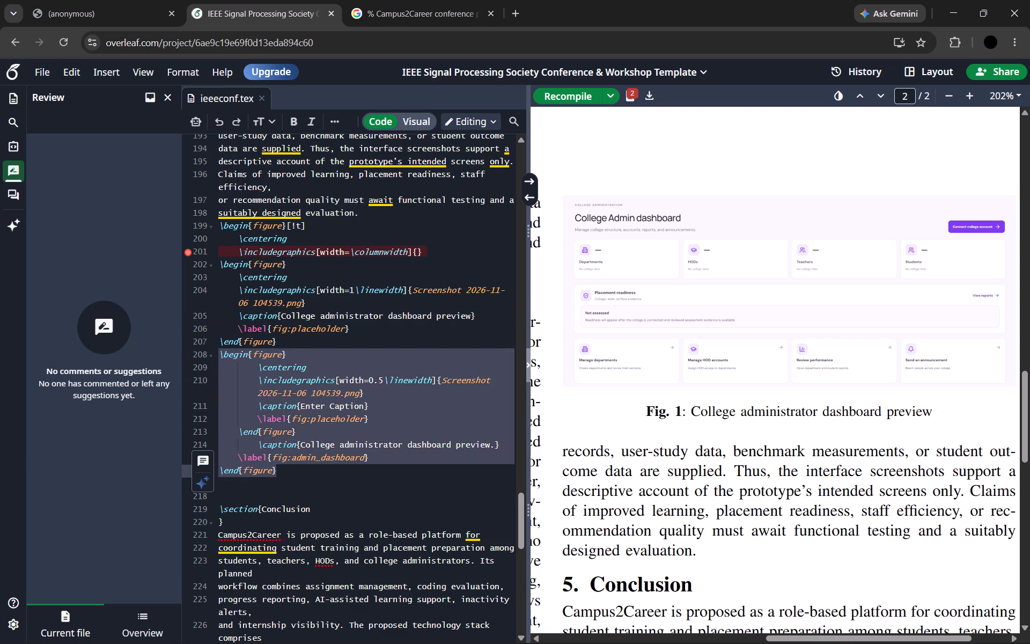
pyautogui.press('BackSpace')
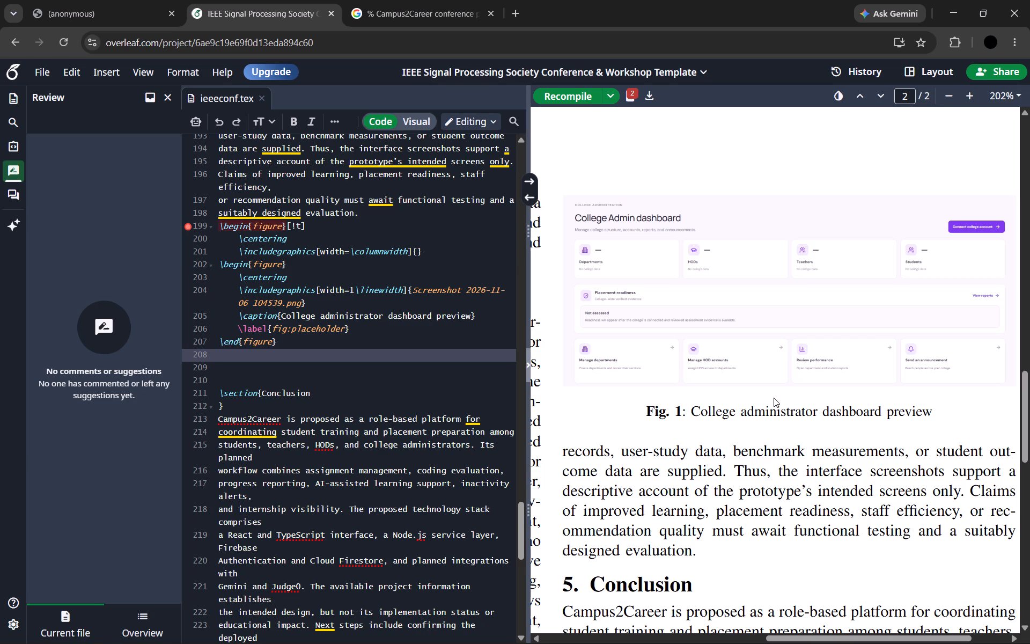
pyautogui.scroll(-3, 764, 405)
pyautogui.scroll(2, 762, 405)
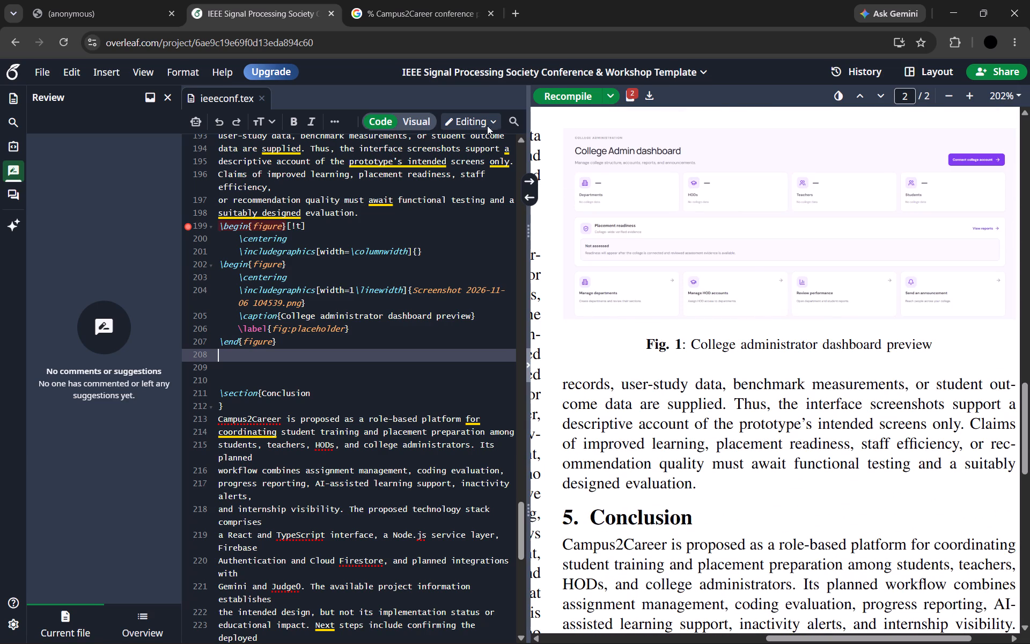
# Close the share dialog and the open dashboard screenshot windows in Photos, and switch to File Explorer's Gallery.
pyautogui.hotkey('alt', 'Tab')
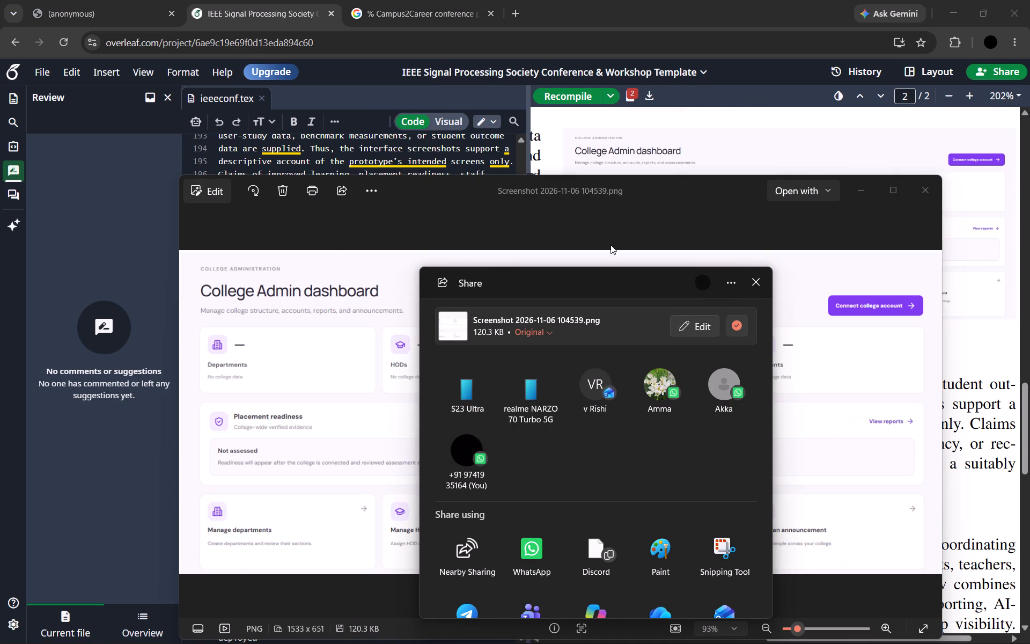
pyautogui.click(762, 280)
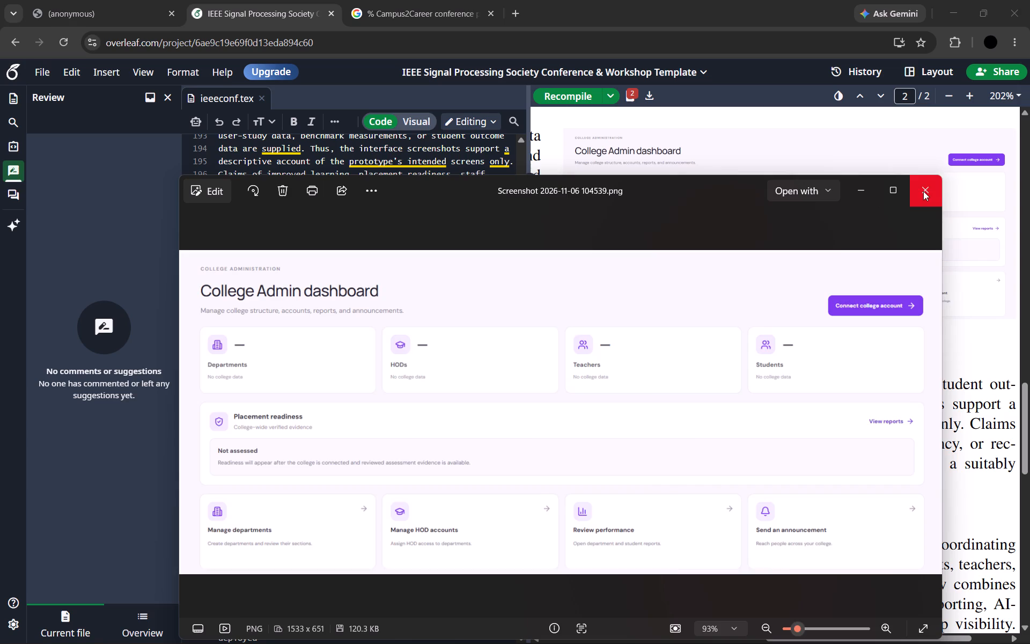
pyautogui.click(923, 191)
pyautogui.hotkey('alt', 'Tab')
pyautogui.hotkey('alt', 'Tab')
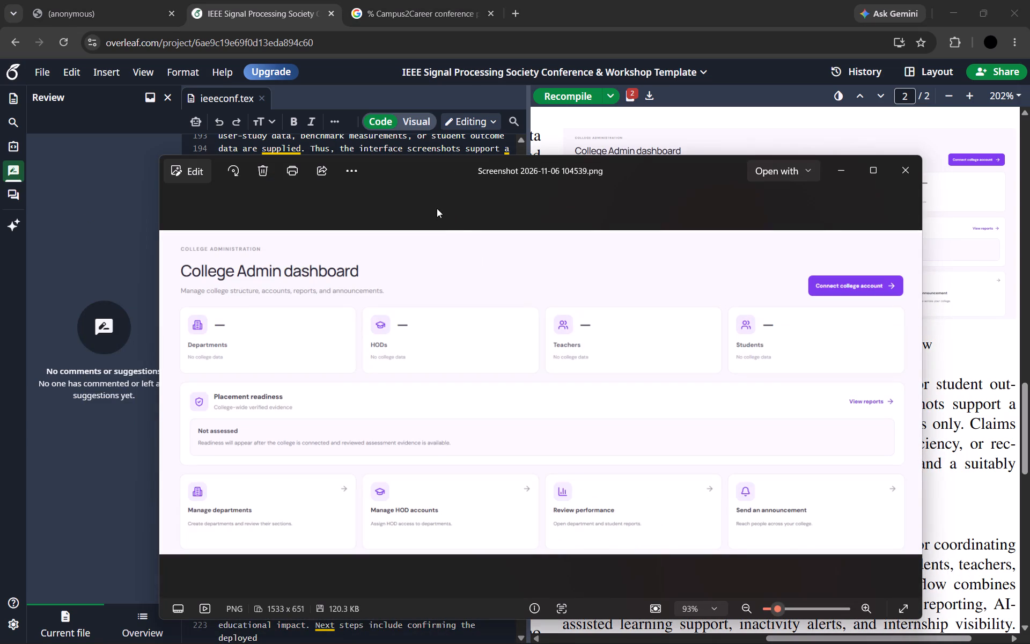
pyautogui.click(902, 173)
pyautogui.hotkey('alt', 'Tab')
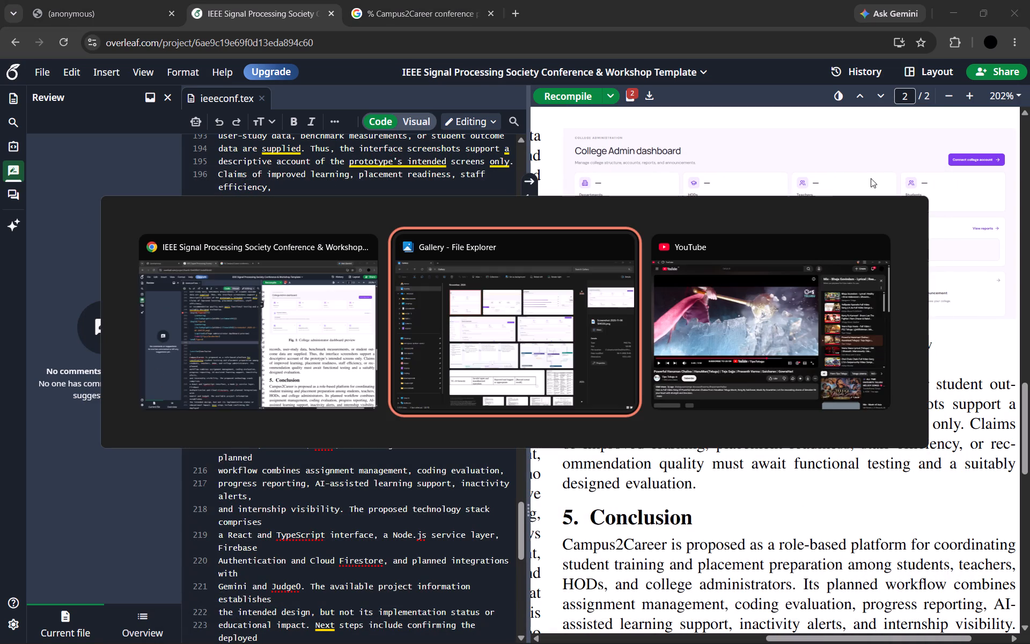
# Switch to the reference PDF in Chrome and examine Figure 2, the HOD dashboard preview, and its description on page 2.
pyautogui.hotkey('alt', 'Tab')
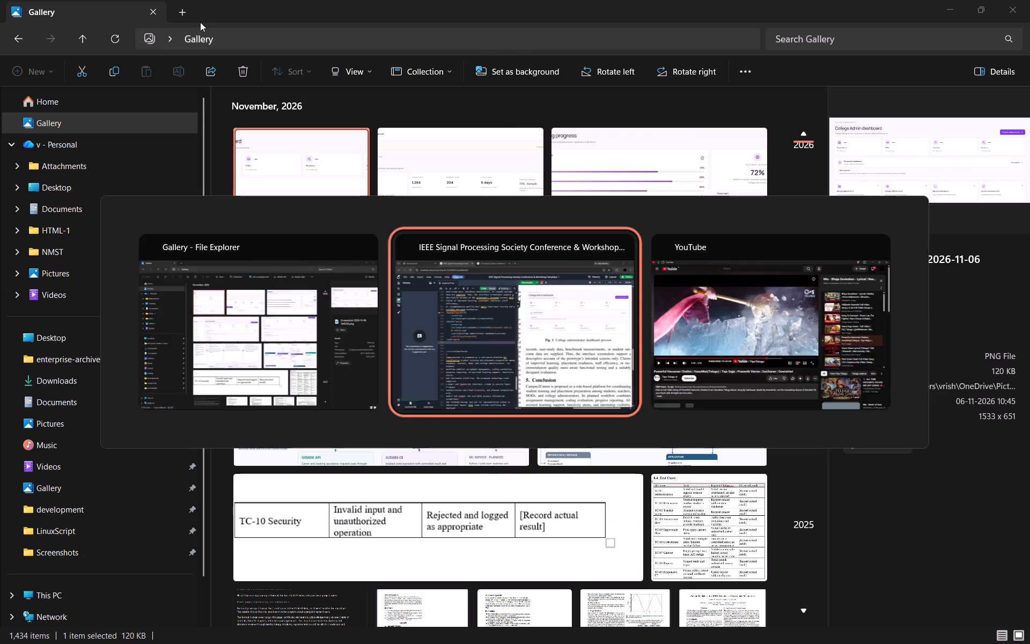
pyautogui.click(108, 0)
pyautogui.scroll(11, 570, 240)
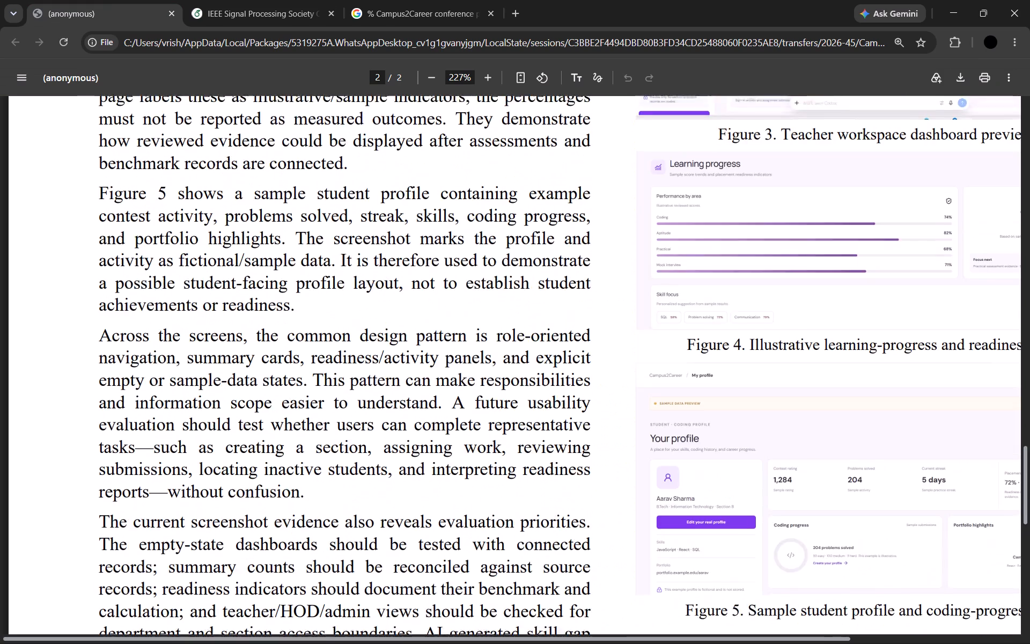
pyautogui.scroll(7, 562, 247)
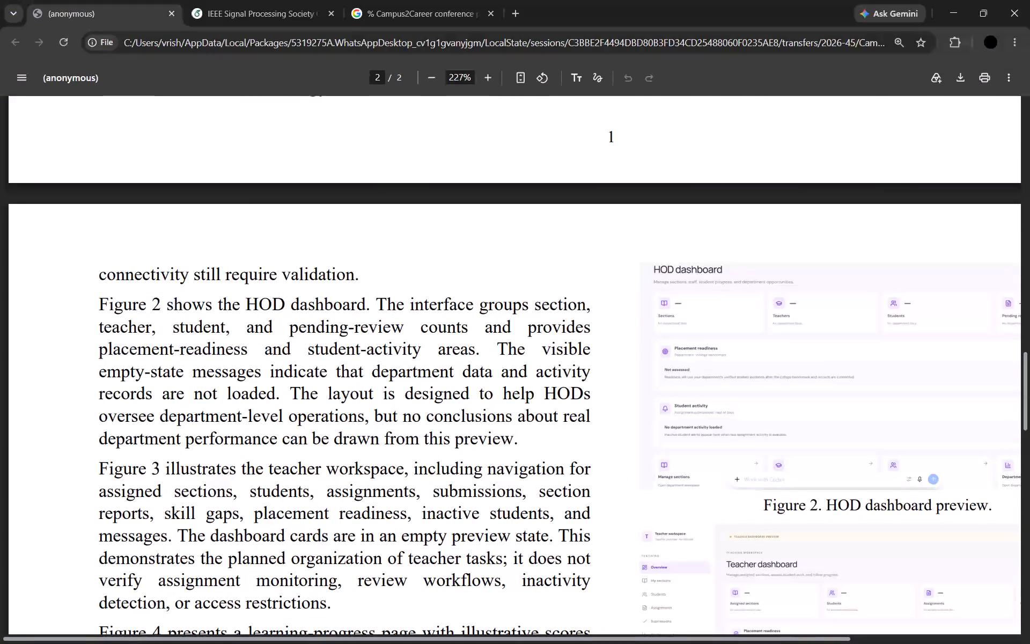
pyautogui.moveTo(611, 358); pyautogui.dragTo(561, 358)
pyautogui.moveTo(701, 364); pyautogui.dragTo(707, 363)
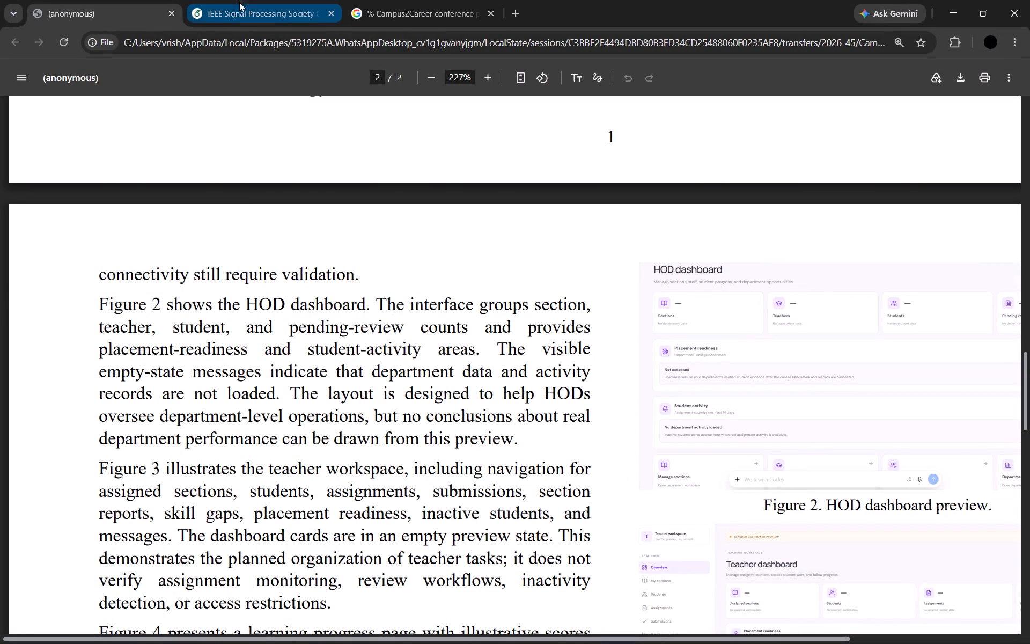
pyautogui.click(242, 5)
pyautogui.click(77, 2)
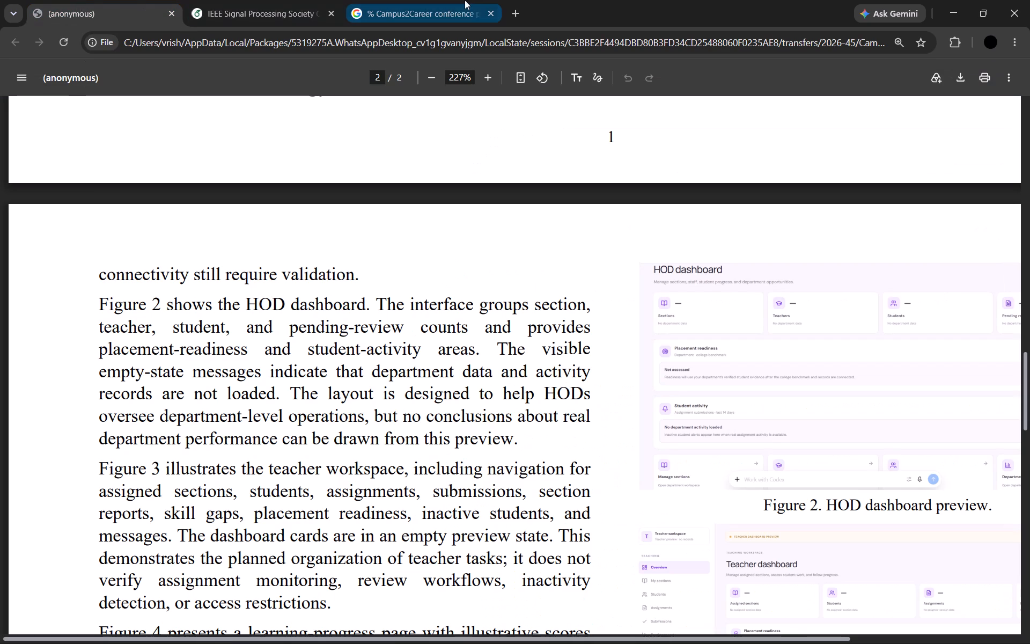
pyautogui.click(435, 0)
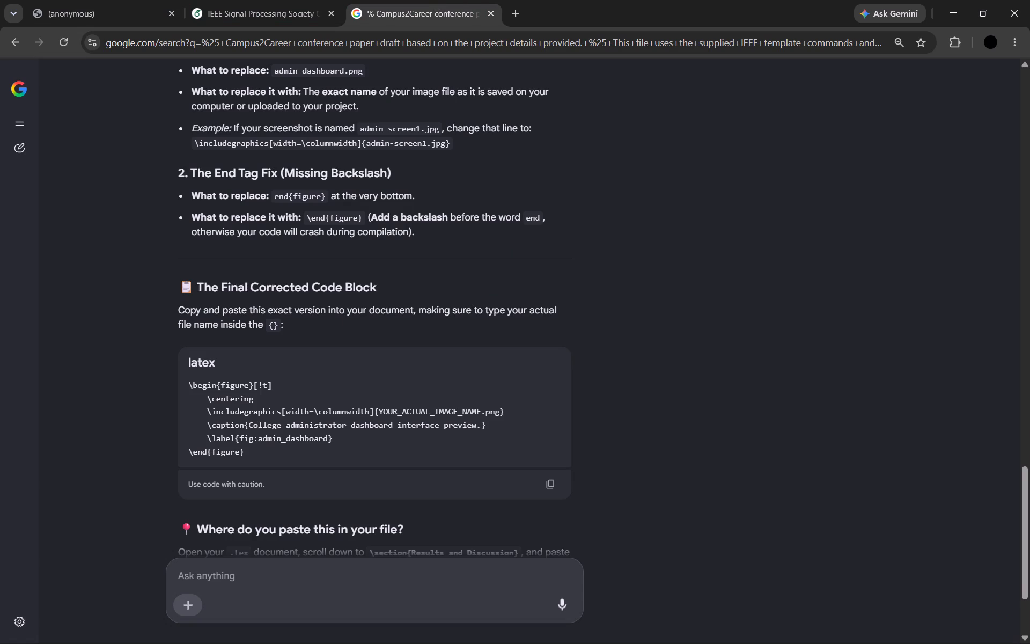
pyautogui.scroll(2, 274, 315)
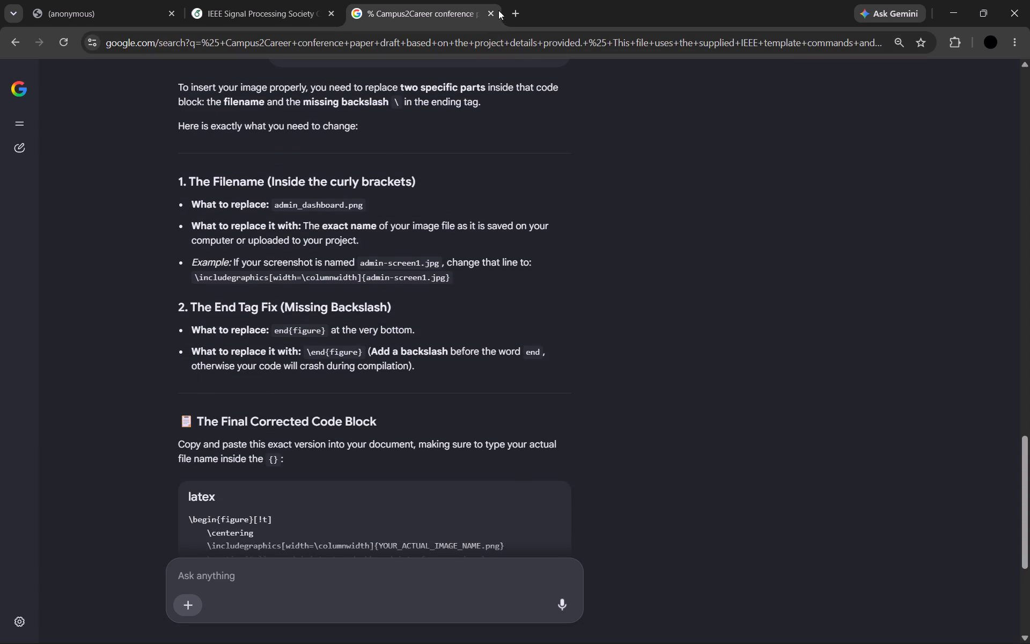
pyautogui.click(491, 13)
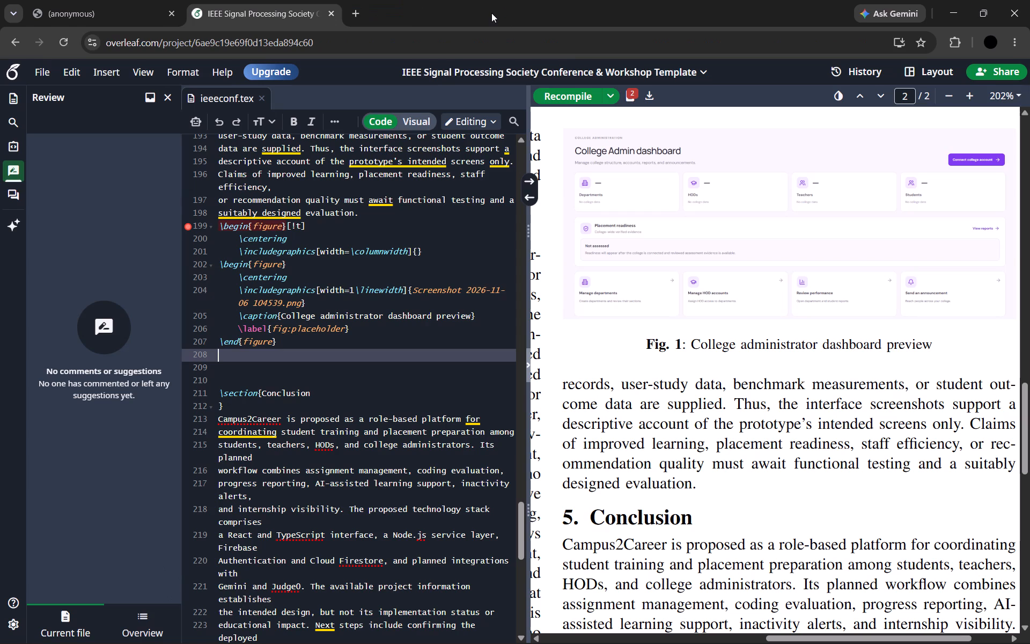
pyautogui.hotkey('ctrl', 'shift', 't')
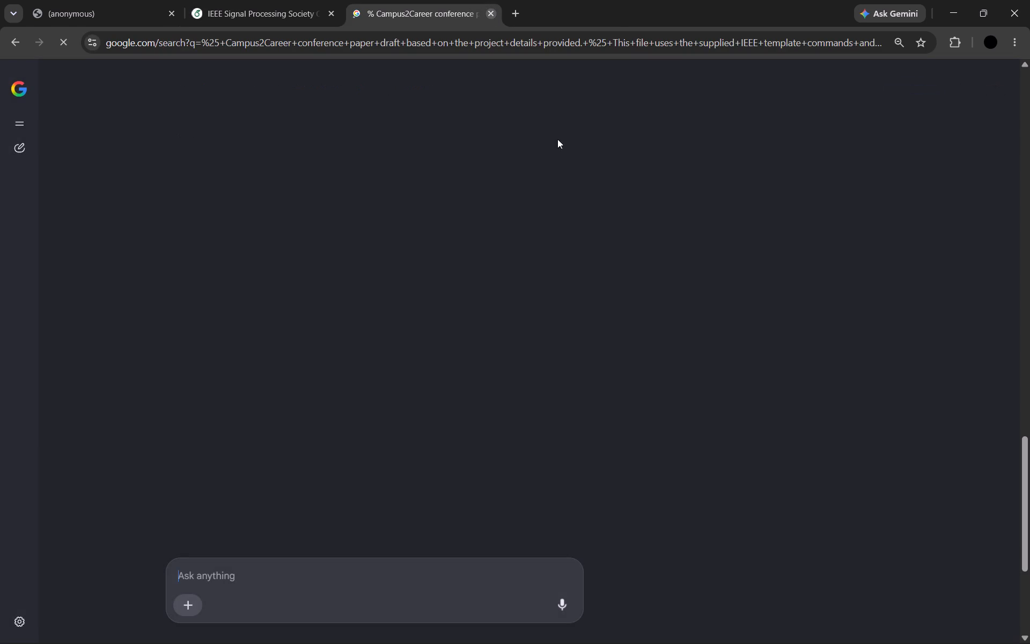
# Open the HOD dashboard screenshot from File Explorer's Gallery in Photos and copy the image through its share dialog.
pyautogui.hotkey('alt', 'Tab')
pyautogui.scroll(2, 417, 246)
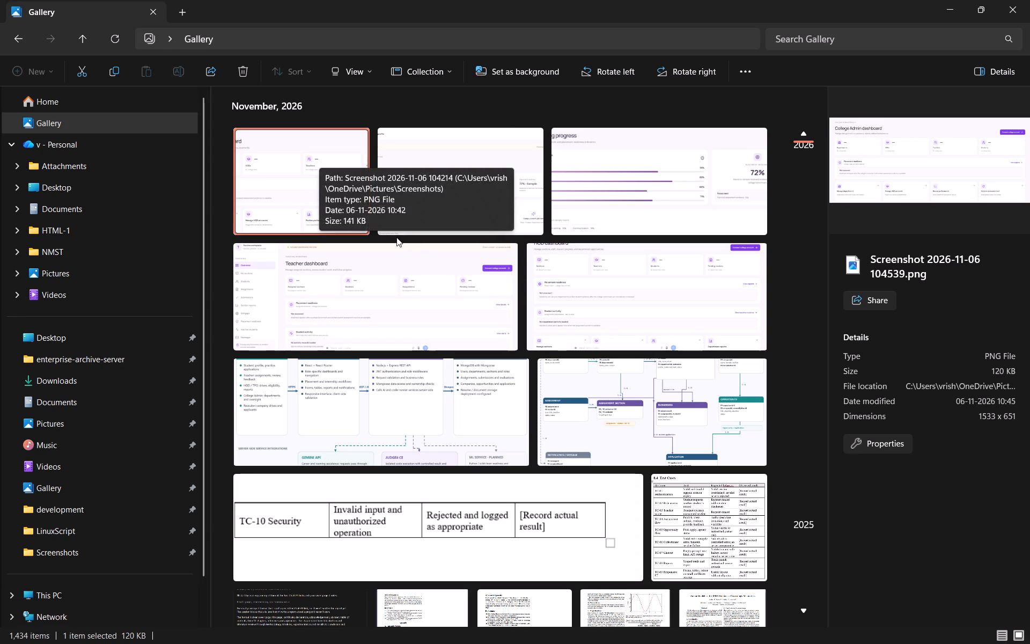
pyautogui.doubleClick(590, 302)
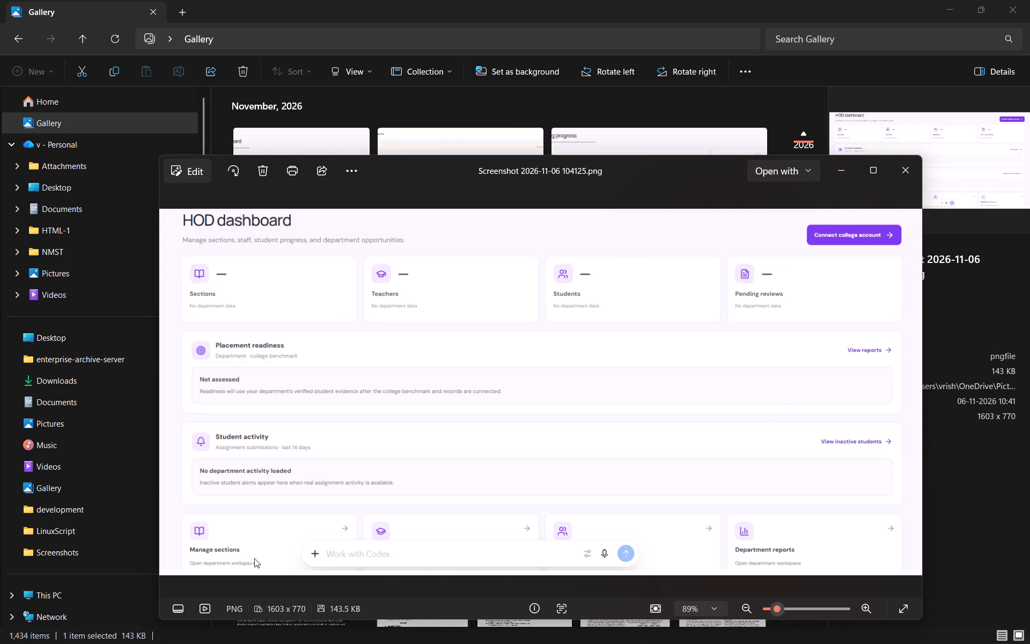
pyautogui.click(323, 168)
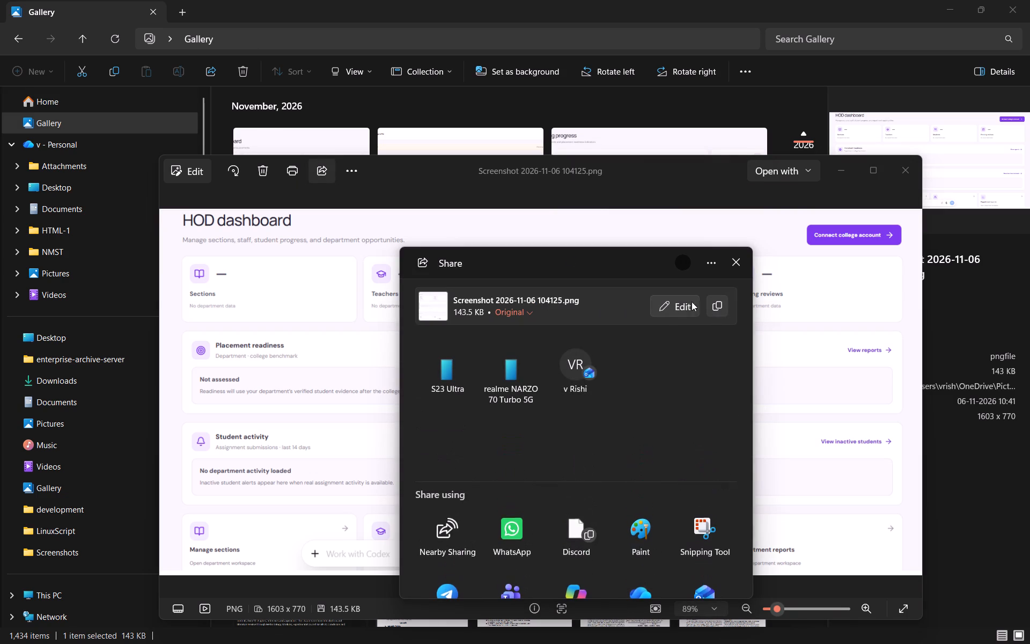
pyautogui.click(715, 303)
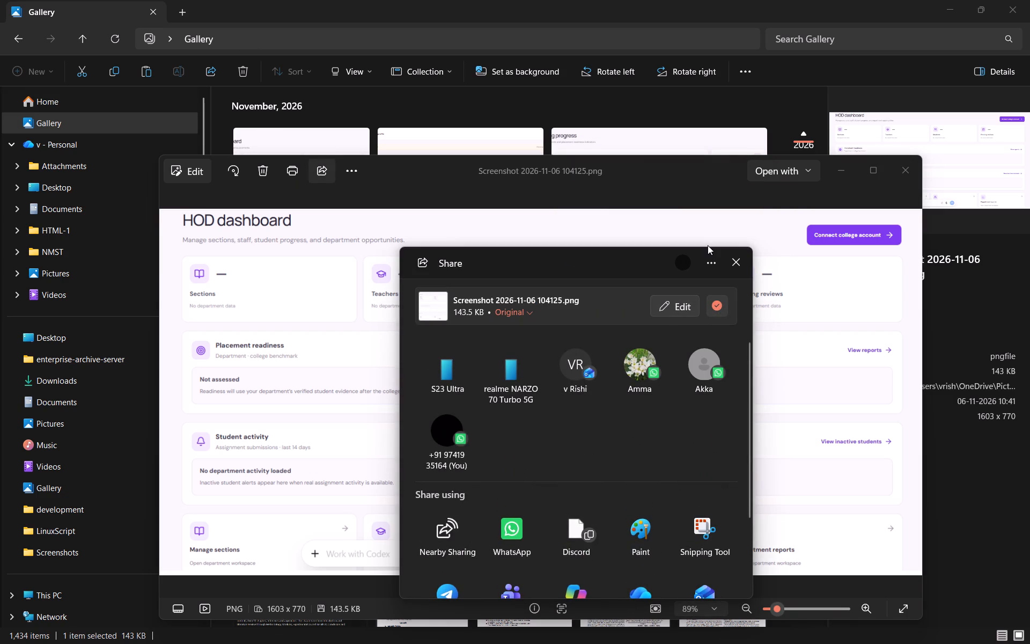
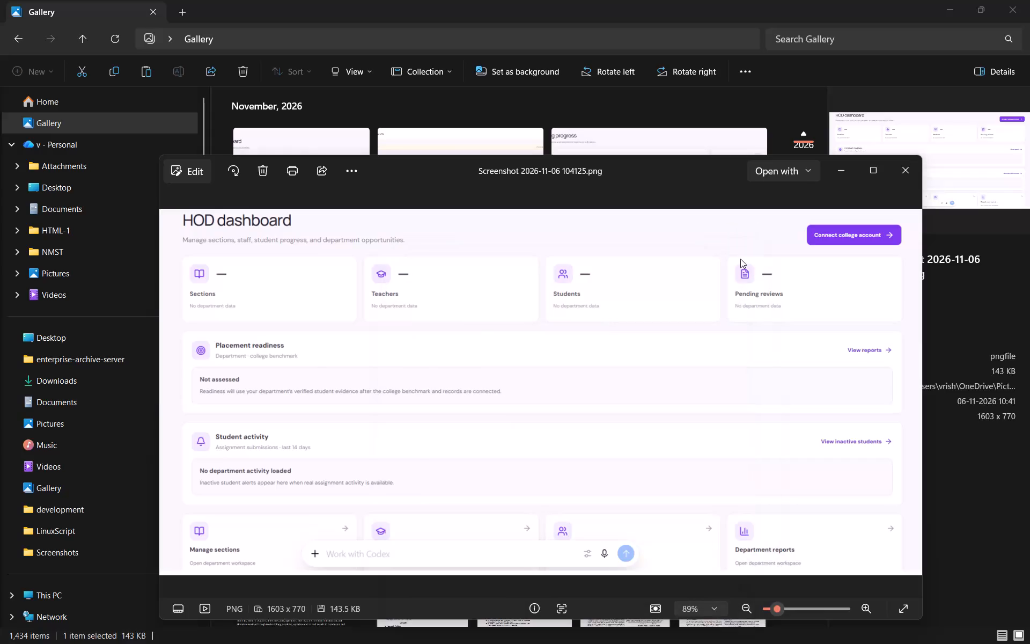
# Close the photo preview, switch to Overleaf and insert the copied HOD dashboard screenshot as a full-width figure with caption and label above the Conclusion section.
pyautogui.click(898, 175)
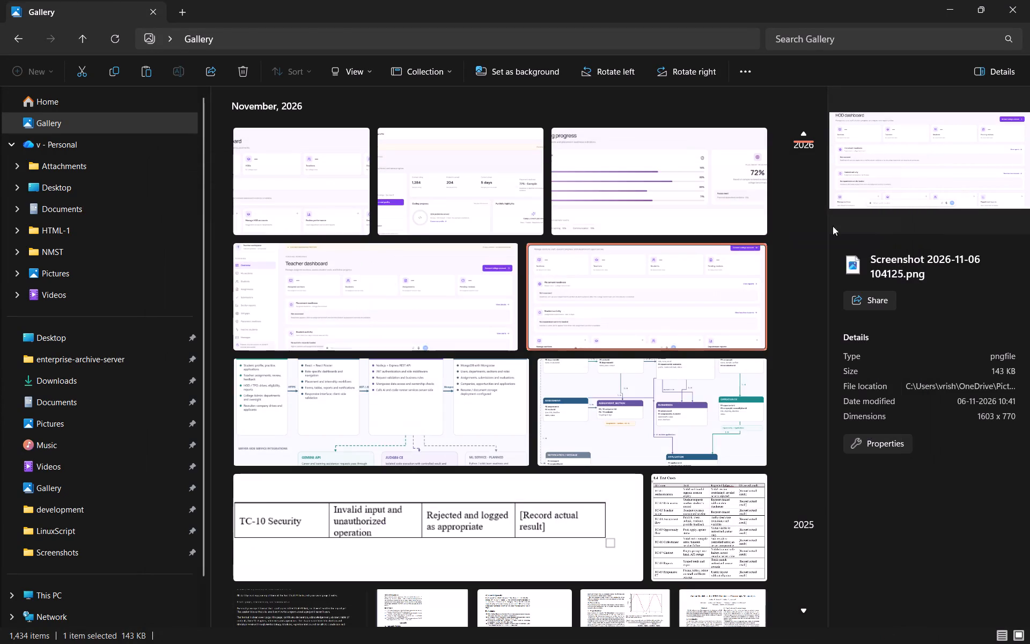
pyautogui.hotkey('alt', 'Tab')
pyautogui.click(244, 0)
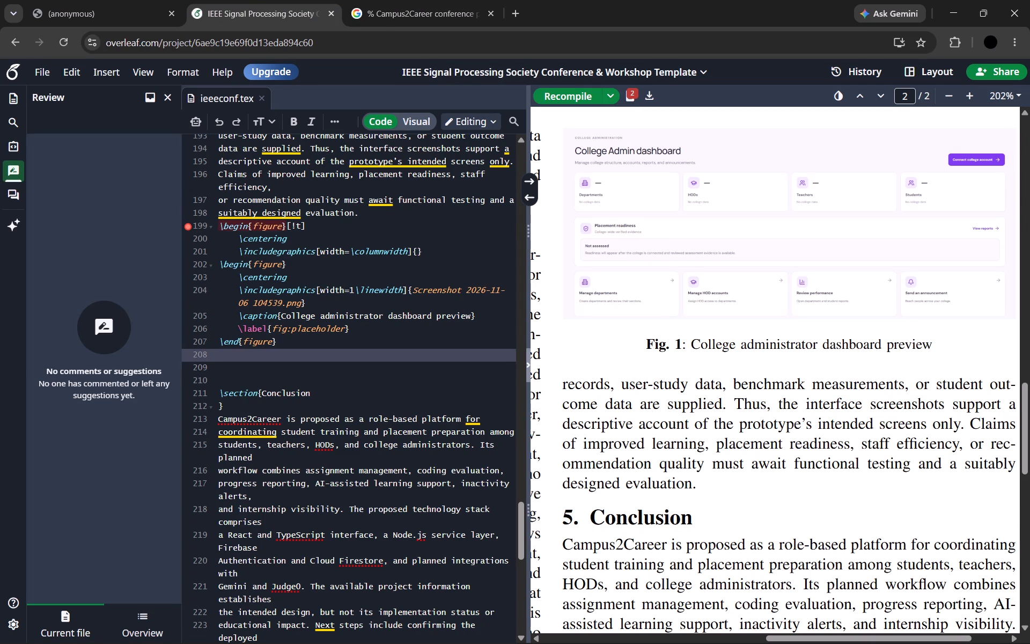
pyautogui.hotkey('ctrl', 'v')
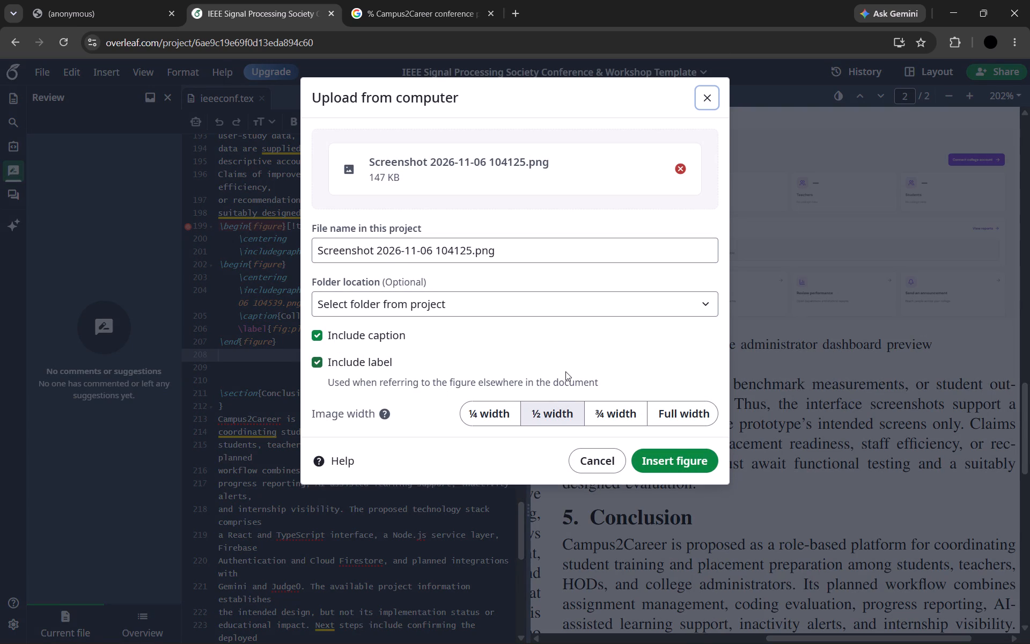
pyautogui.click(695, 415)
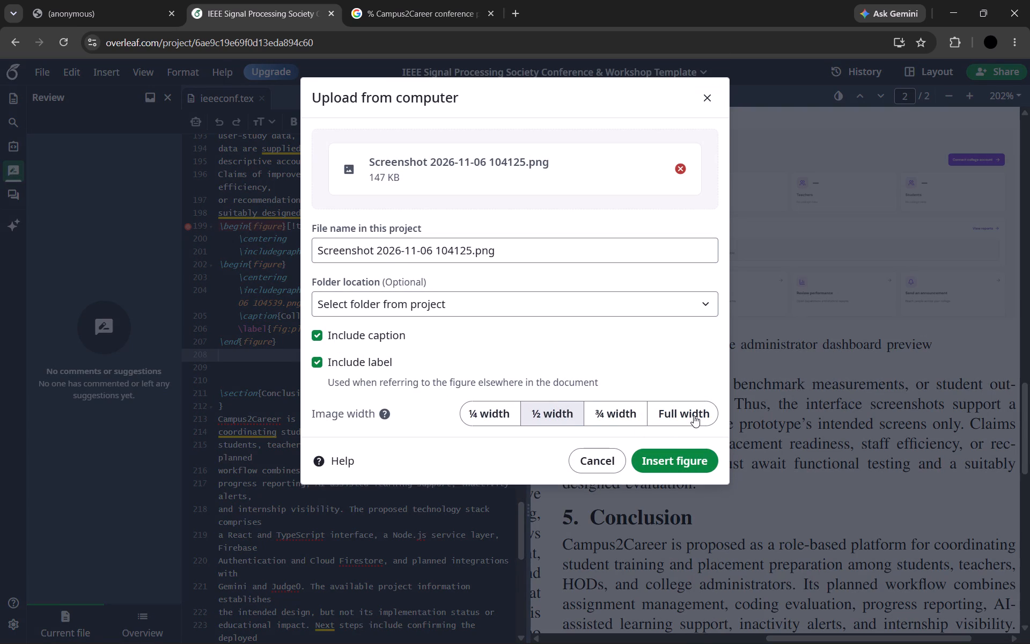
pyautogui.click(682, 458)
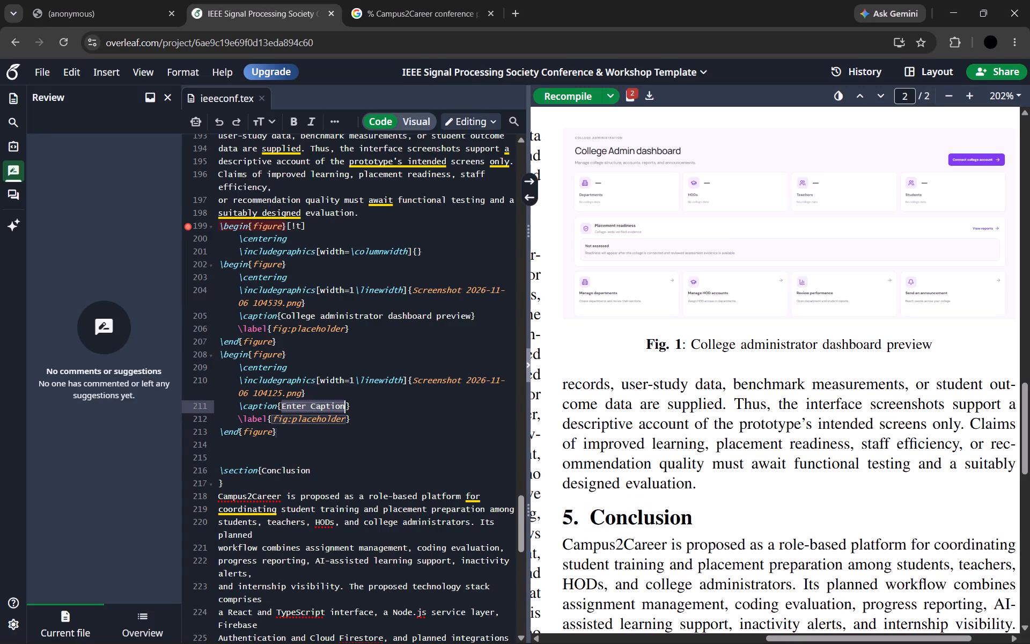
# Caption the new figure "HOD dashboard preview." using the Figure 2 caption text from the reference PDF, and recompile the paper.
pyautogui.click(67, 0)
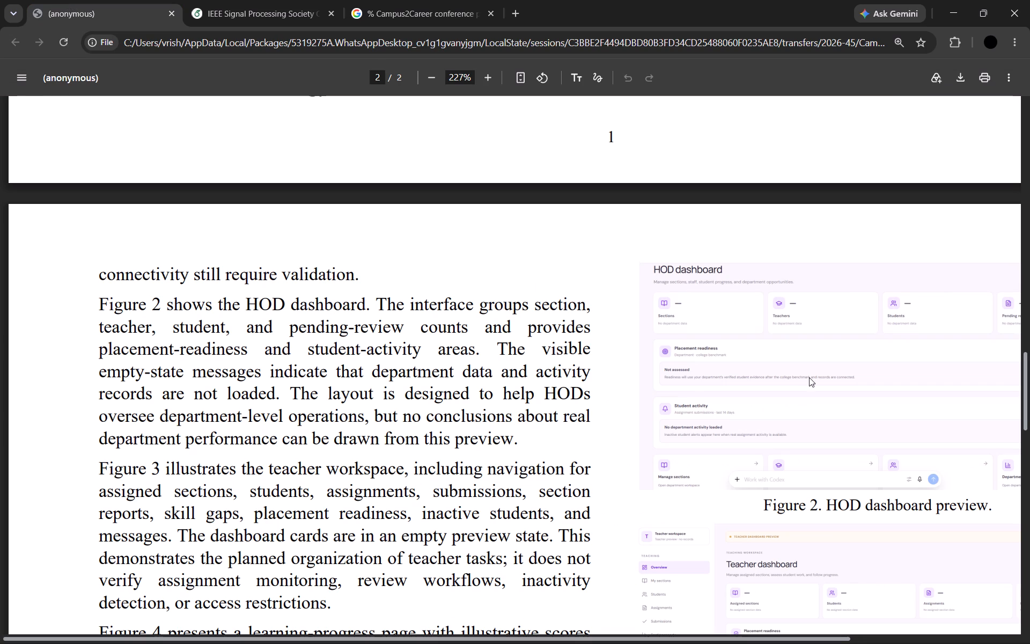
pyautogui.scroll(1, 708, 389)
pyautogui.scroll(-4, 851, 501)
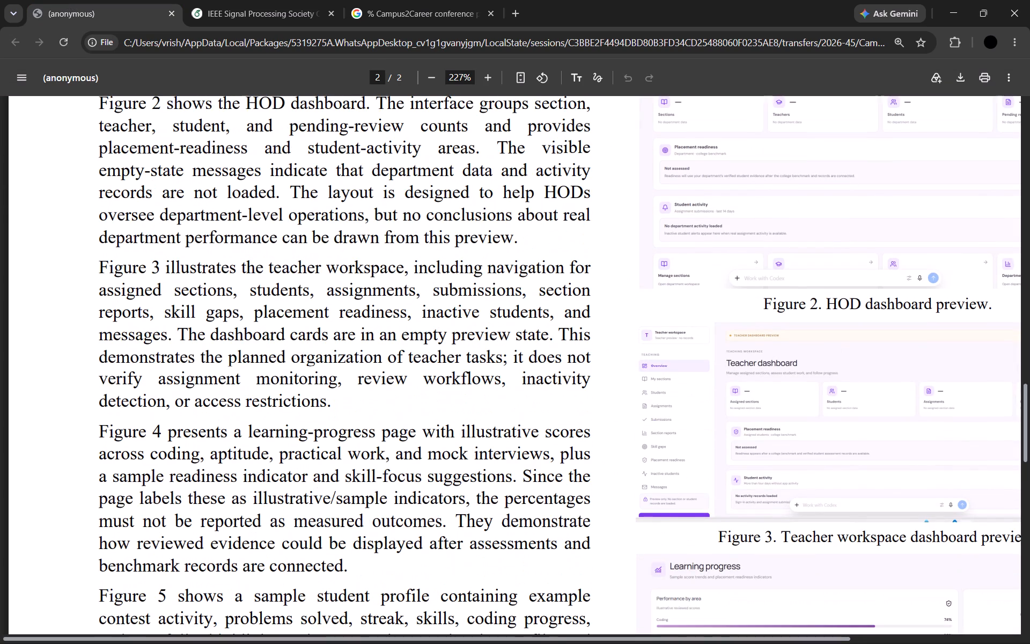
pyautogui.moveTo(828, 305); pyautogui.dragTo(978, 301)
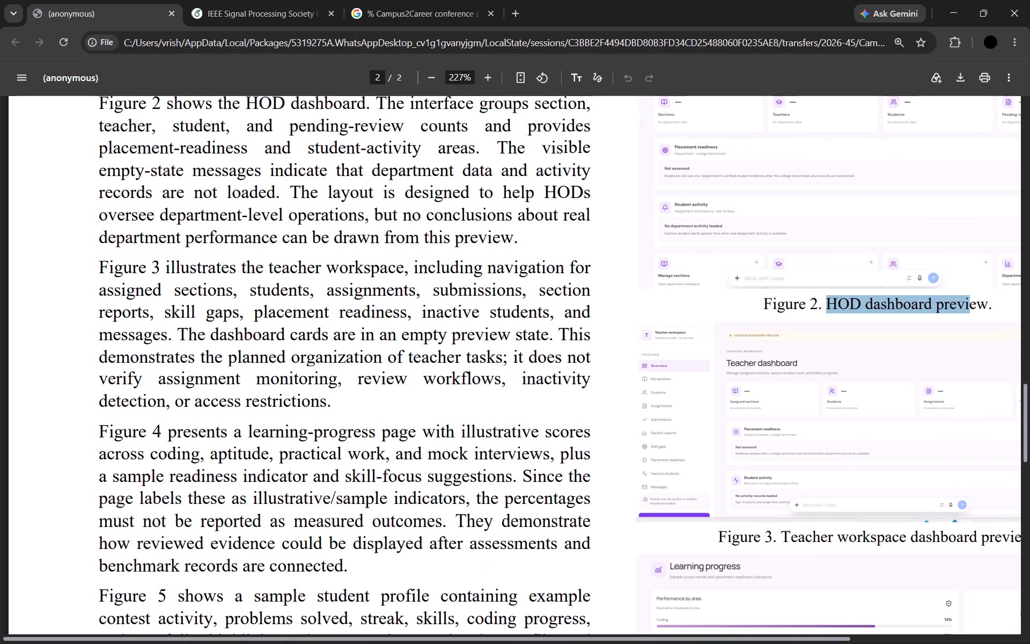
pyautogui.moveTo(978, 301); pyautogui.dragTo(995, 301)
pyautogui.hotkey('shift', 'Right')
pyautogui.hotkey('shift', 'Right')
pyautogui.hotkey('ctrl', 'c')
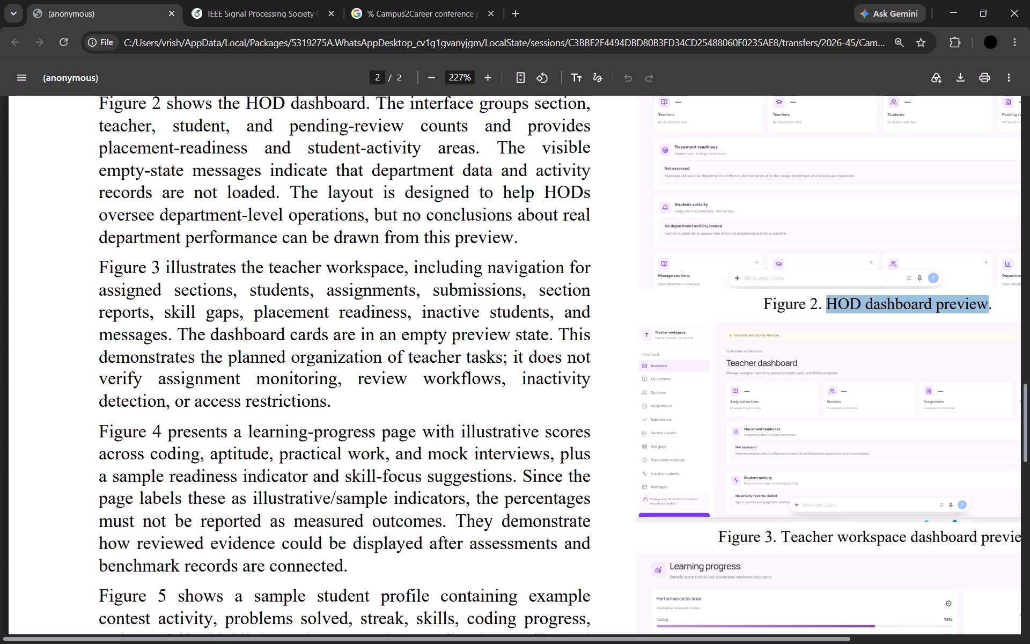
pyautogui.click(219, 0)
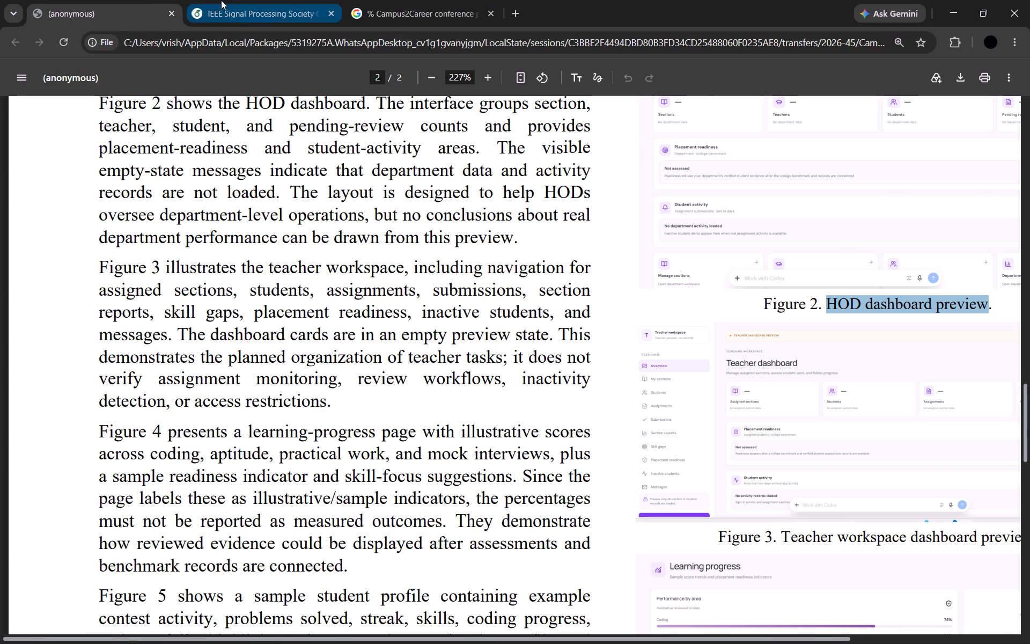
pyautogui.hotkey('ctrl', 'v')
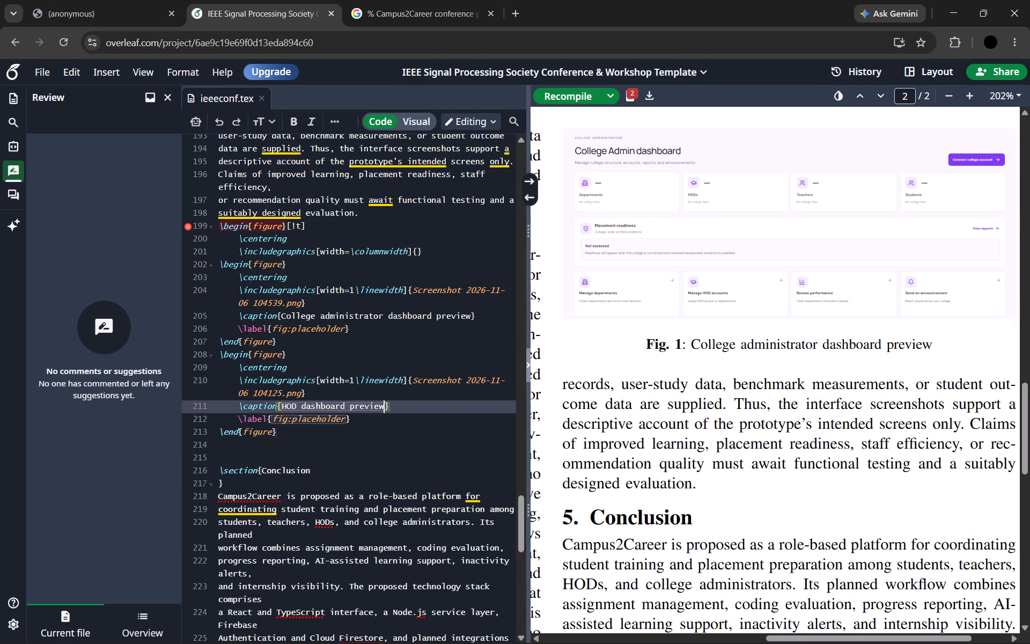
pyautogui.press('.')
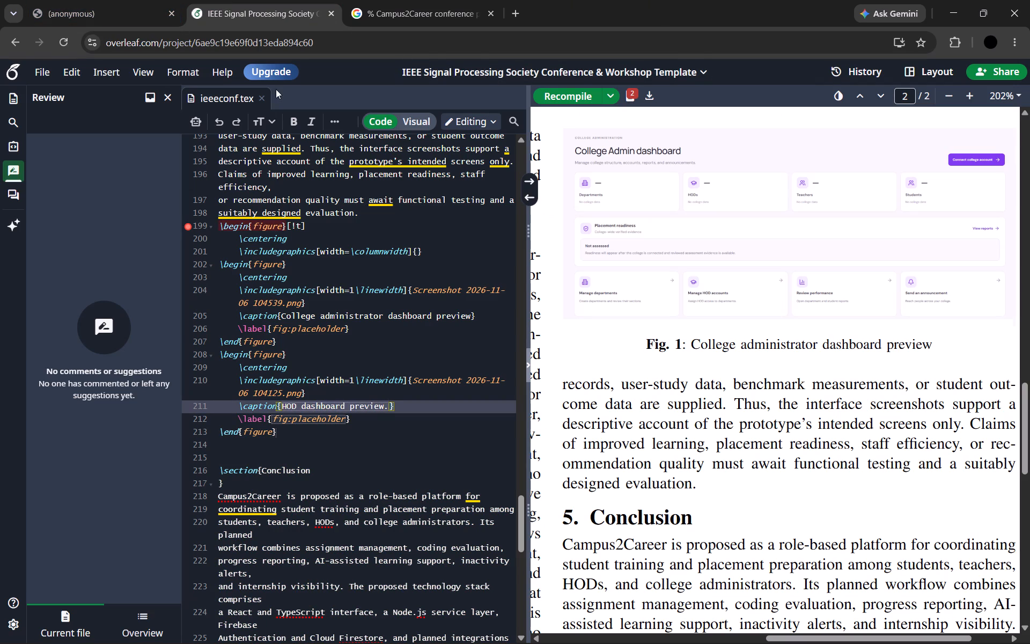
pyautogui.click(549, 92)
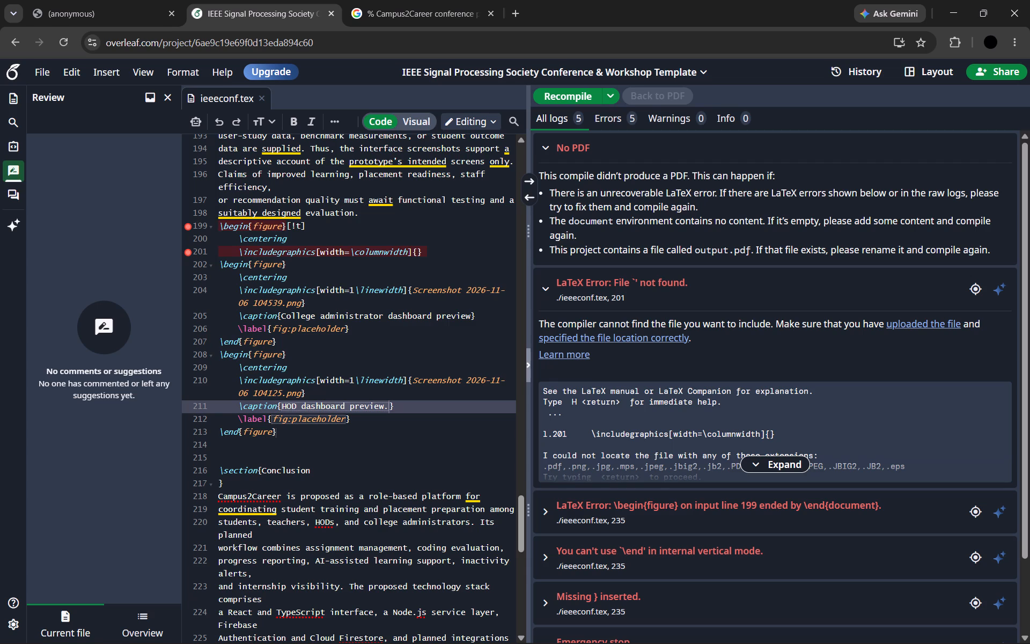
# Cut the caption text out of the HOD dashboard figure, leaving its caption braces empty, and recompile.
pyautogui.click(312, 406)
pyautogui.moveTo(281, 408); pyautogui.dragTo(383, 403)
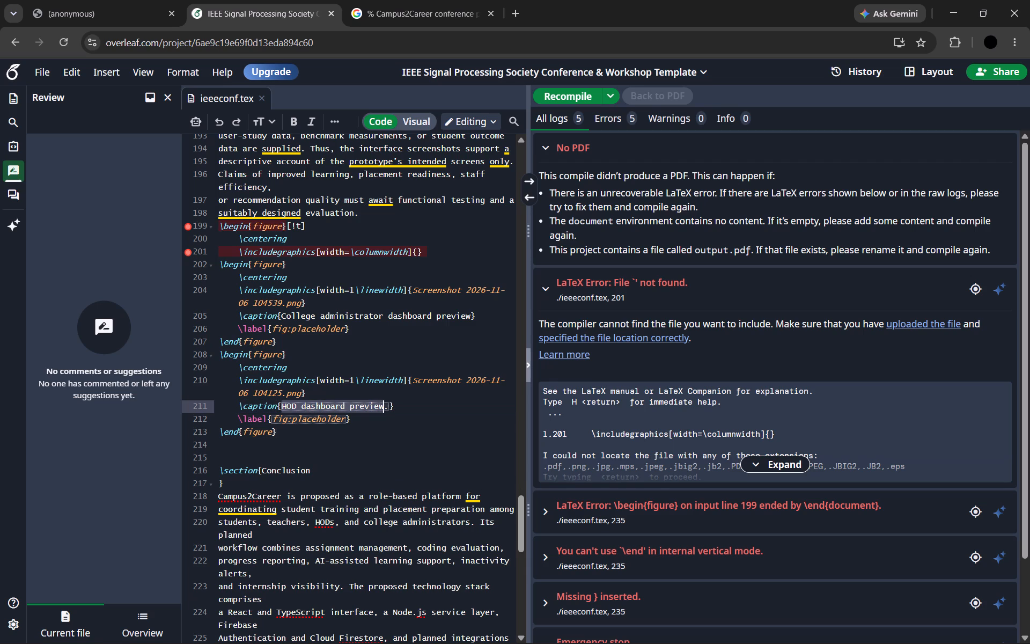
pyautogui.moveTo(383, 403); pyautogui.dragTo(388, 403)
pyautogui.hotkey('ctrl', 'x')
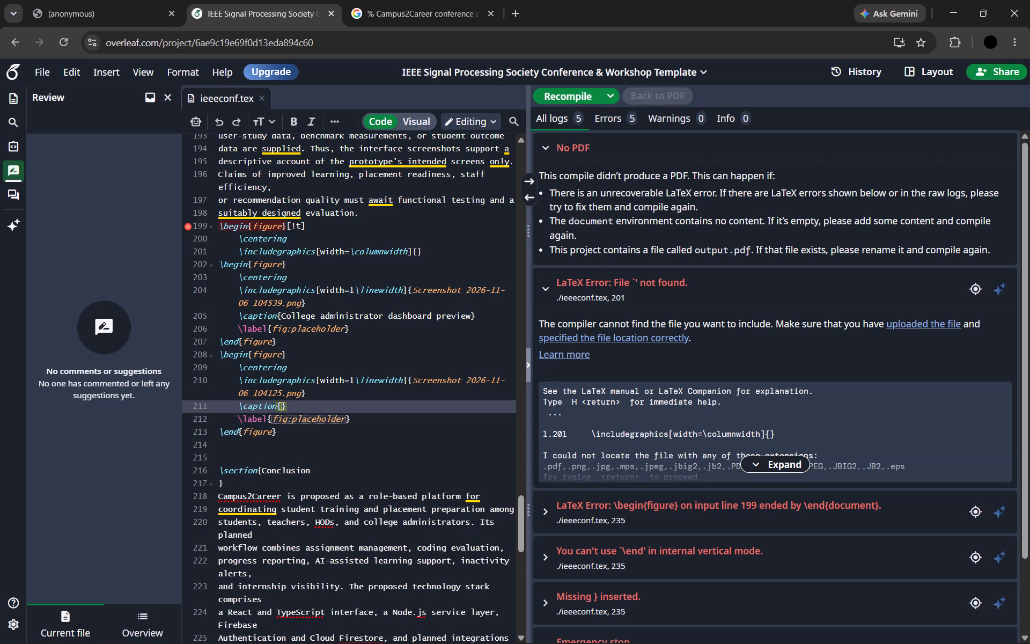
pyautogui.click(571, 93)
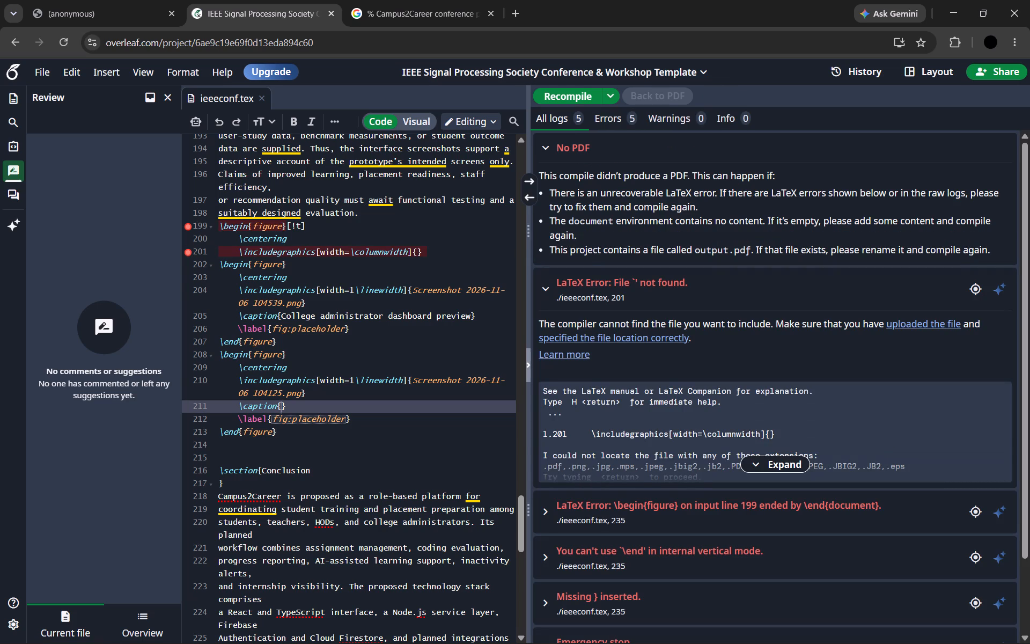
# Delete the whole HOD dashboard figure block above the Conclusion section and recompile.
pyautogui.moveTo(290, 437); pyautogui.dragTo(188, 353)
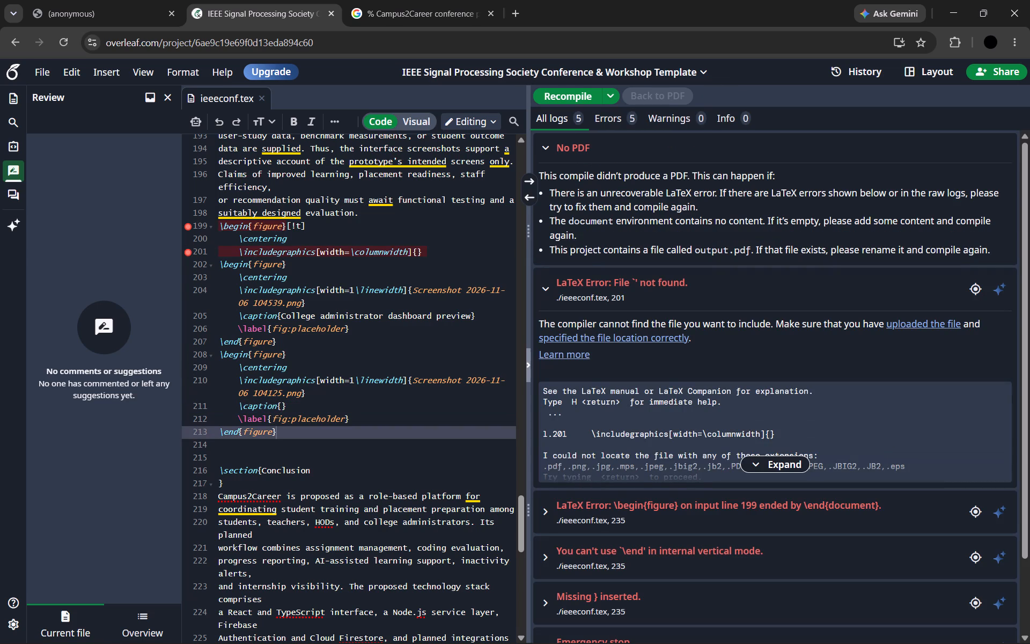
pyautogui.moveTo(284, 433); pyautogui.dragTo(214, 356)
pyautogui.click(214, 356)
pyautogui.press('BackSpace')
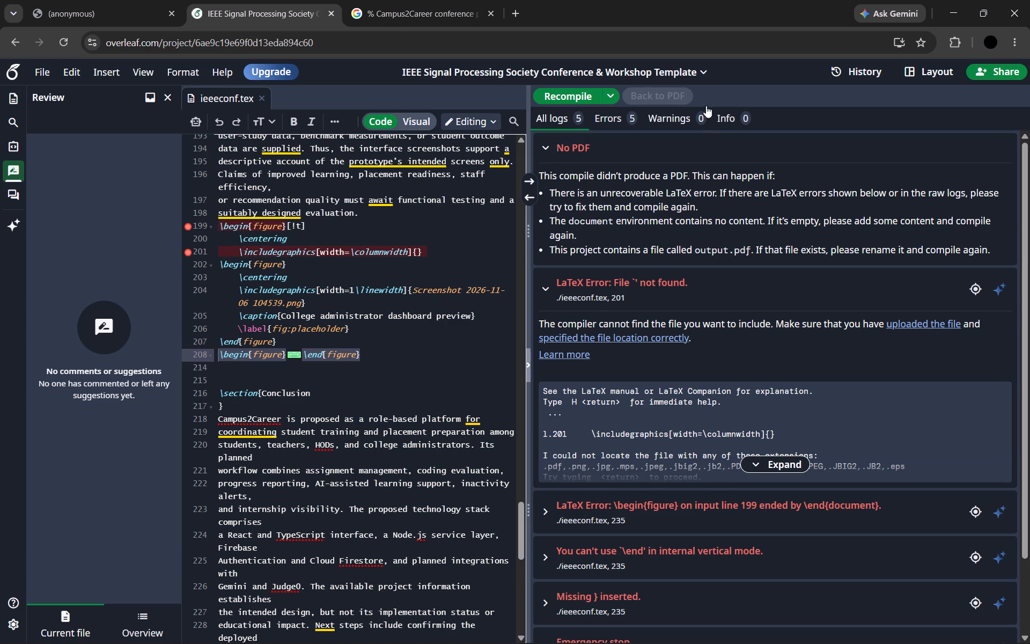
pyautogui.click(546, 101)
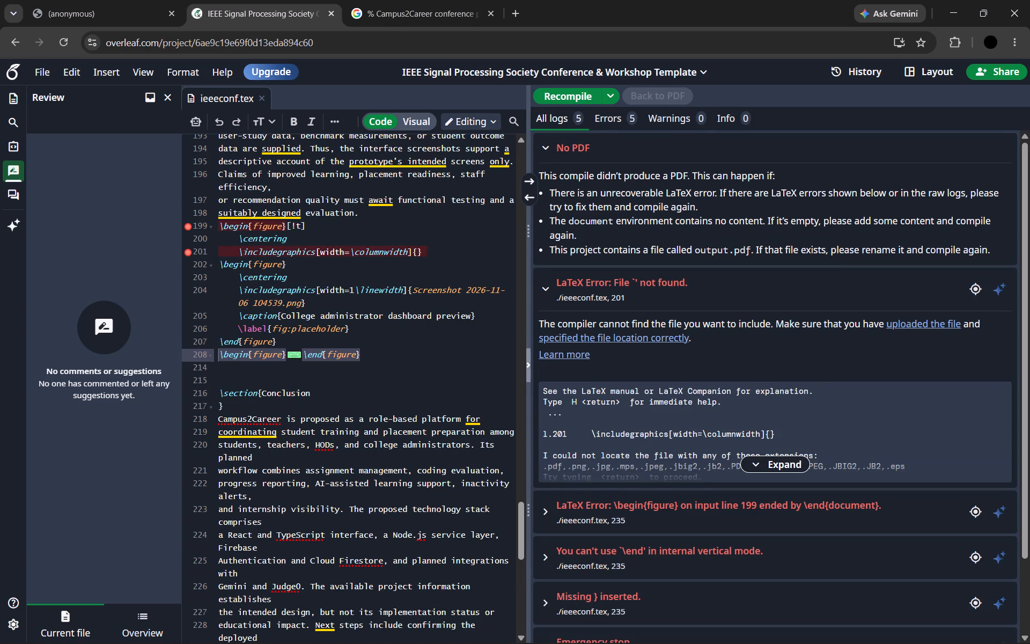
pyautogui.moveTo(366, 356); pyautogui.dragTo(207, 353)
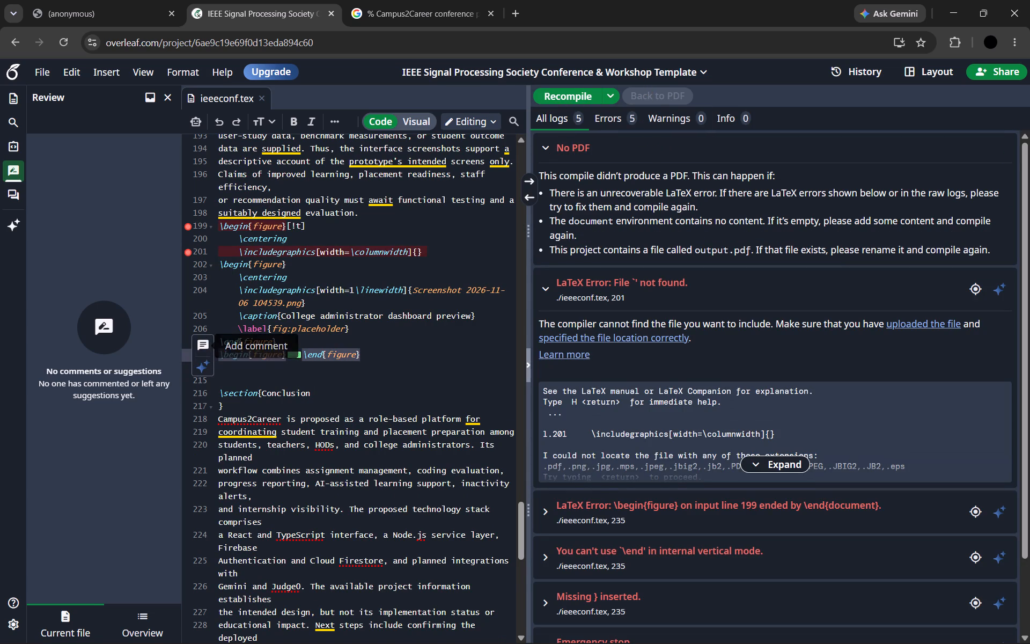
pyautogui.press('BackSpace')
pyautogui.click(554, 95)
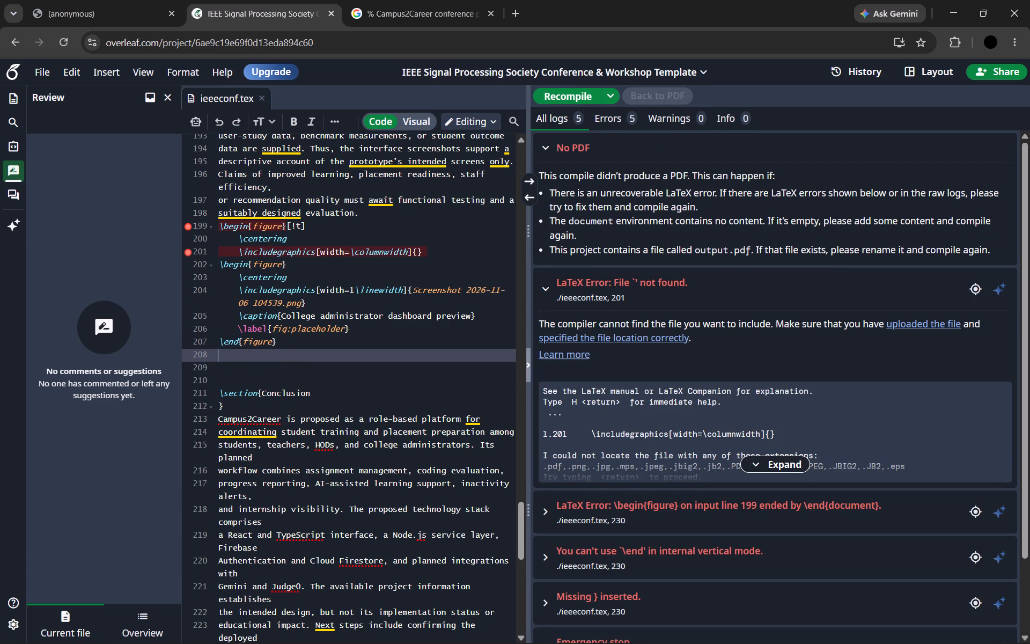
# Undo the recent figure edits back to the half-width admin dashboard figure with its outer caption and fig:admin_dashboard label, and recompile.
pyautogui.click(430, 247)
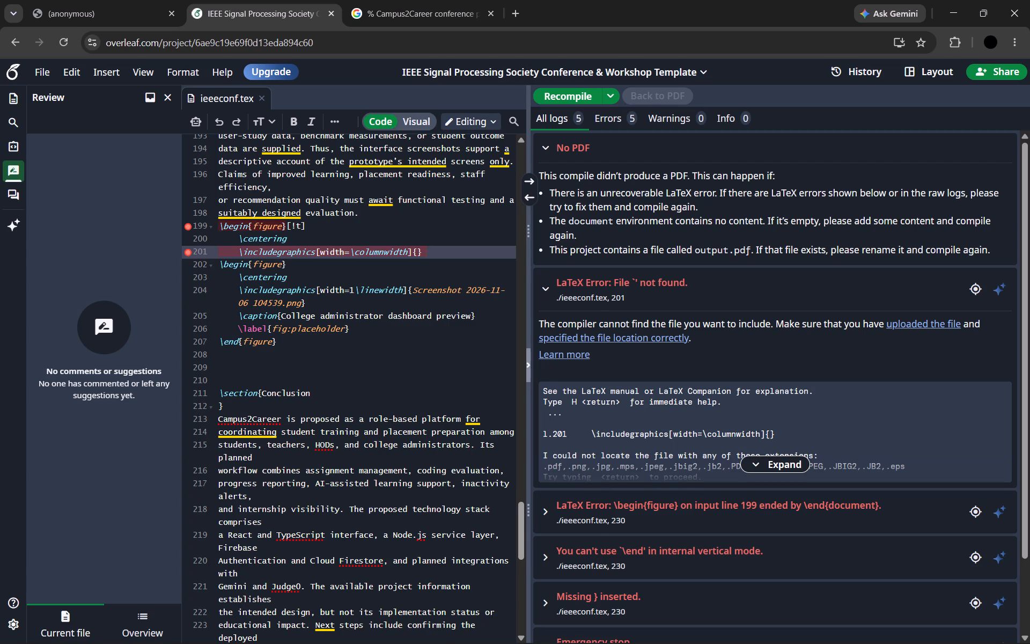
pyautogui.hotkey('ctrl', 'z')
pyautogui.hotkey('ctrl', 'z')
pyautogui.hotkey('ctrl', 'z')
pyautogui.hotkey('ctrl', 'z')
pyautogui.hotkey('ctrl', 'z')
pyautogui.hotkey('ctrl', 'z')
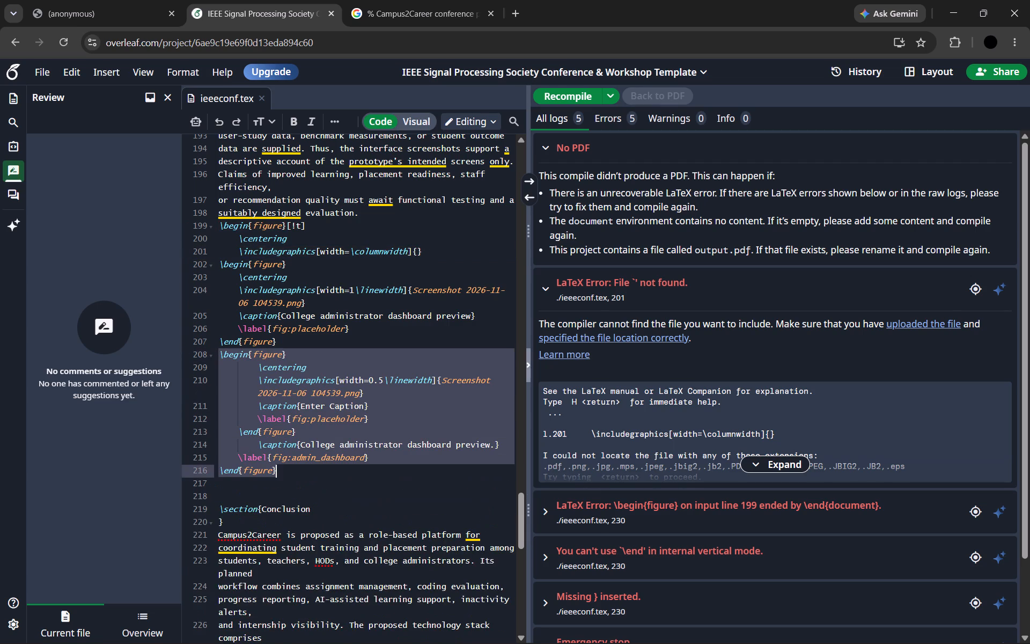
pyautogui.hotkey('ctrl', 'z')
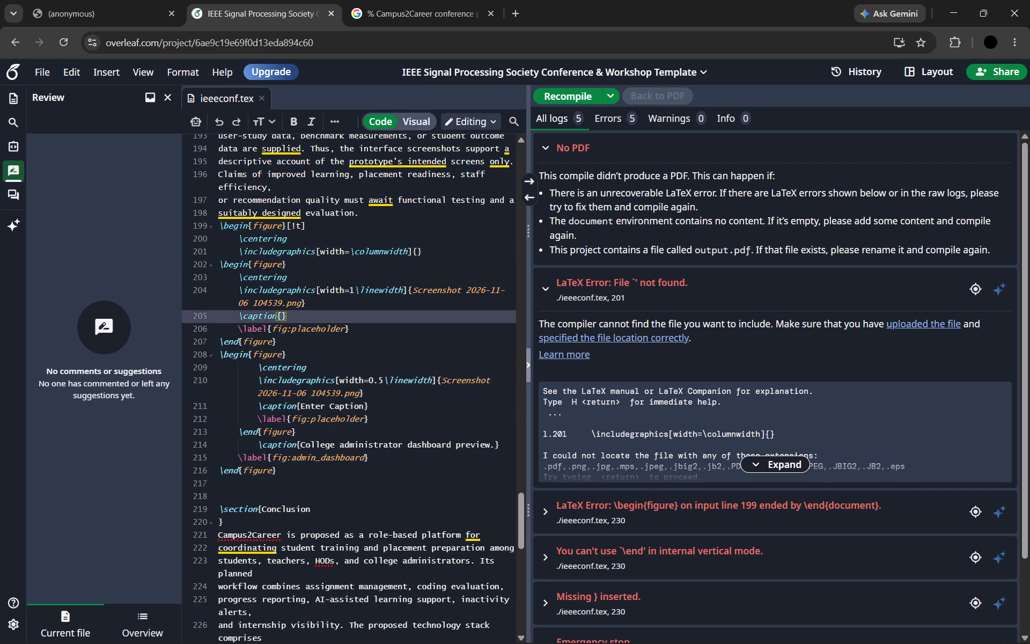
pyautogui.hotkey('ctrl', 'z')
pyautogui.hotkey('ctrl', 'z')
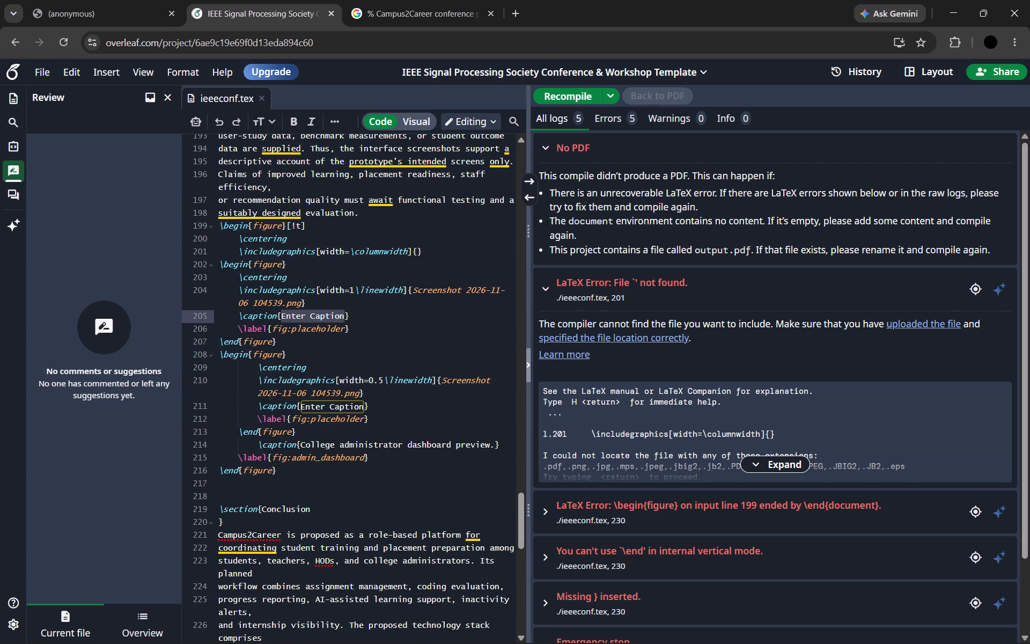
pyautogui.click(571, 98)
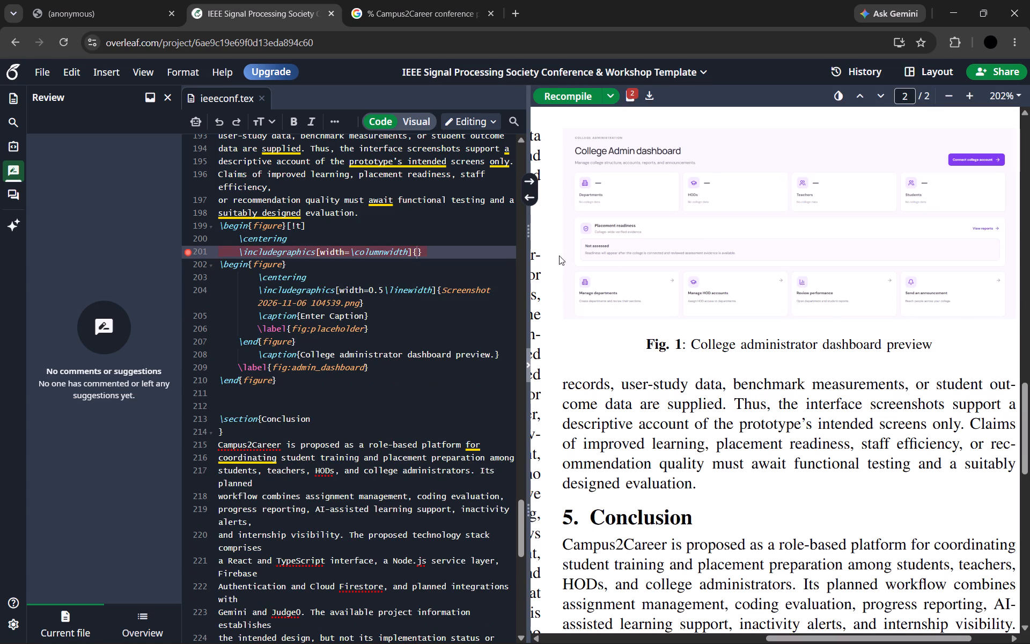
# Set the admin dashboard image's width to 1\linewidth in its includegraphics line and recompile.
pyautogui.click(323, 309)
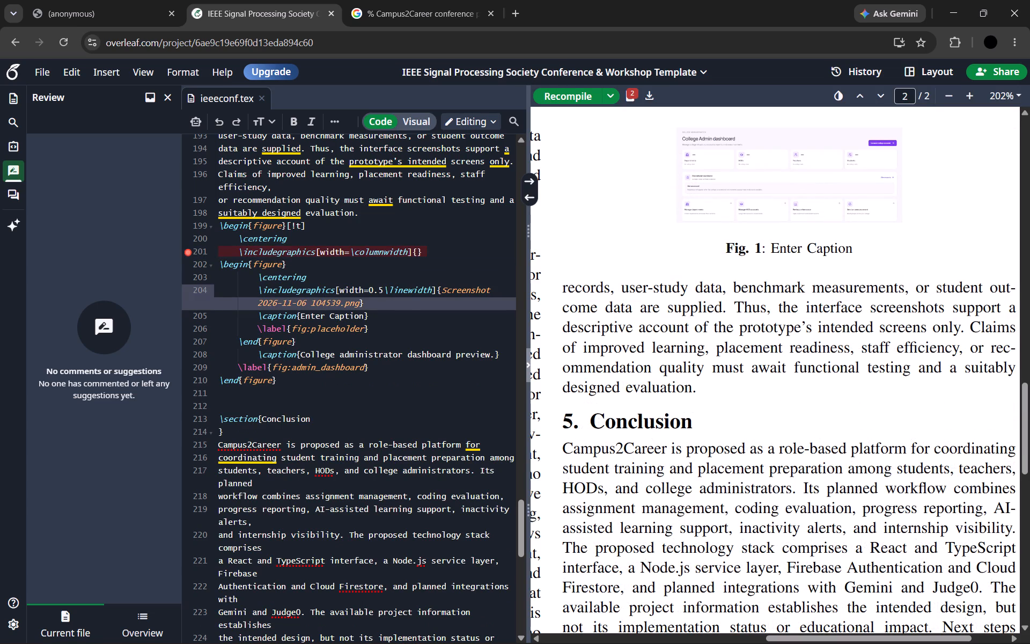
pyautogui.click(351, 284)
pyautogui.click(421, 345)
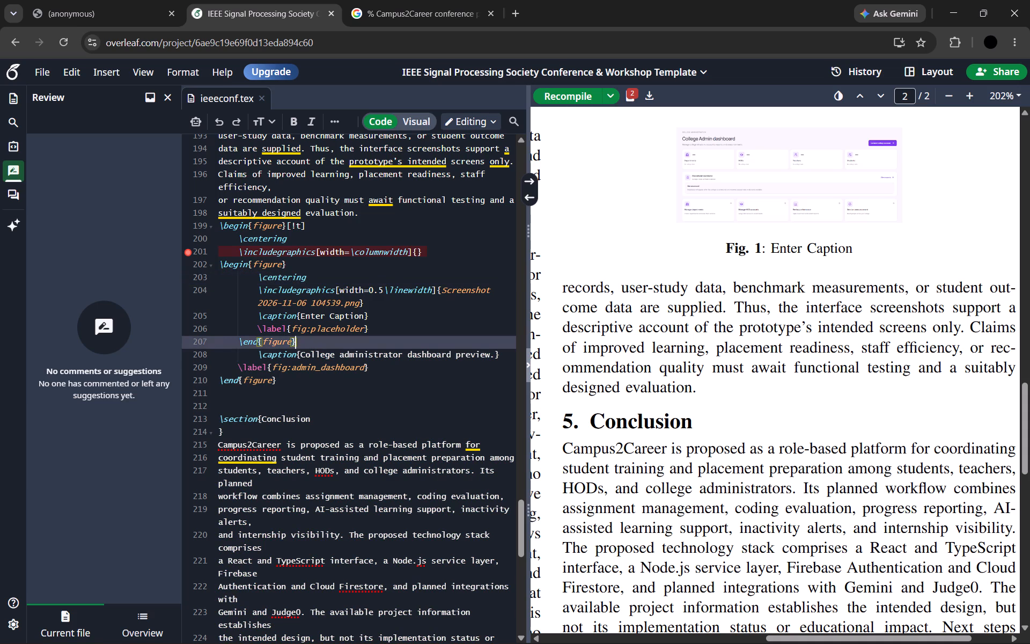
pyautogui.click(382, 287)
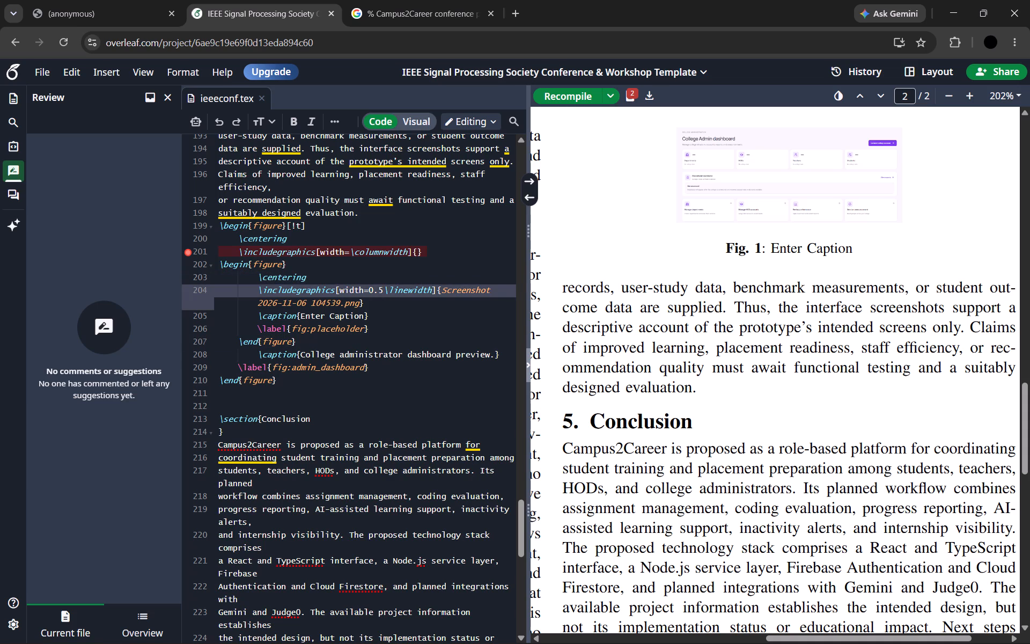
pyautogui.press('BackSpace')
pyautogui.press('BackSpace')
pyautogui.press('BackSpace')
pyautogui.press('1')
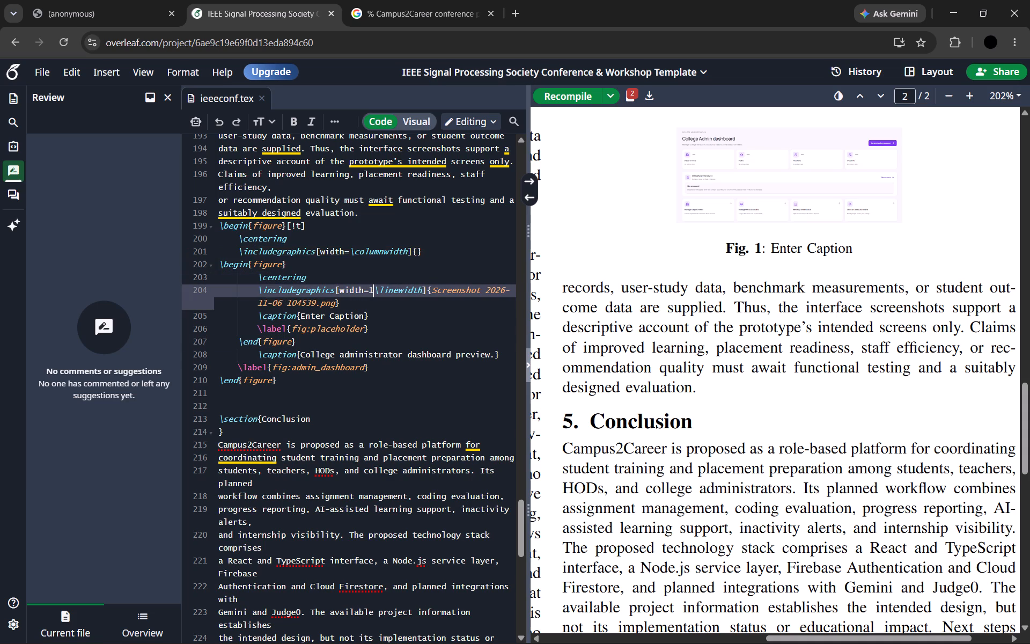
pyautogui.click(572, 95)
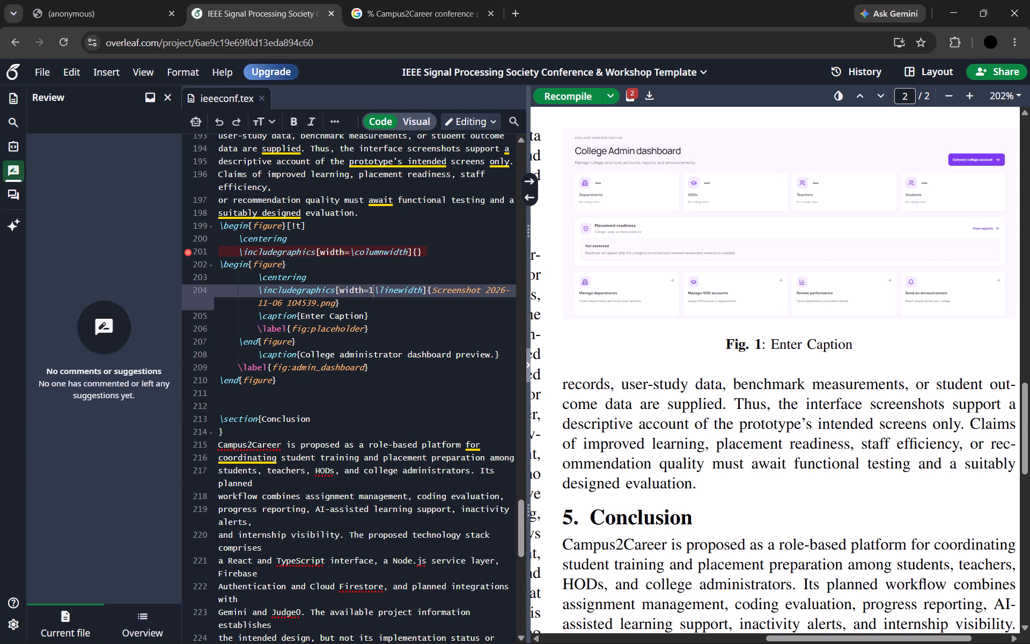
# Replace the admin dashboard figure's placeholder caption with "College administrator dashboard preview." copied from Figure 1 of the reference PDF, and recompile.
pyautogui.click(42, 0)
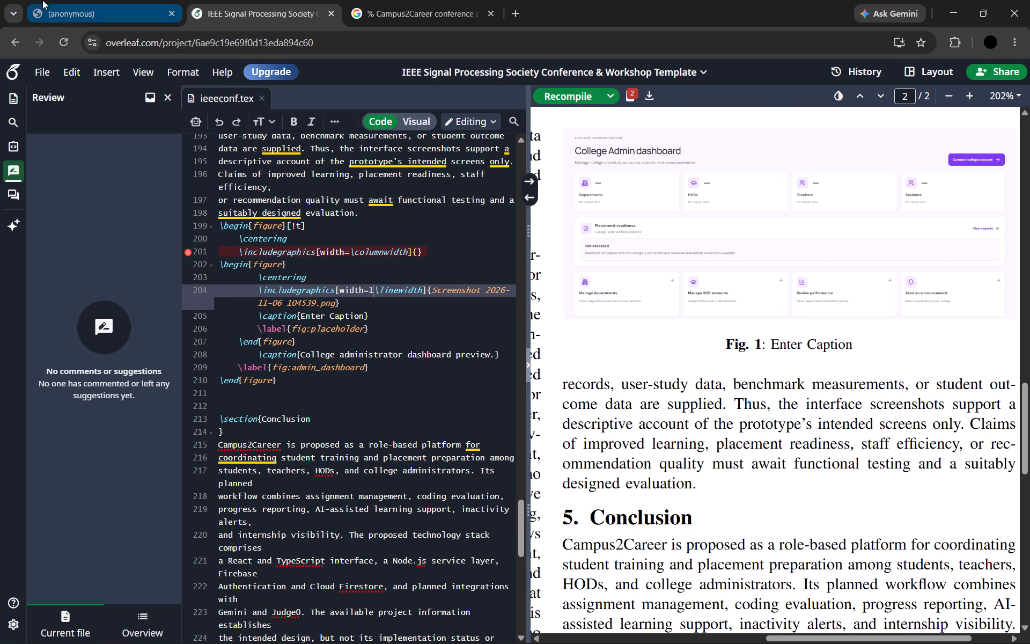
pyautogui.scroll(-8, 327, 394)
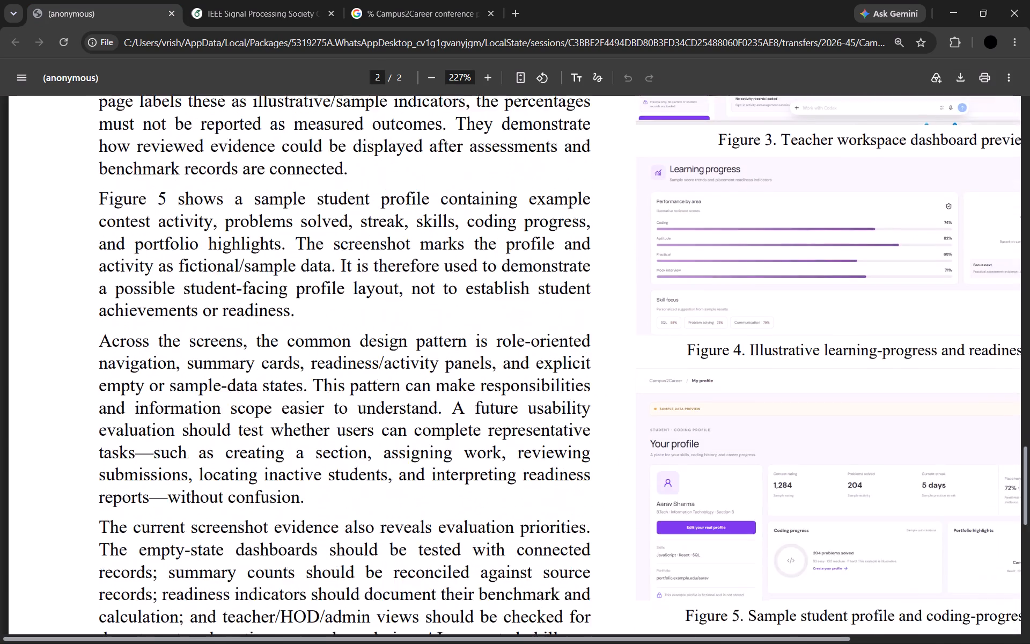
pyautogui.scroll(-8, 257, 412)
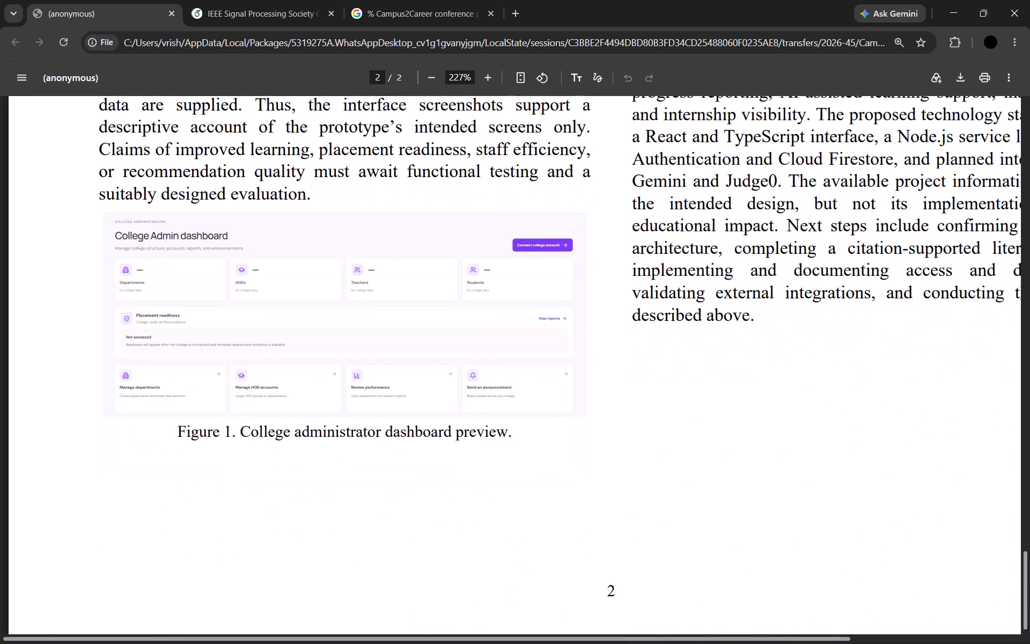
pyautogui.moveTo(237, 436); pyautogui.dragTo(512, 440)
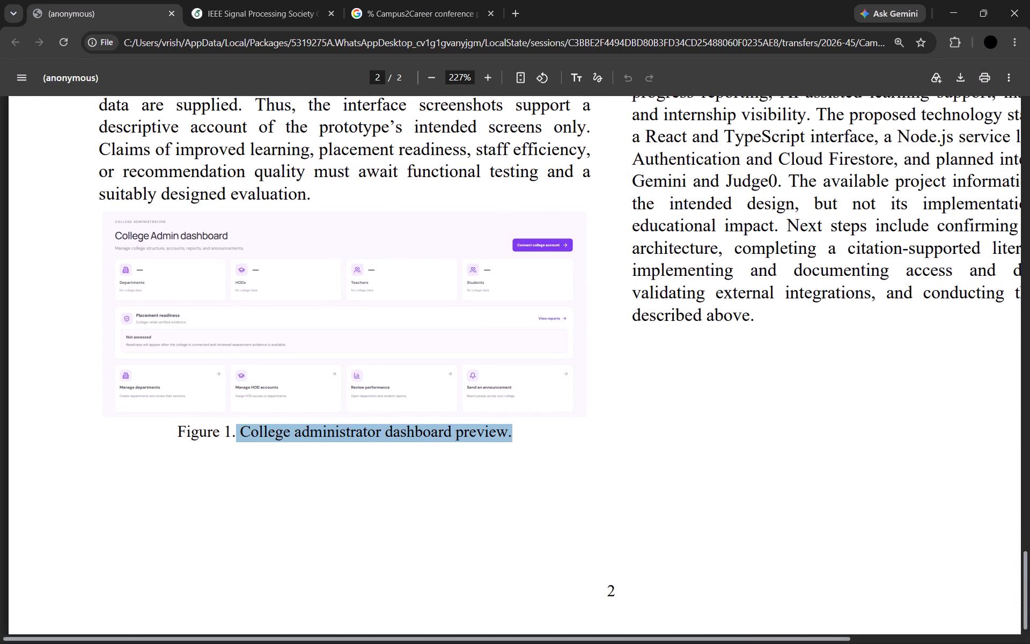
pyautogui.hotkey('ctrl', 'c')
pyautogui.click(278, 0)
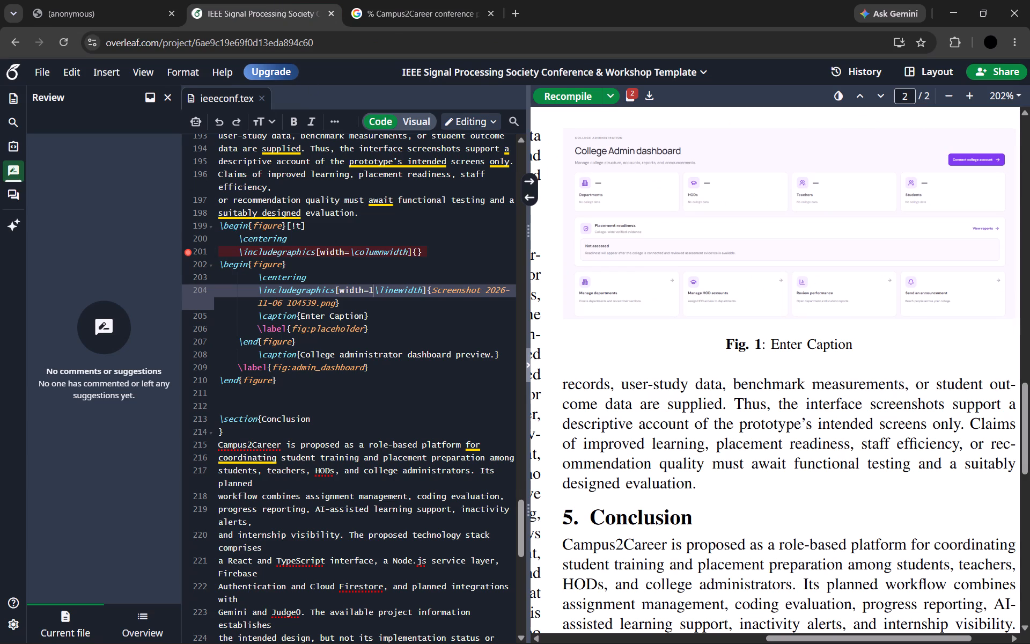
pyautogui.click(393, 325)
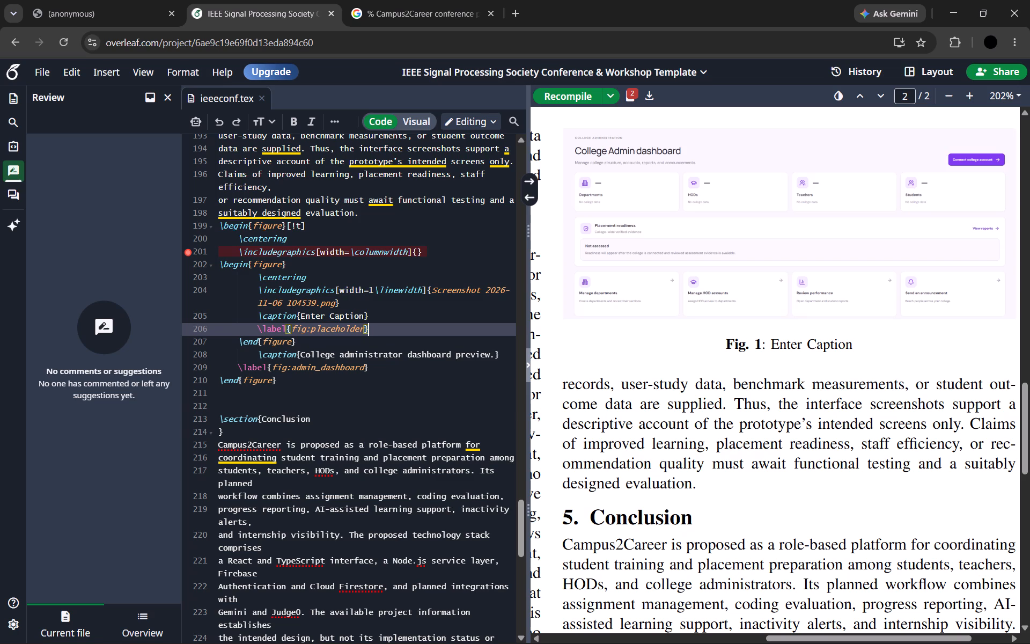
pyautogui.moveTo(303, 316); pyautogui.dragTo(361, 319)
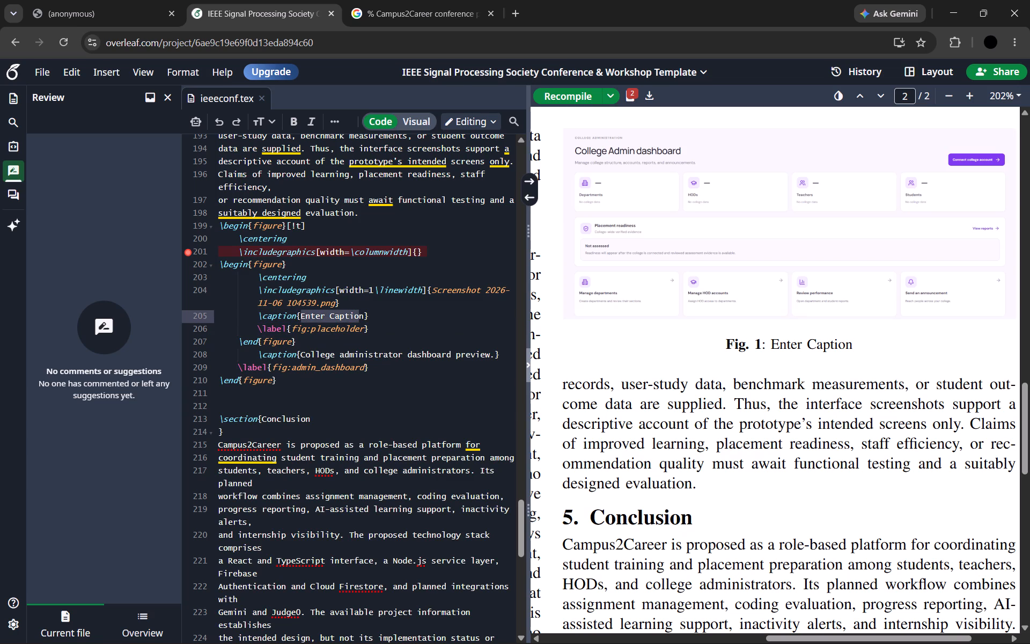
pyautogui.moveTo(361, 319); pyautogui.dragTo(363, 318)
pyautogui.hotkey('ctrl', 'v')
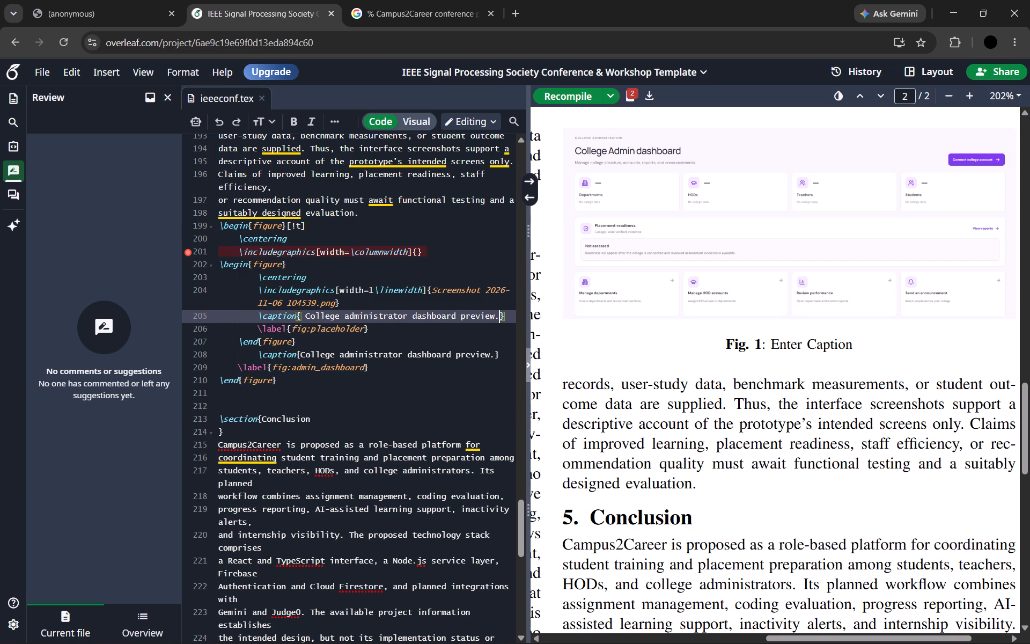
pyautogui.click(552, 96)
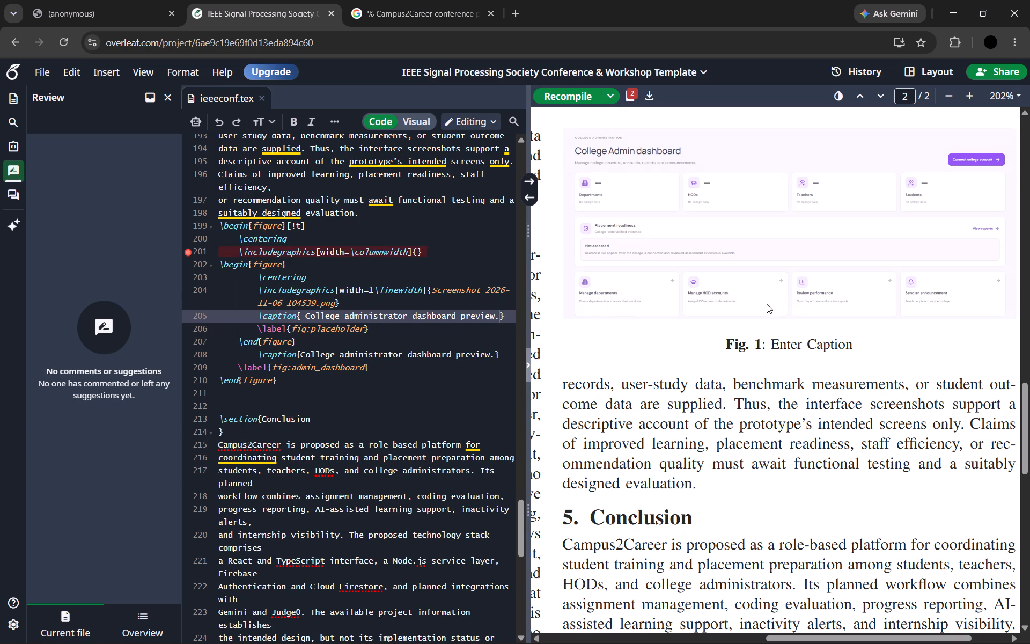
pyautogui.scroll(3, 643, 298)
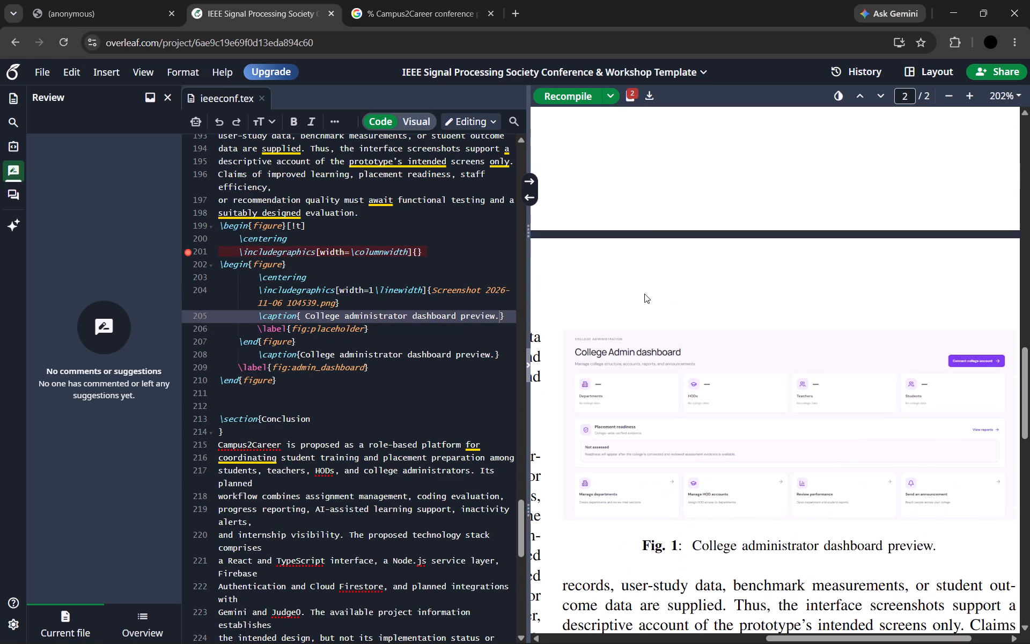
pyautogui.scroll(-5, 644, 293)
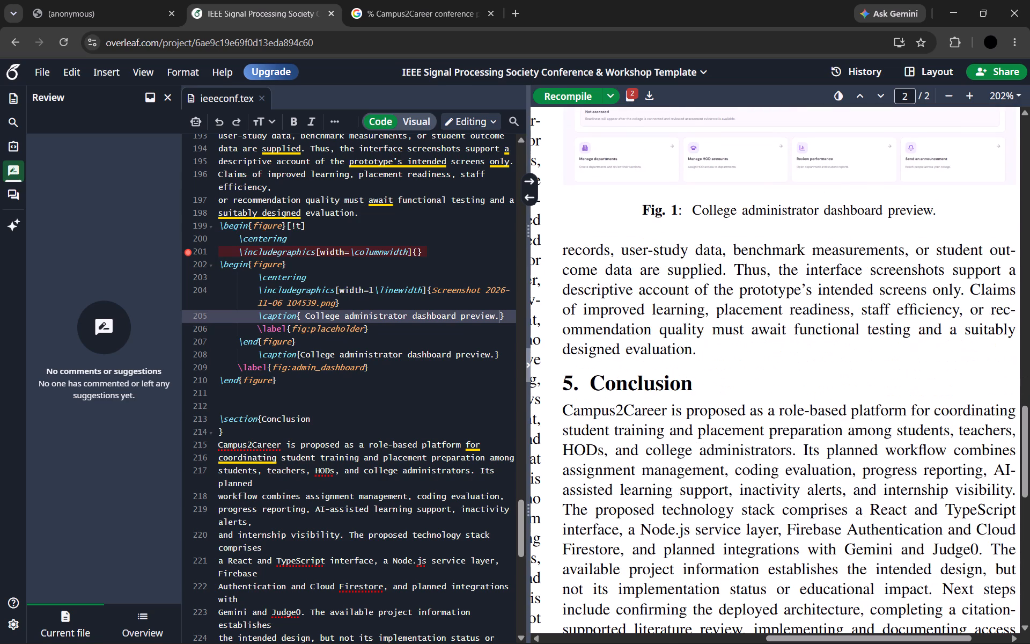
pyautogui.scroll(4, 668, 298)
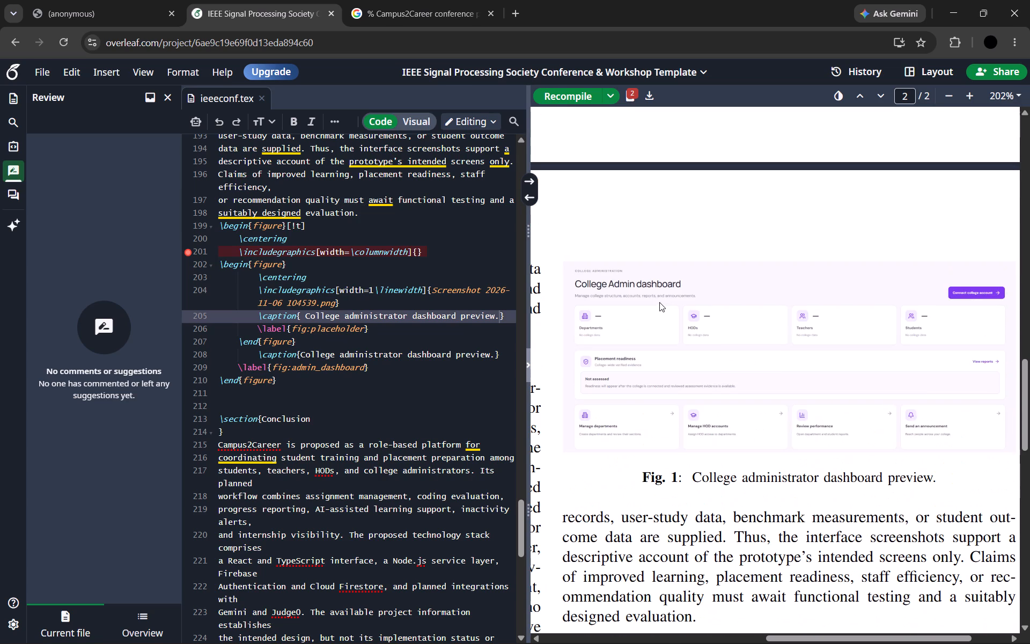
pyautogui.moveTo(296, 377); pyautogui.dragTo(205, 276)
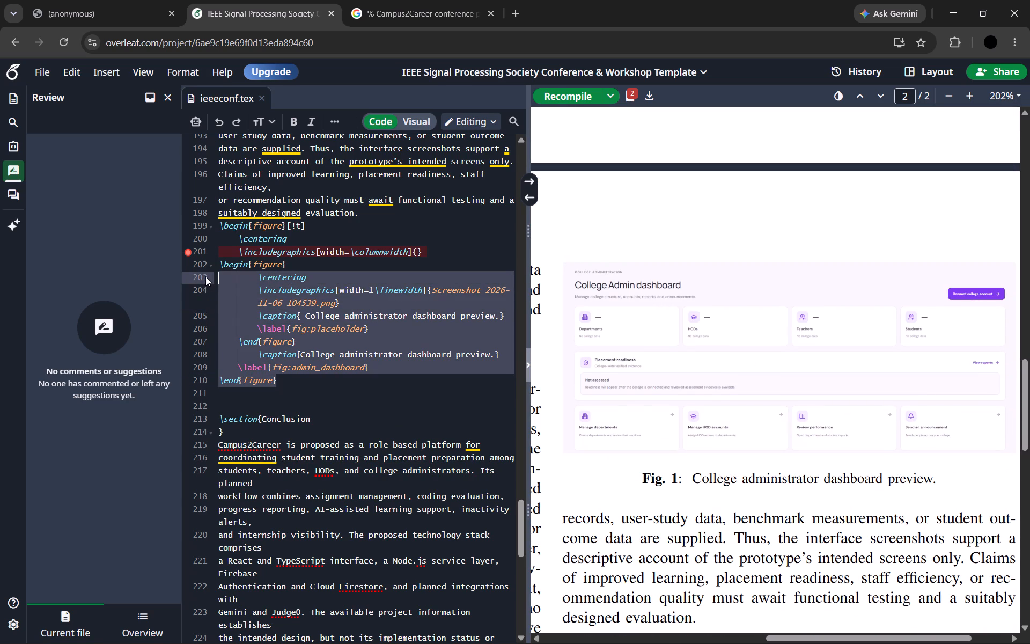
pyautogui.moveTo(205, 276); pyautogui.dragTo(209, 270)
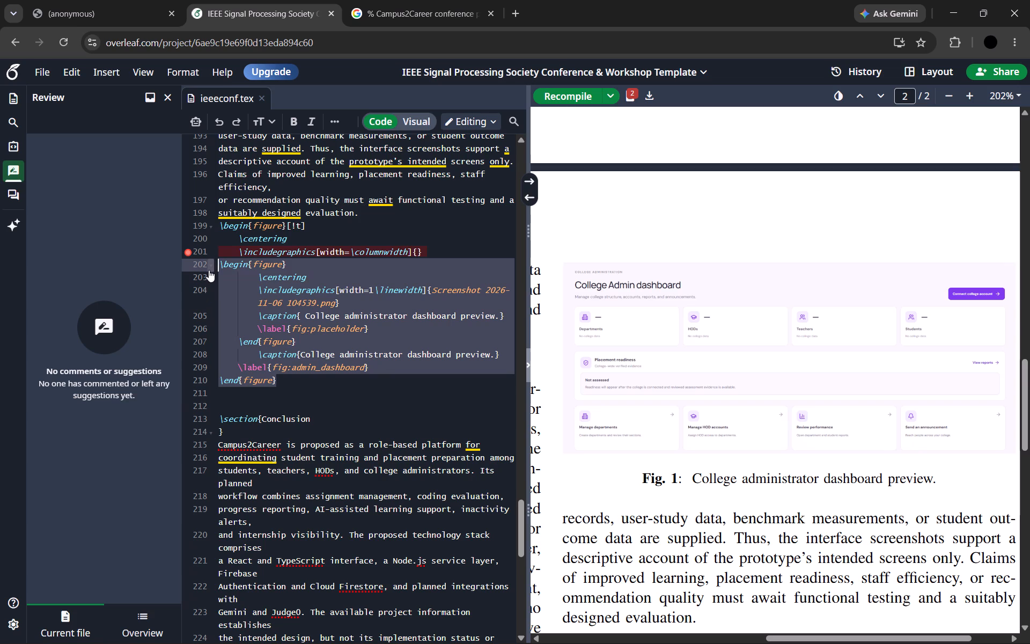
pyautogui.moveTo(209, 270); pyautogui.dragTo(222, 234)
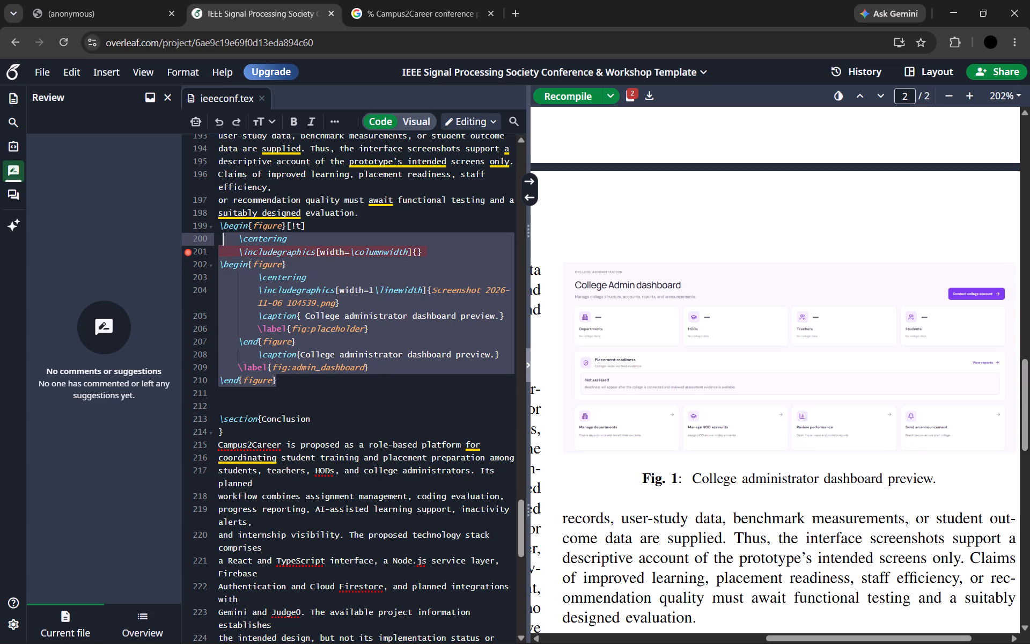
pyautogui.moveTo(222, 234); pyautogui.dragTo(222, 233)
# Copy the HOD dashboard image Screenshot 2026-11-06 104125.png from the Gallery and insert it as a full-width figure on a new line below the admin dashboard figure.
pyautogui.click(307, 379)
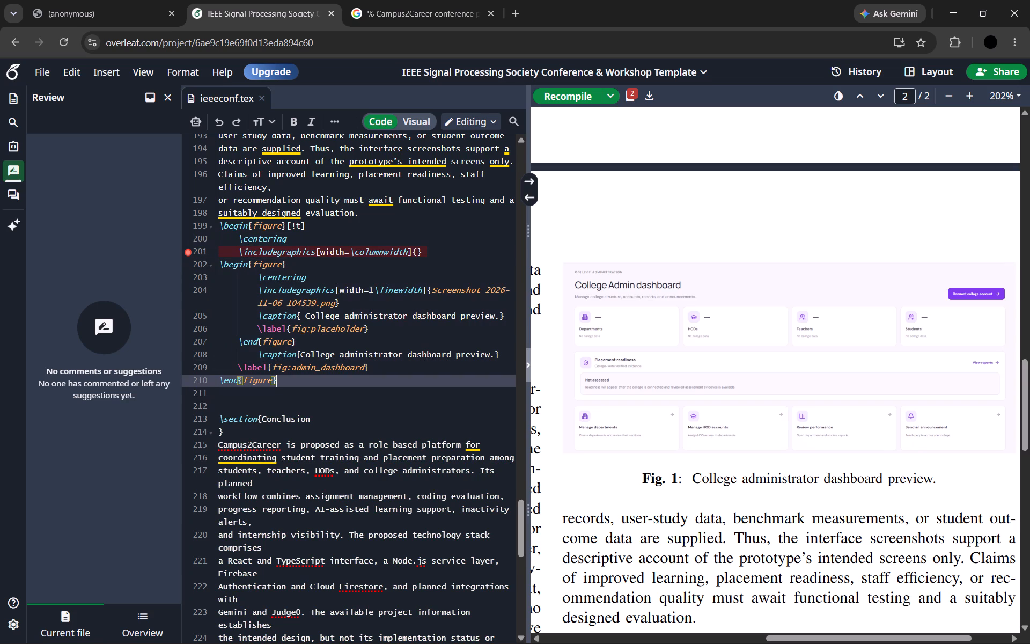
pyautogui.press('Return')
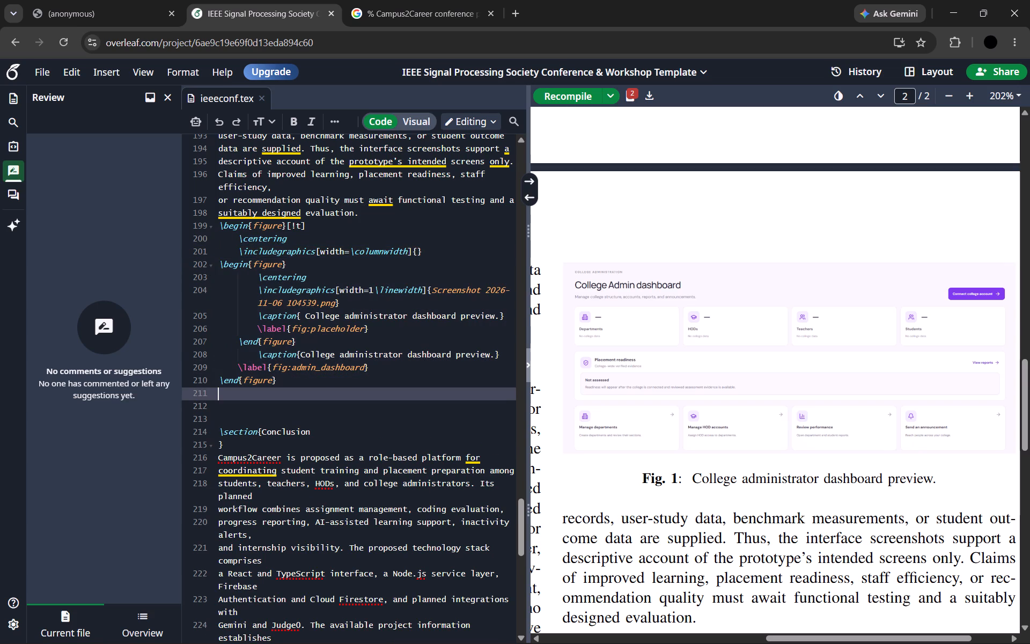
pyautogui.hotkey('alt', 'Tab')
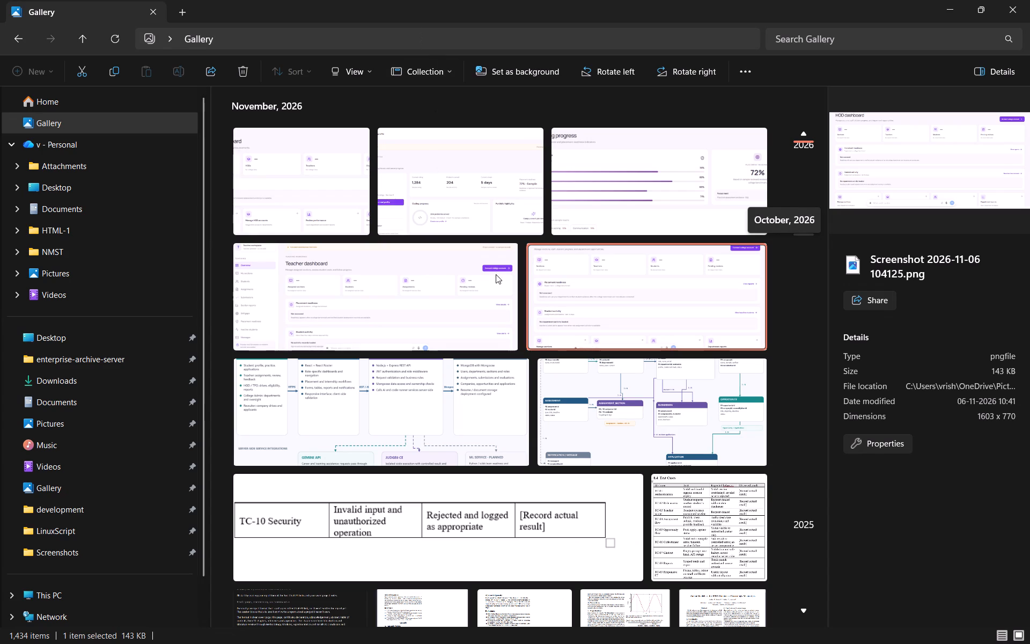
pyautogui.doubleClick(593, 276)
pyautogui.doubleClick(615, 288)
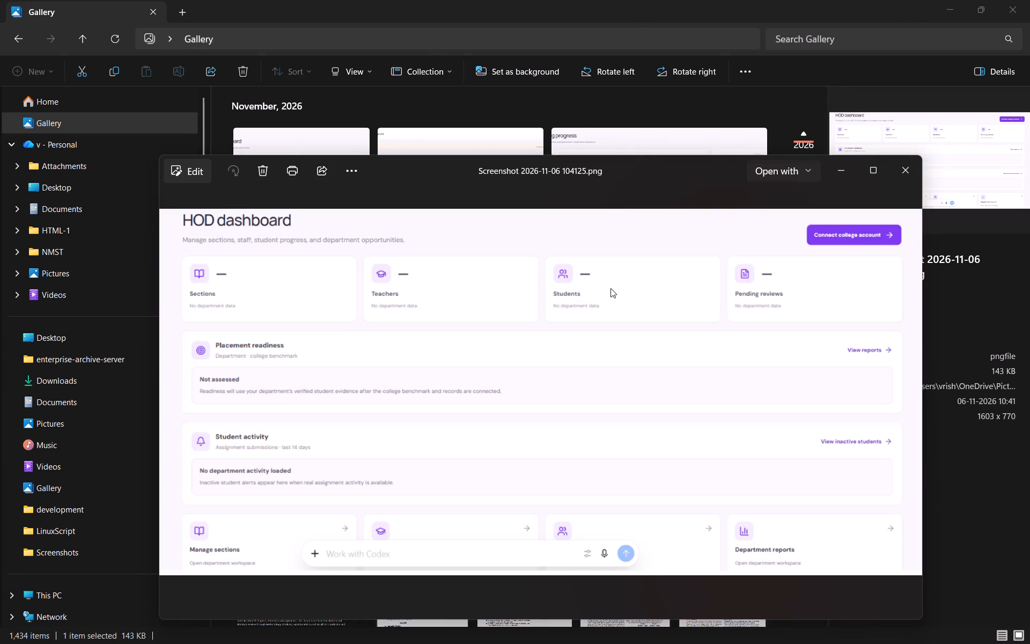
pyautogui.click(330, 172)
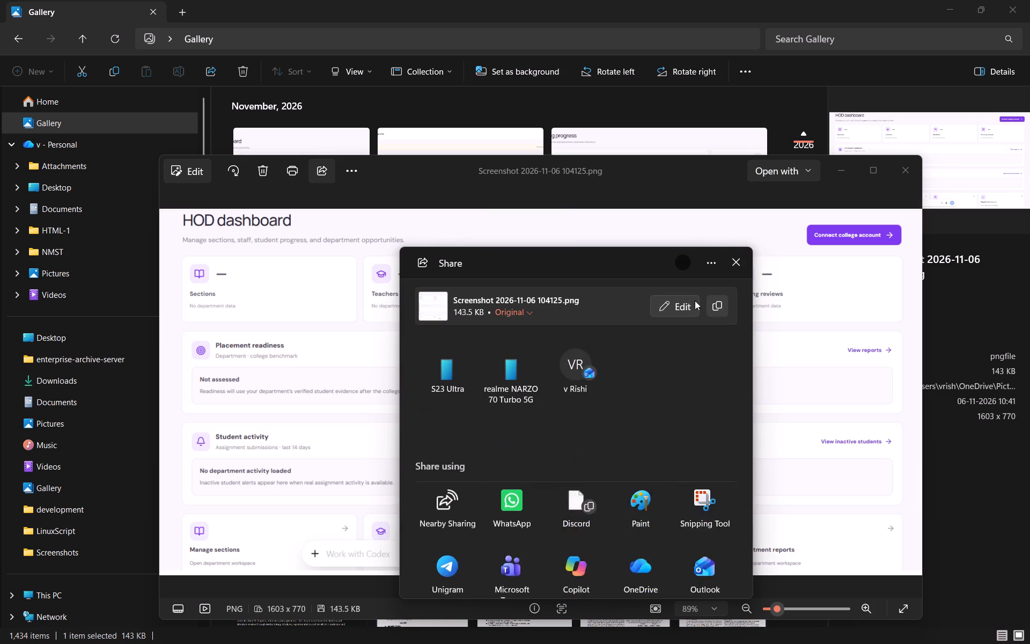
pyautogui.click(712, 304)
pyautogui.click(736, 266)
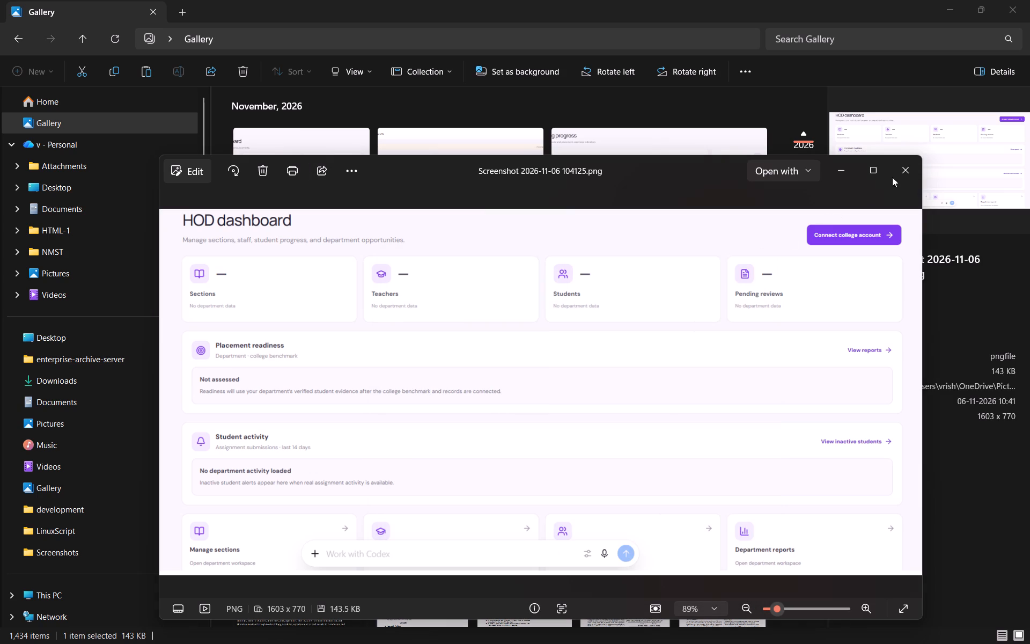
pyautogui.click(911, 173)
pyautogui.hotkey('alt', 'Tab')
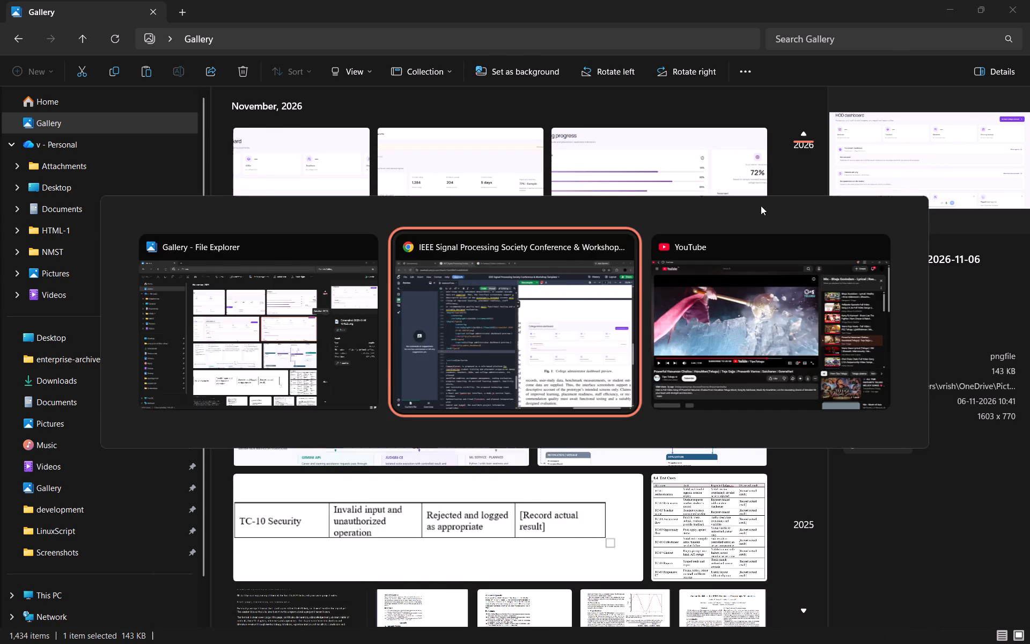
pyautogui.hotkey('ctrl', 'v')
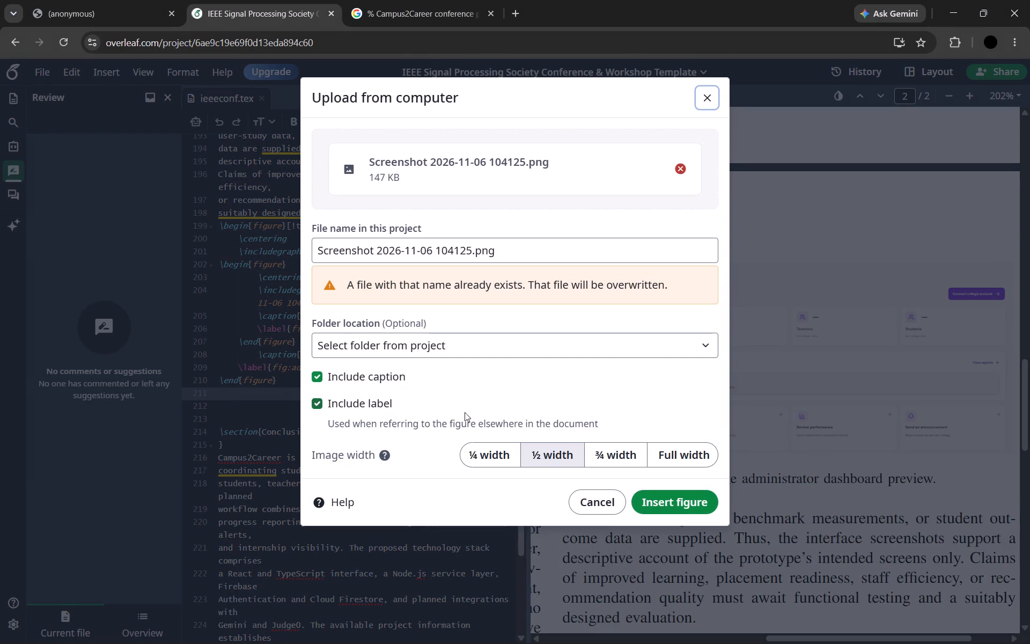
pyautogui.click(692, 452)
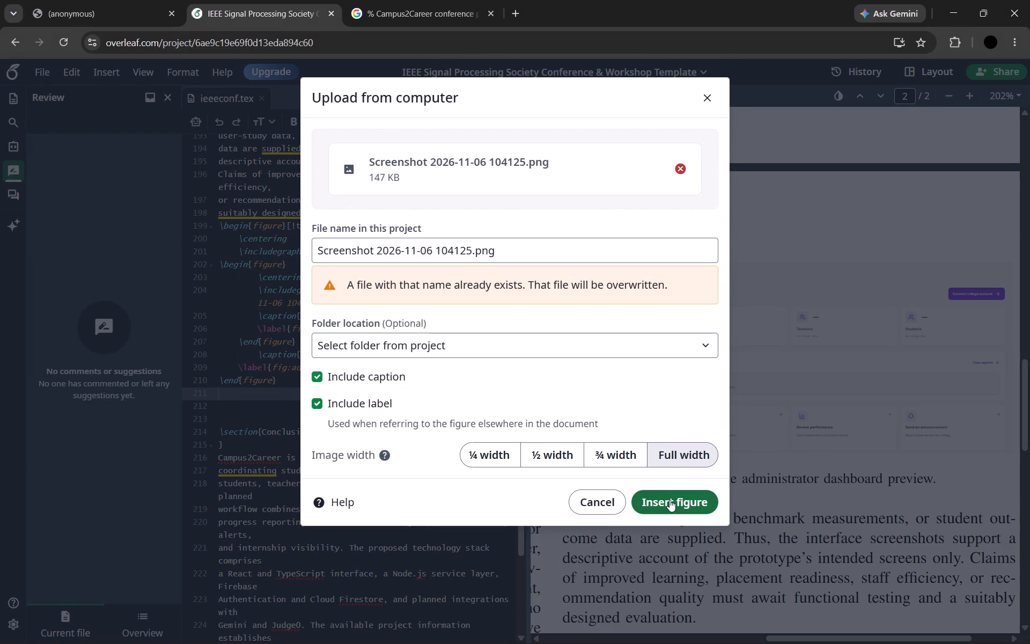
pyautogui.click(521, 335)
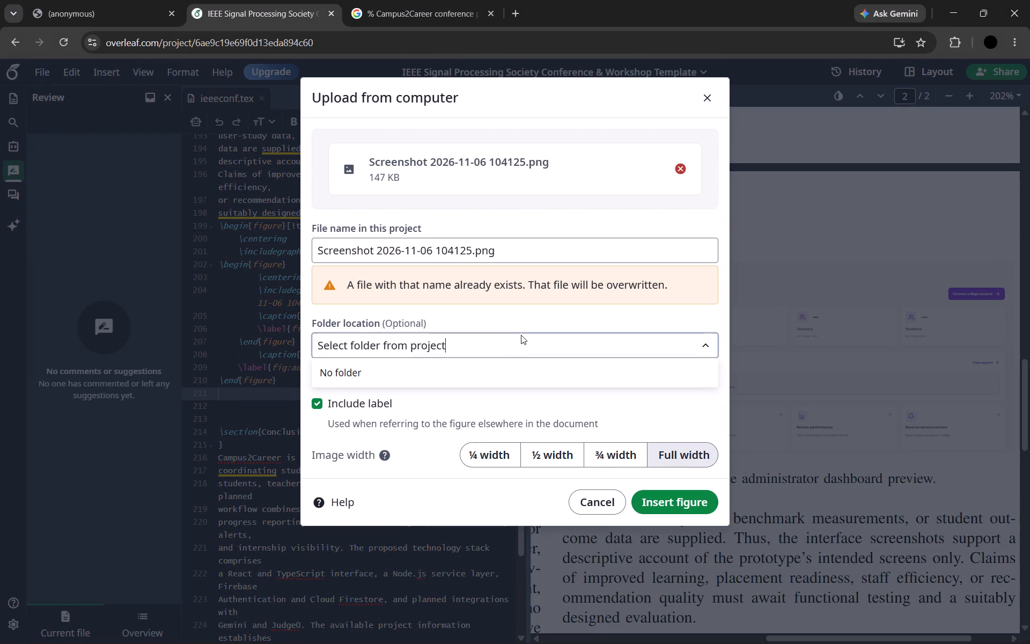
pyautogui.click(512, 342)
pyautogui.click(668, 499)
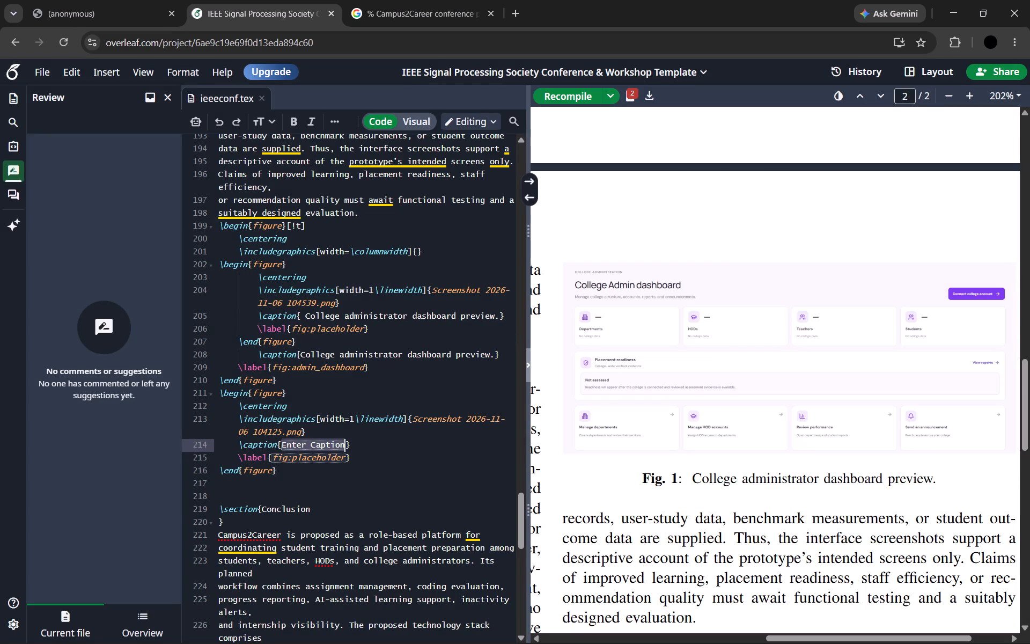
# Replace the HOD figure's placeholder caption with "HOD dashboard preview" copied from Figure 2 of the reference PDF, and recompile.
pyautogui.click(120, 4)
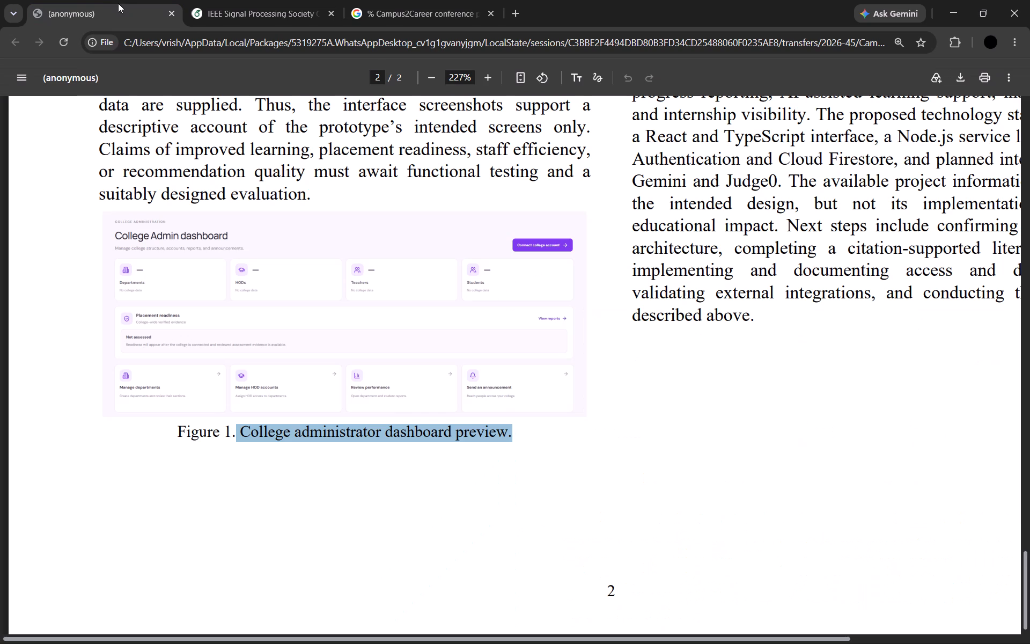
pyautogui.scroll(-1, 924, 232)
pyautogui.scroll(14, 924, 232)
pyautogui.scroll(2, 981, 228)
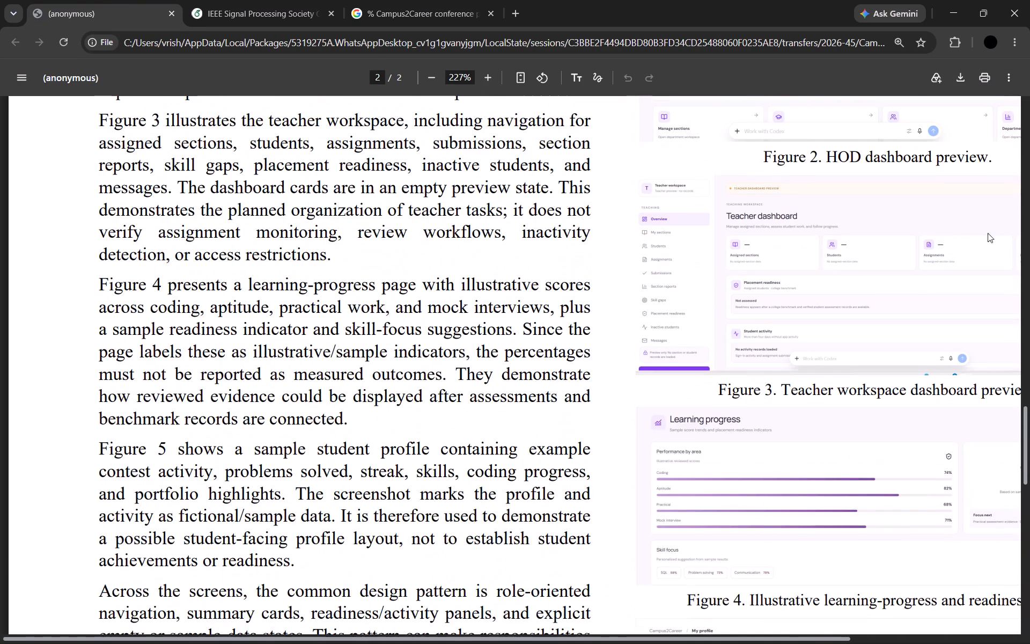
pyautogui.moveTo(829, 291); pyautogui.dragTo(951, 281)
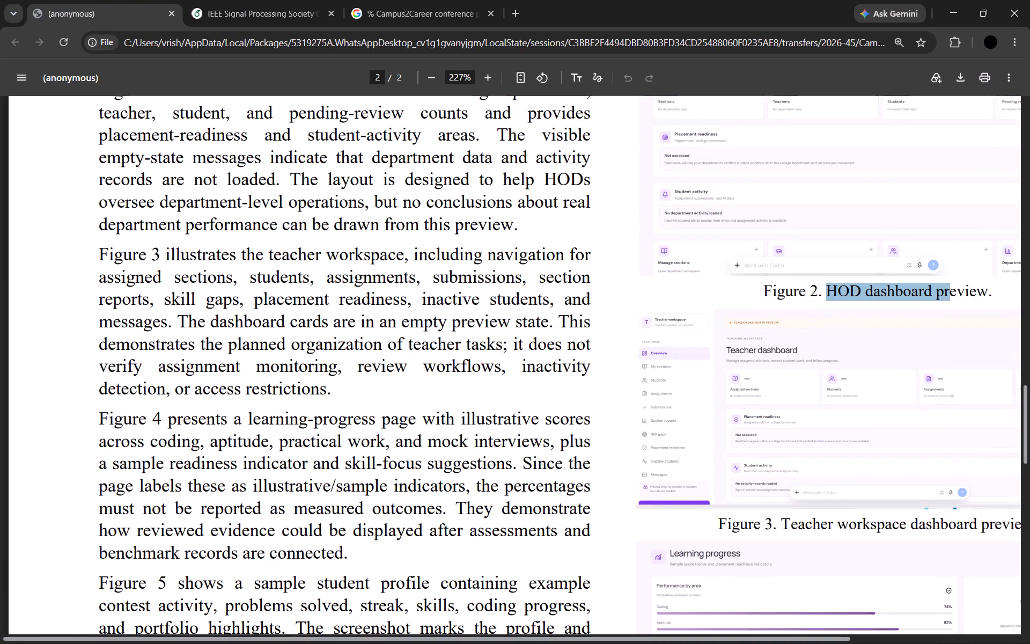
pyautogui.moveTo(951, 281); pyautogui.dragTo(996, 280)
pyautogui.hotkey('ctrl', 'c')
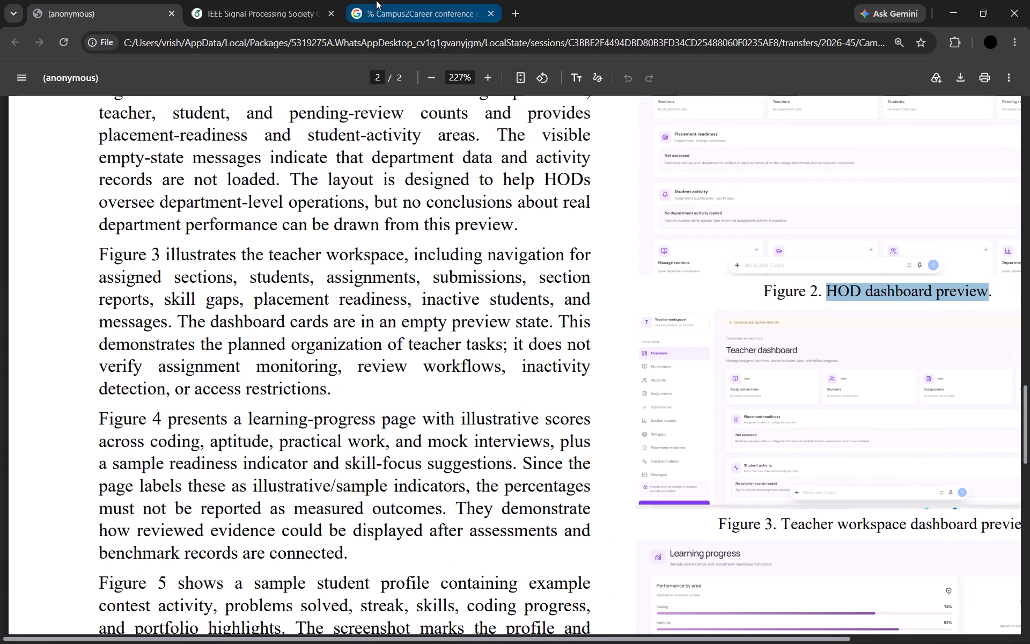
pyautogui.click(230, 0)
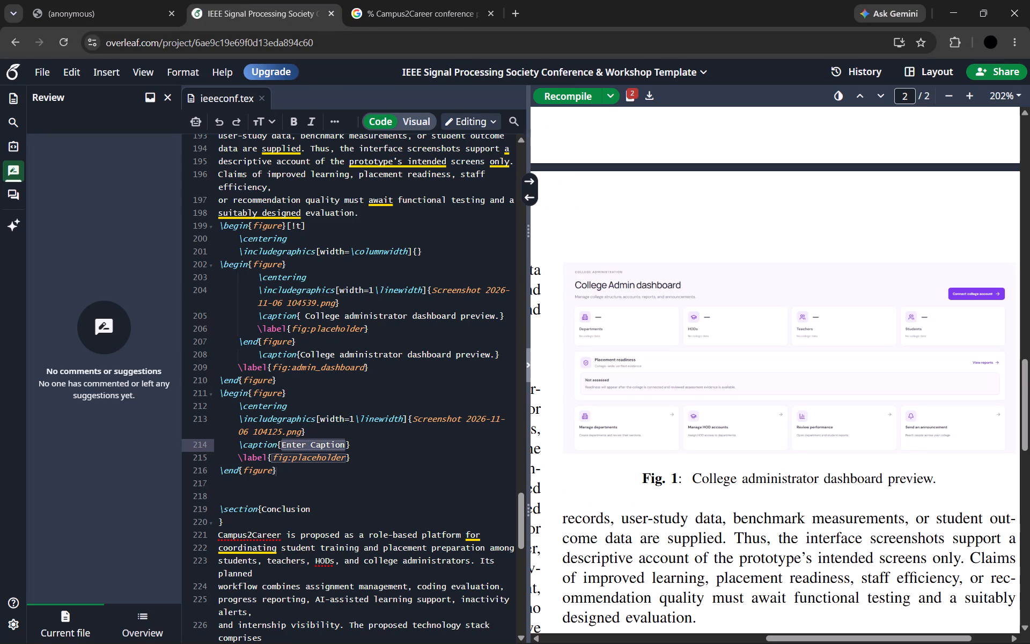
pyautogui.hotkey('ctrl', 'v')
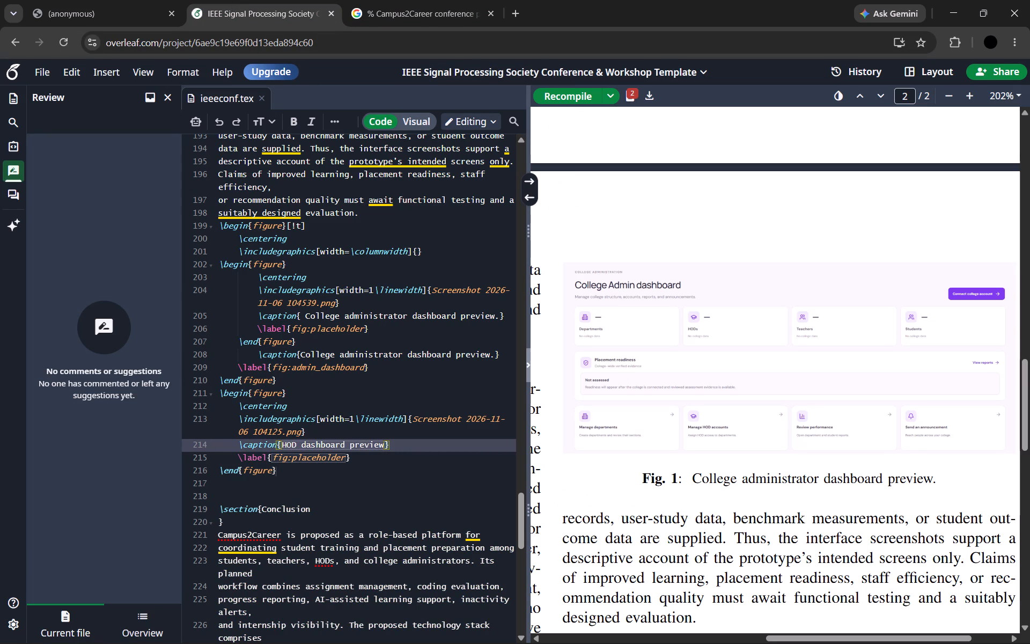
pyautogui.scroll(2, 710, 304)
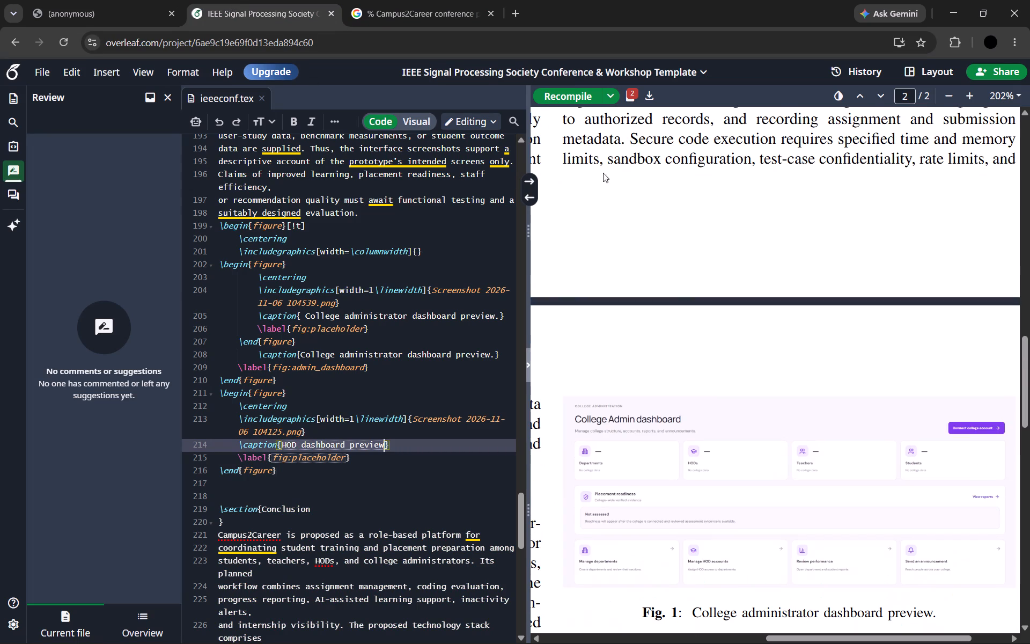
pyautogui.click(563, 90)
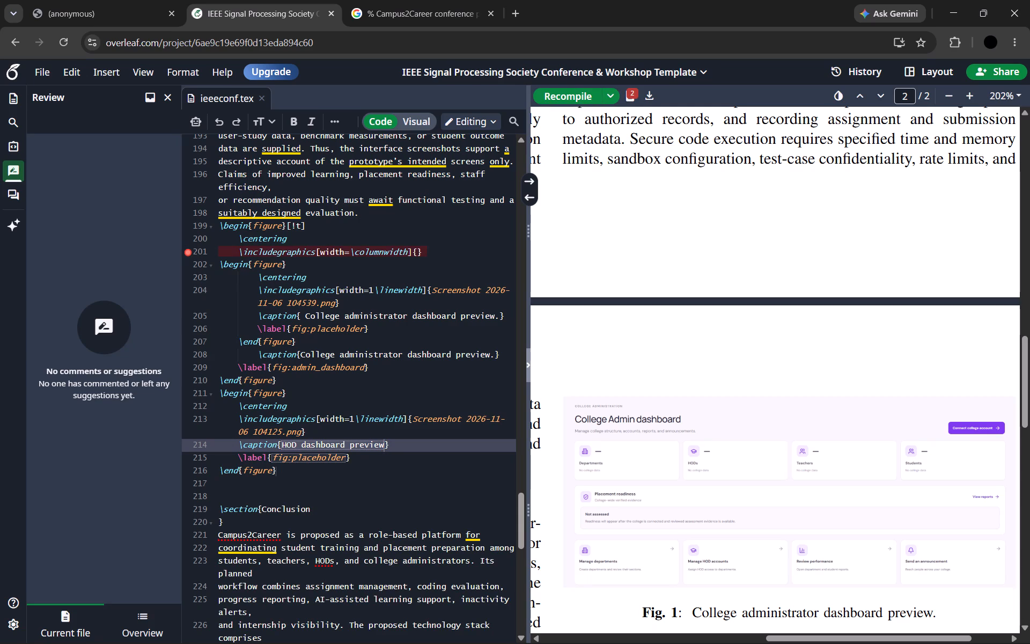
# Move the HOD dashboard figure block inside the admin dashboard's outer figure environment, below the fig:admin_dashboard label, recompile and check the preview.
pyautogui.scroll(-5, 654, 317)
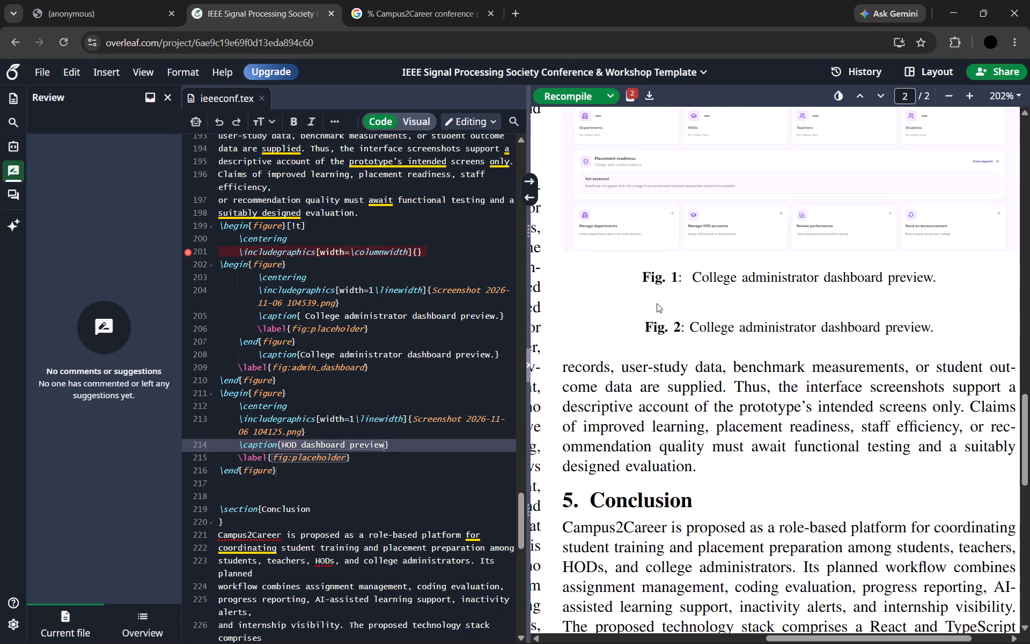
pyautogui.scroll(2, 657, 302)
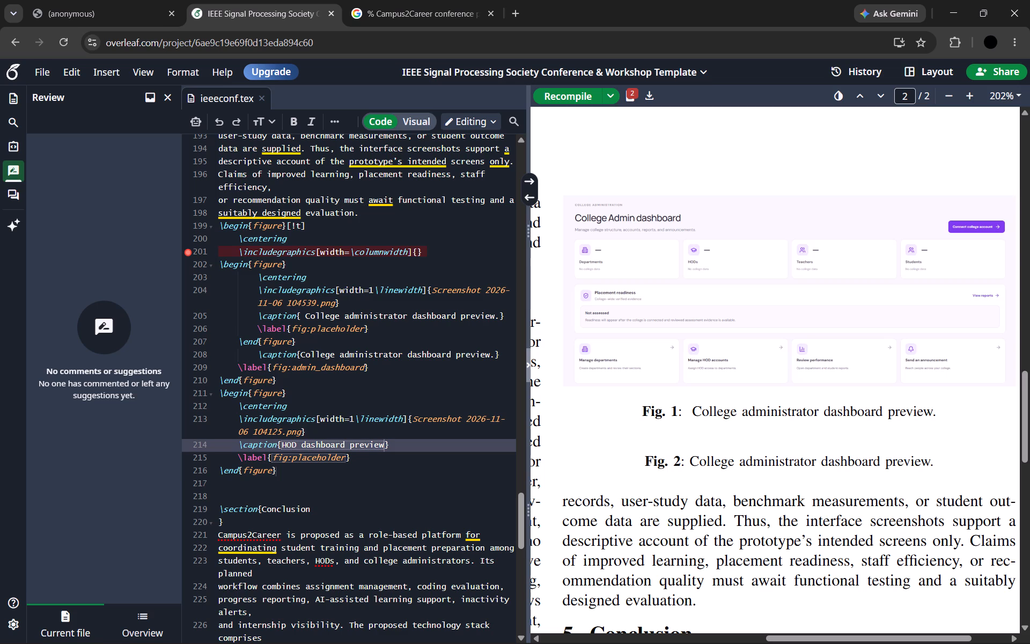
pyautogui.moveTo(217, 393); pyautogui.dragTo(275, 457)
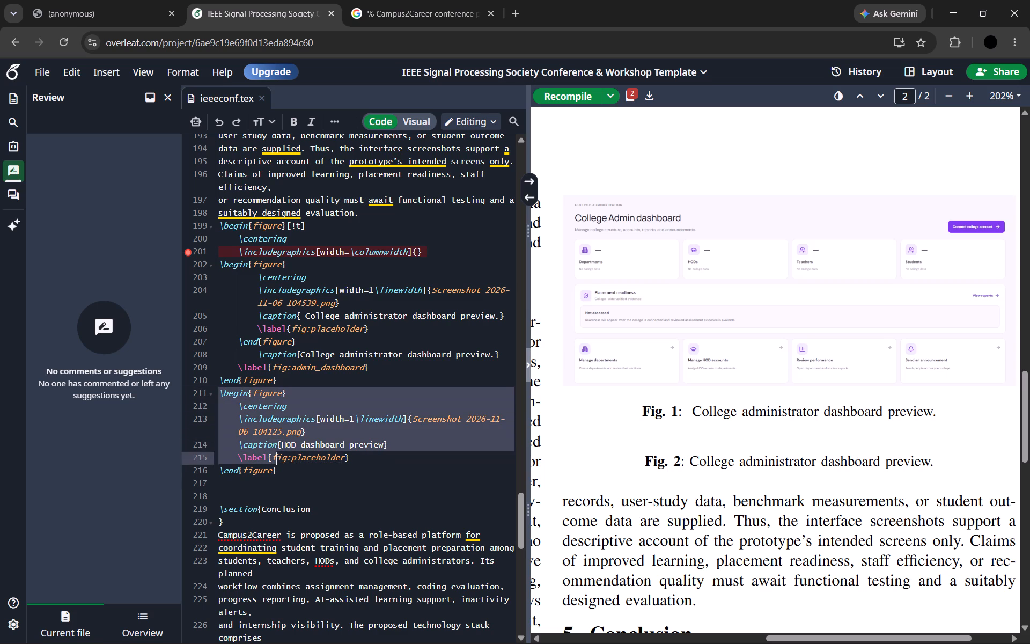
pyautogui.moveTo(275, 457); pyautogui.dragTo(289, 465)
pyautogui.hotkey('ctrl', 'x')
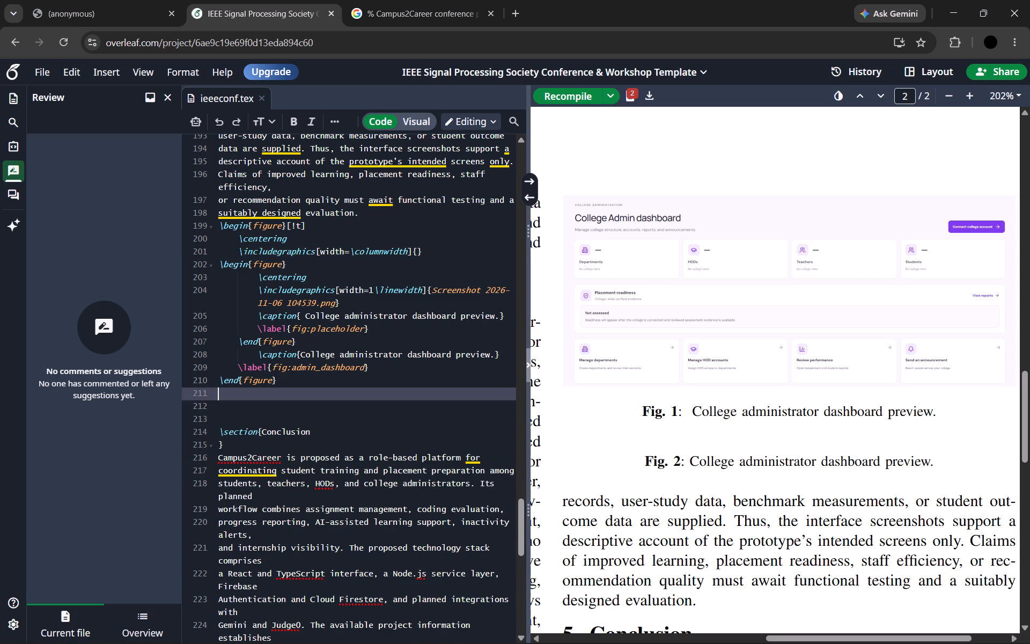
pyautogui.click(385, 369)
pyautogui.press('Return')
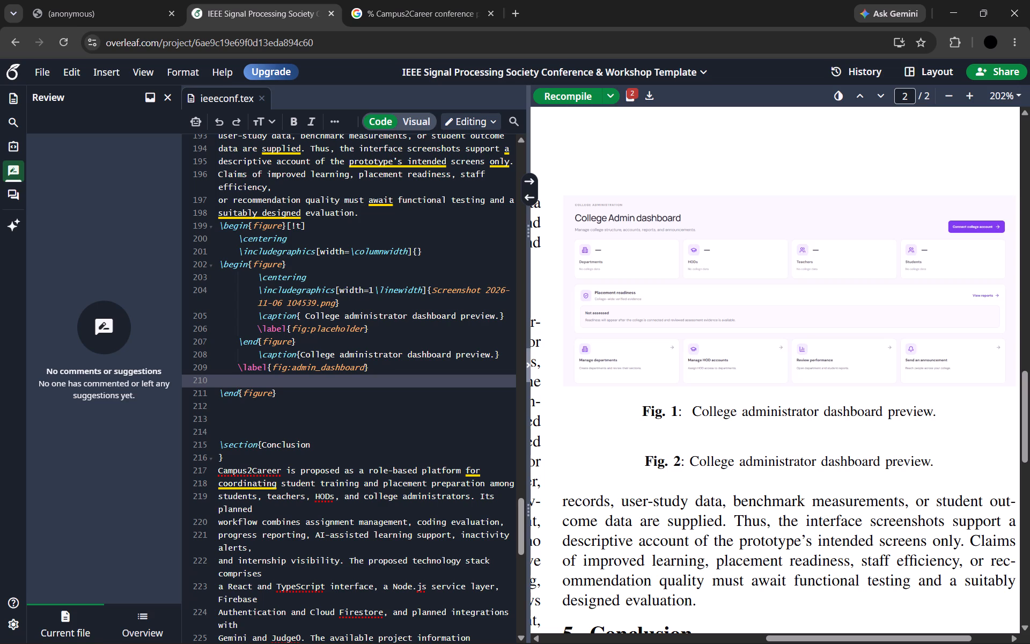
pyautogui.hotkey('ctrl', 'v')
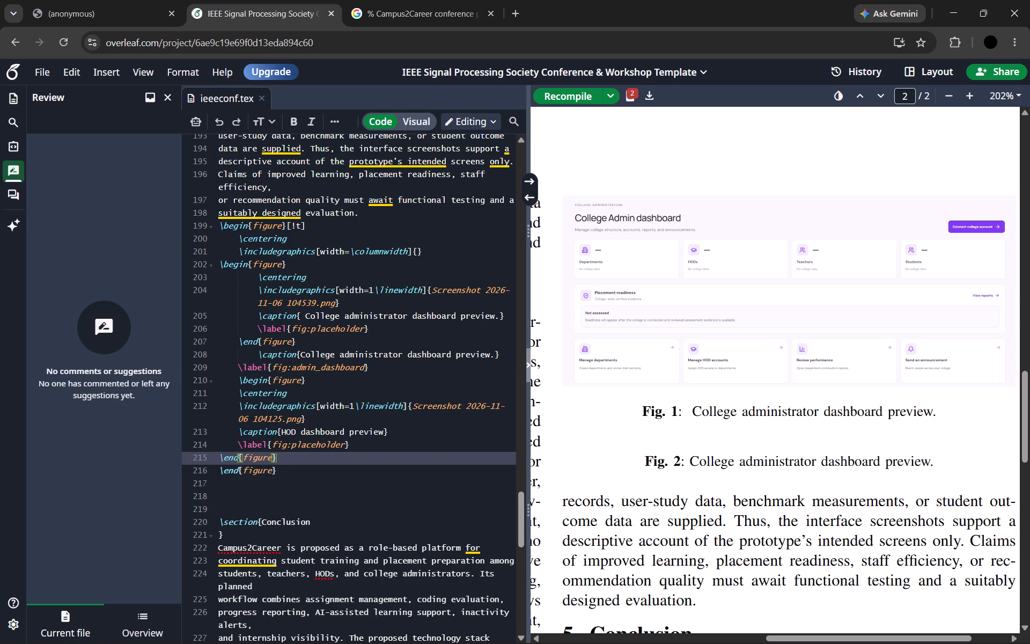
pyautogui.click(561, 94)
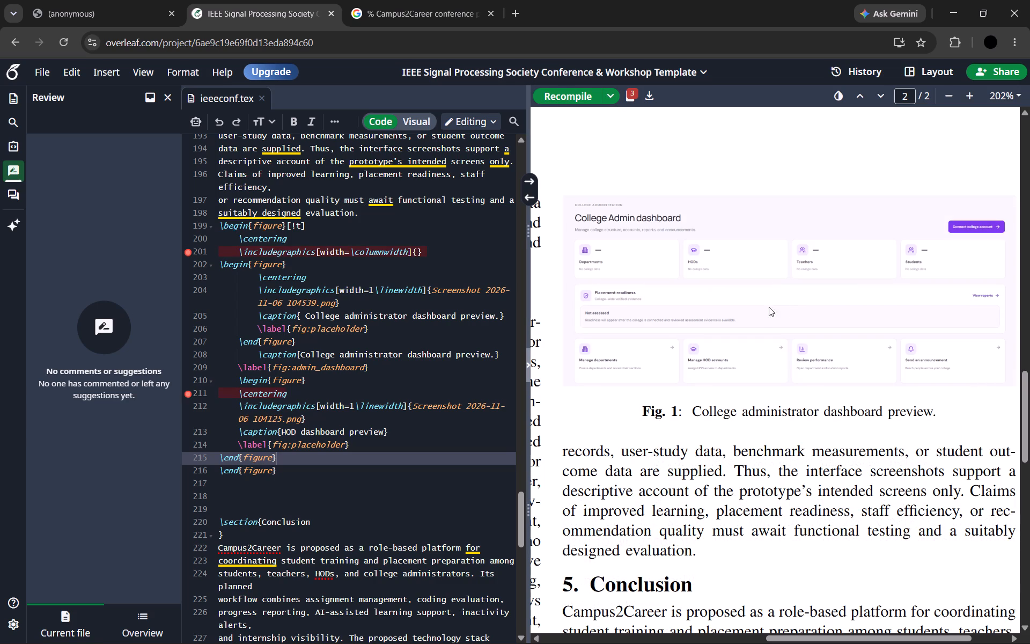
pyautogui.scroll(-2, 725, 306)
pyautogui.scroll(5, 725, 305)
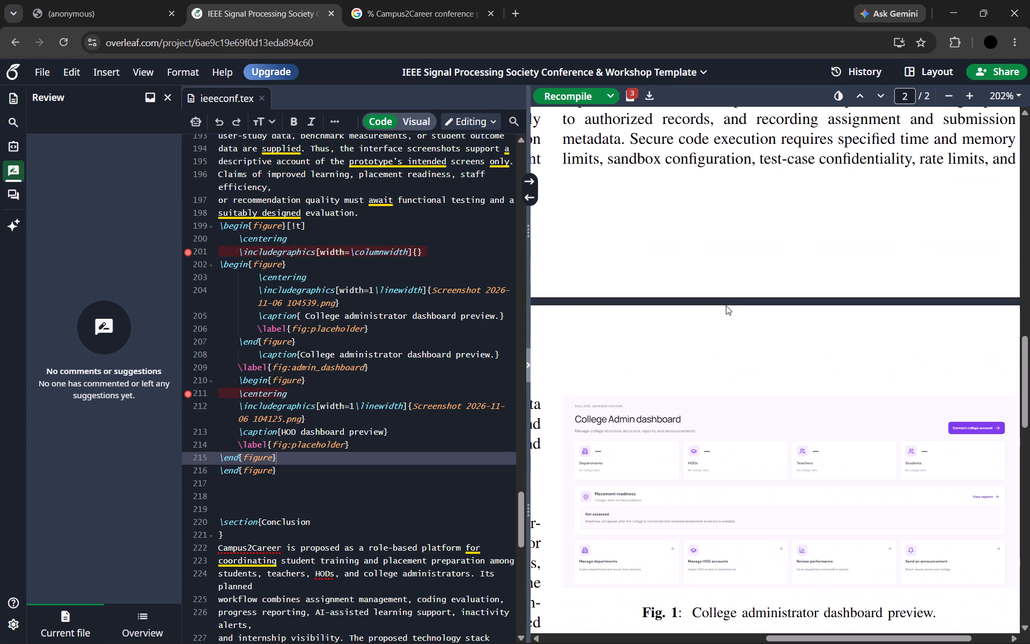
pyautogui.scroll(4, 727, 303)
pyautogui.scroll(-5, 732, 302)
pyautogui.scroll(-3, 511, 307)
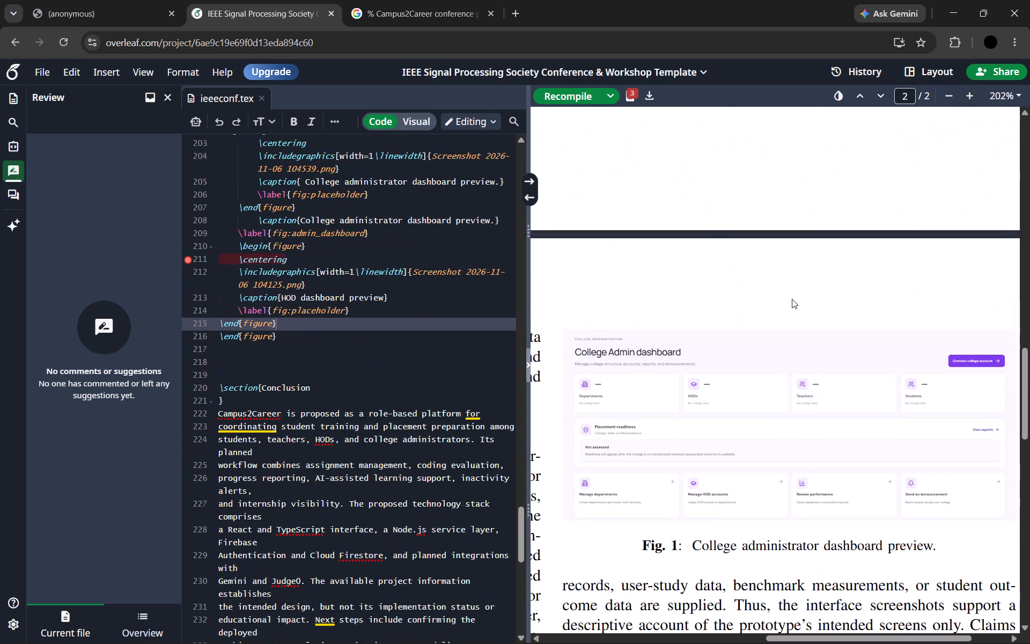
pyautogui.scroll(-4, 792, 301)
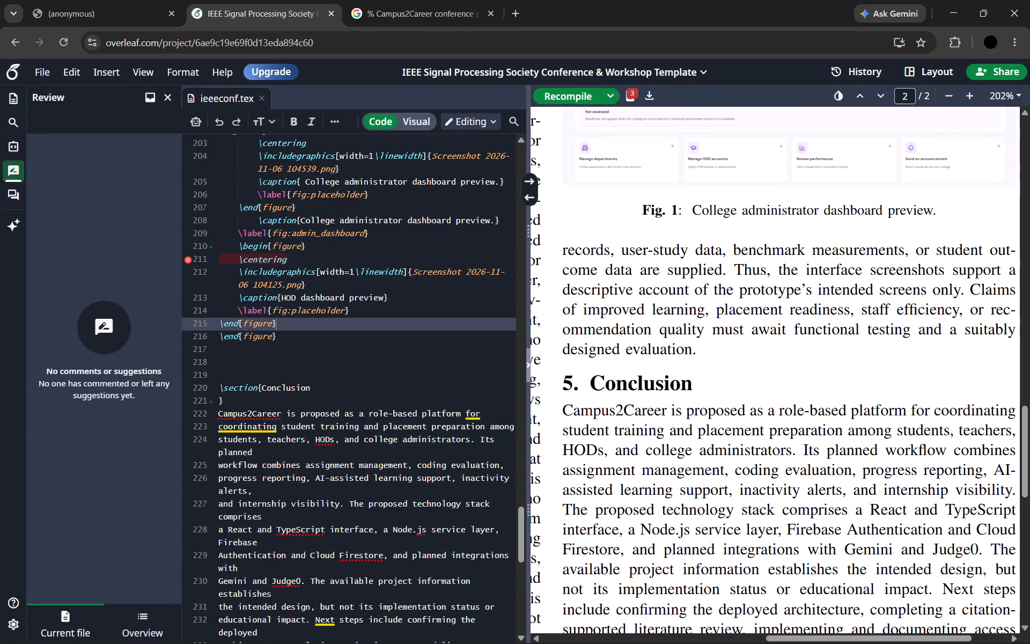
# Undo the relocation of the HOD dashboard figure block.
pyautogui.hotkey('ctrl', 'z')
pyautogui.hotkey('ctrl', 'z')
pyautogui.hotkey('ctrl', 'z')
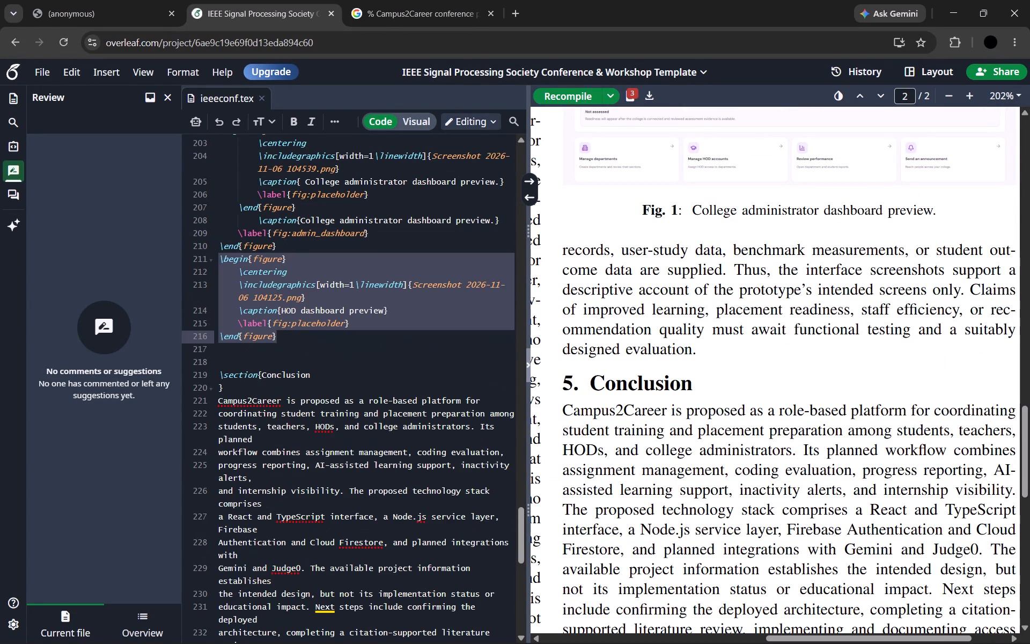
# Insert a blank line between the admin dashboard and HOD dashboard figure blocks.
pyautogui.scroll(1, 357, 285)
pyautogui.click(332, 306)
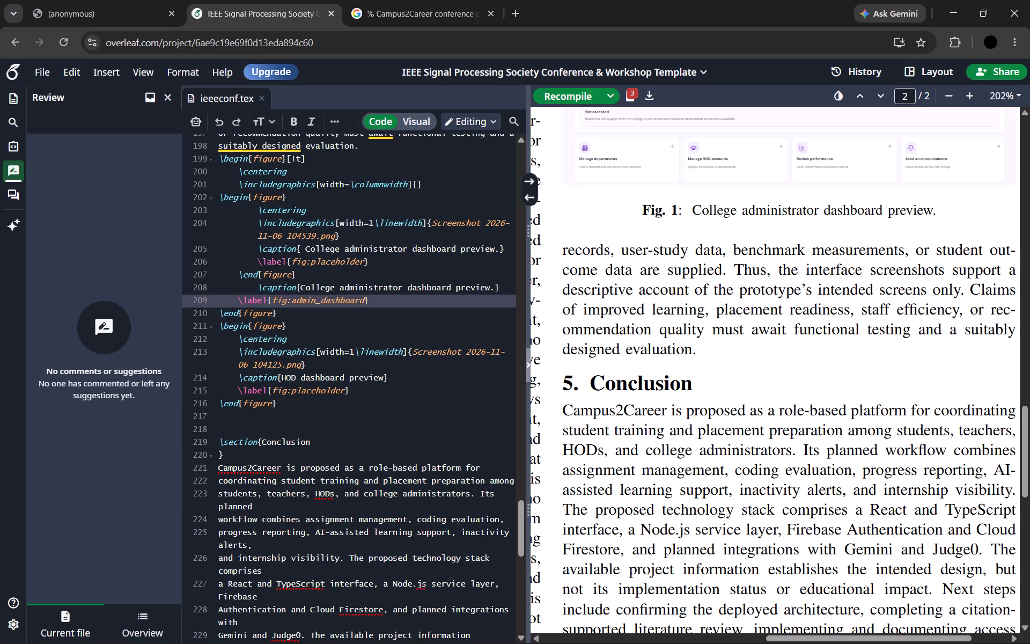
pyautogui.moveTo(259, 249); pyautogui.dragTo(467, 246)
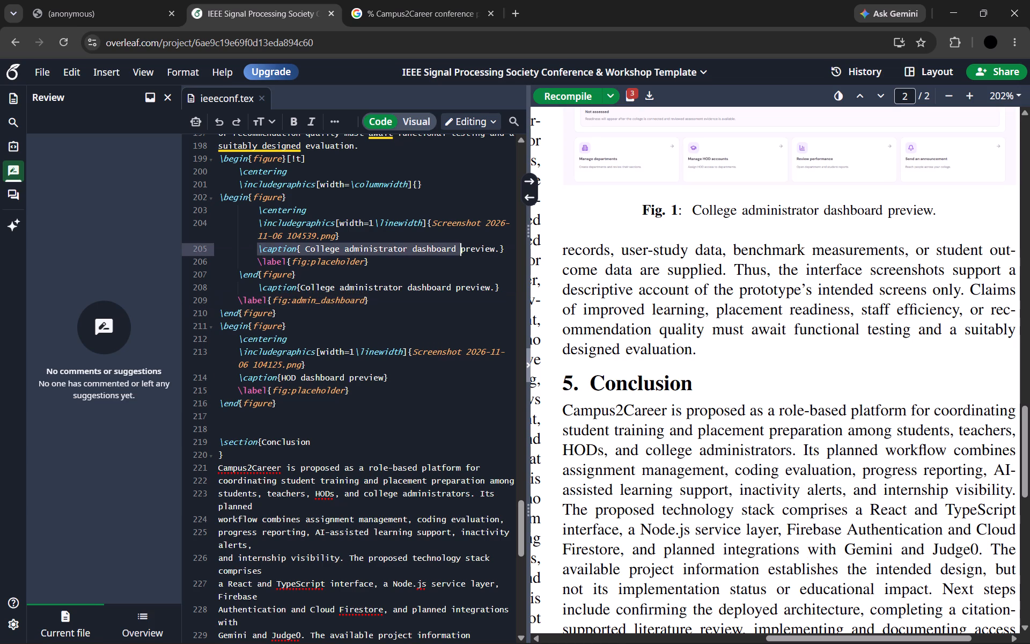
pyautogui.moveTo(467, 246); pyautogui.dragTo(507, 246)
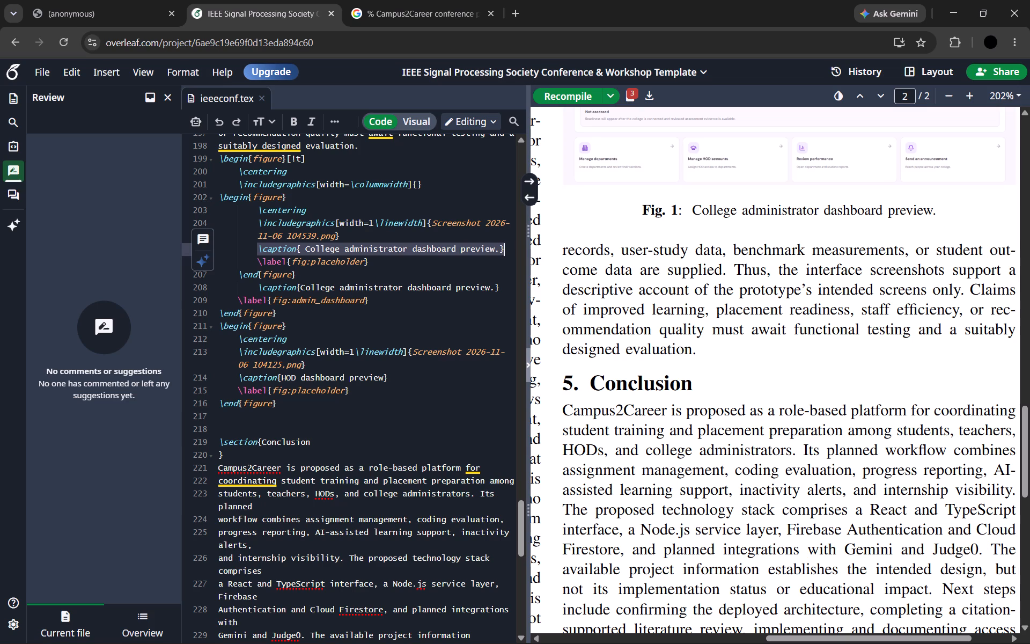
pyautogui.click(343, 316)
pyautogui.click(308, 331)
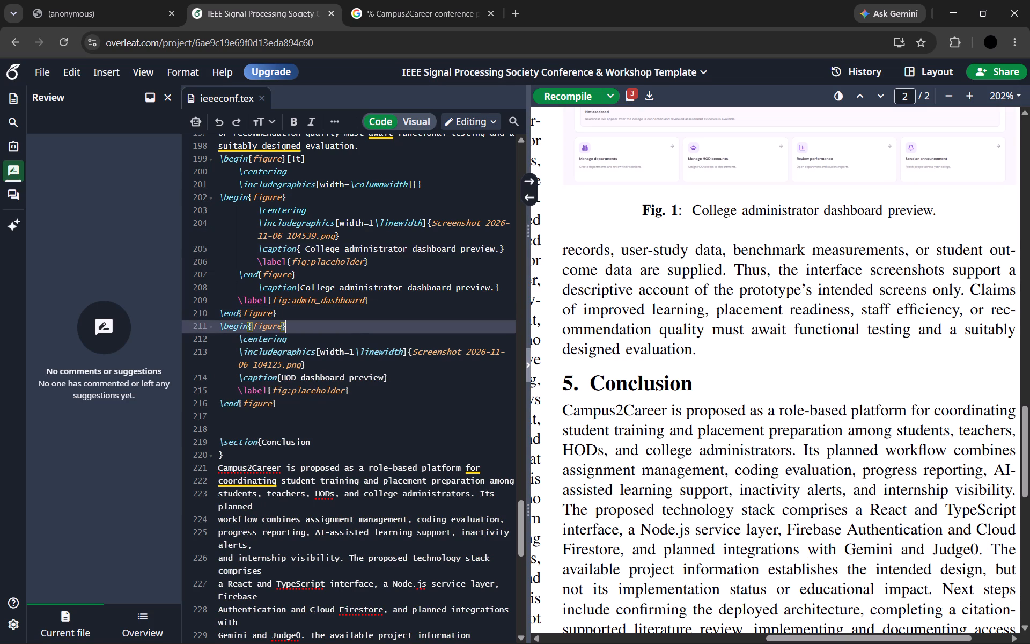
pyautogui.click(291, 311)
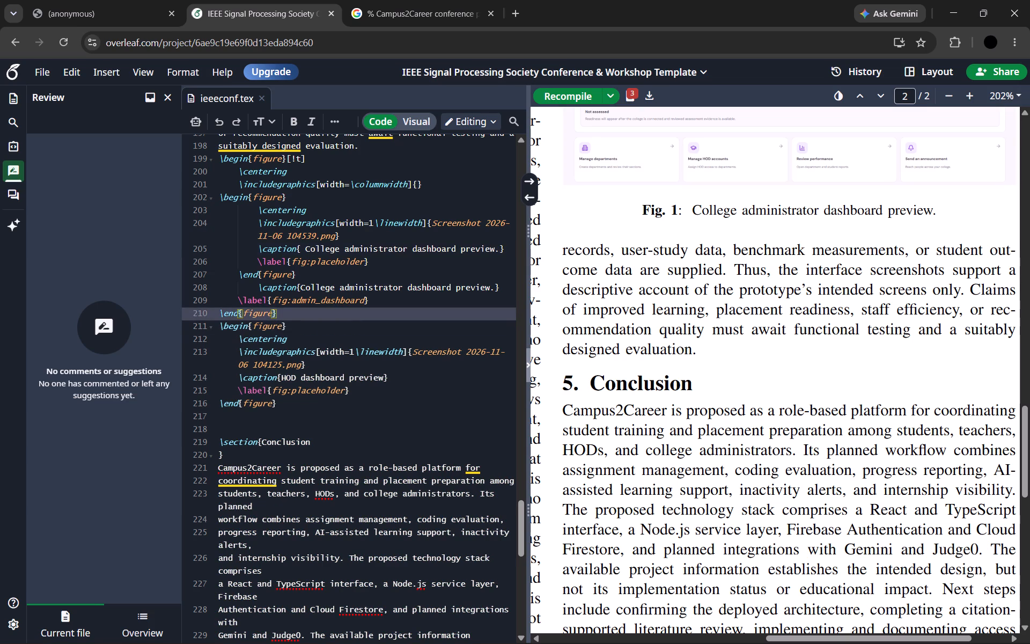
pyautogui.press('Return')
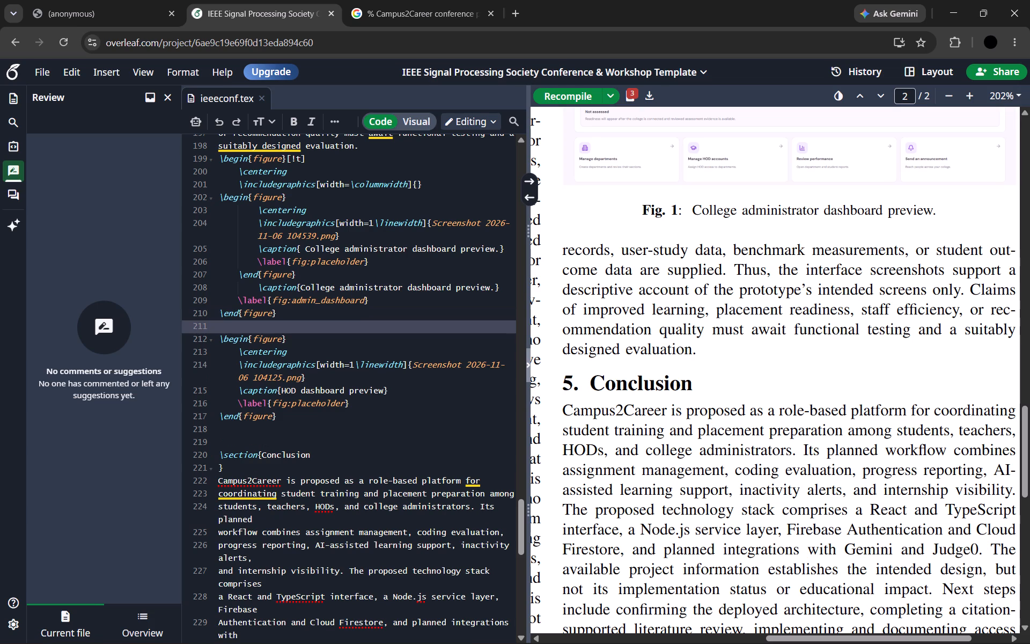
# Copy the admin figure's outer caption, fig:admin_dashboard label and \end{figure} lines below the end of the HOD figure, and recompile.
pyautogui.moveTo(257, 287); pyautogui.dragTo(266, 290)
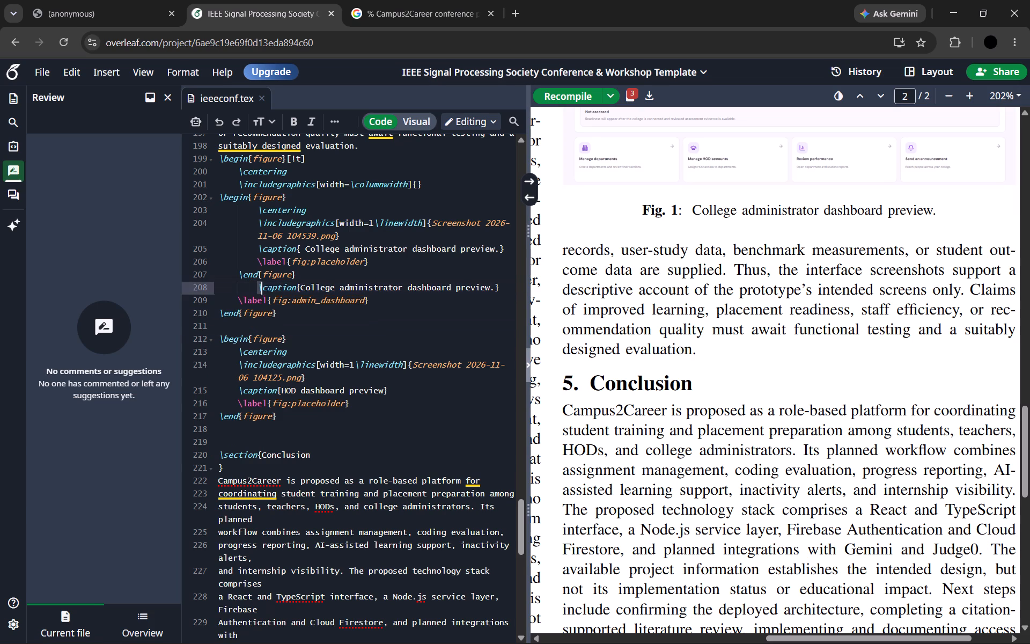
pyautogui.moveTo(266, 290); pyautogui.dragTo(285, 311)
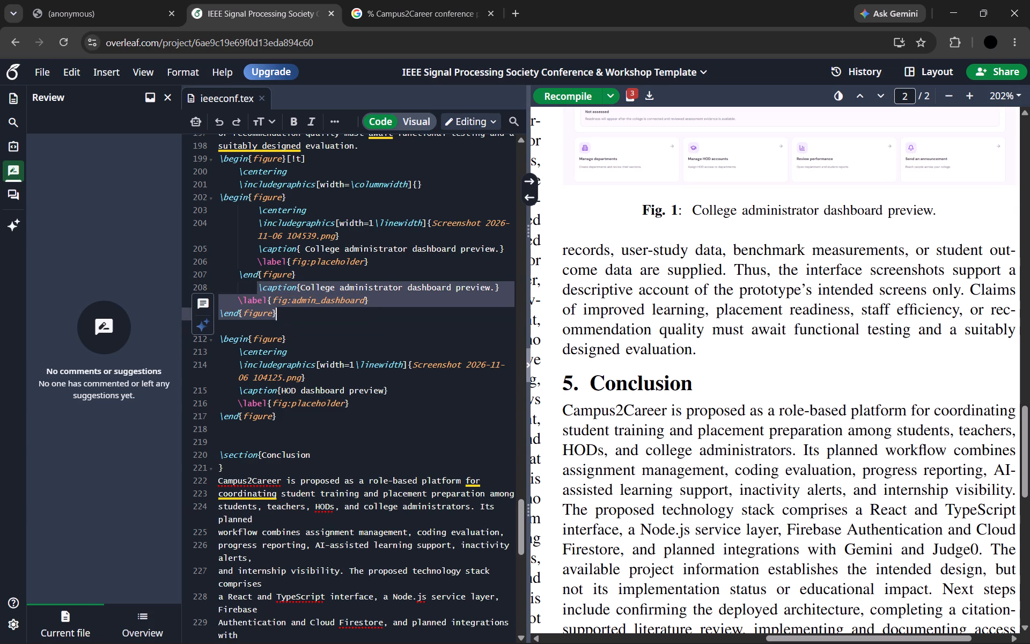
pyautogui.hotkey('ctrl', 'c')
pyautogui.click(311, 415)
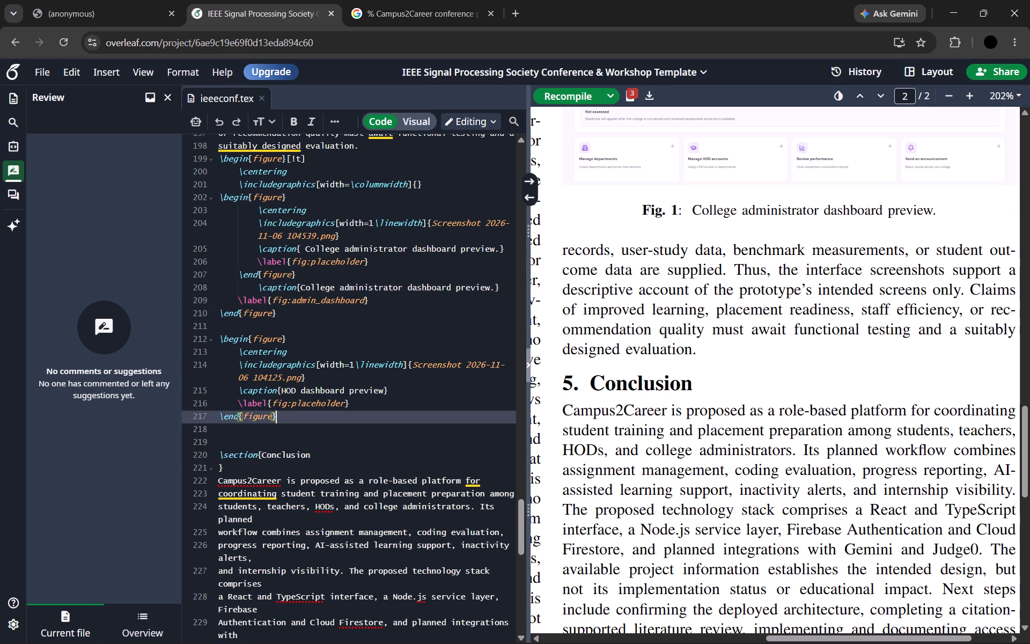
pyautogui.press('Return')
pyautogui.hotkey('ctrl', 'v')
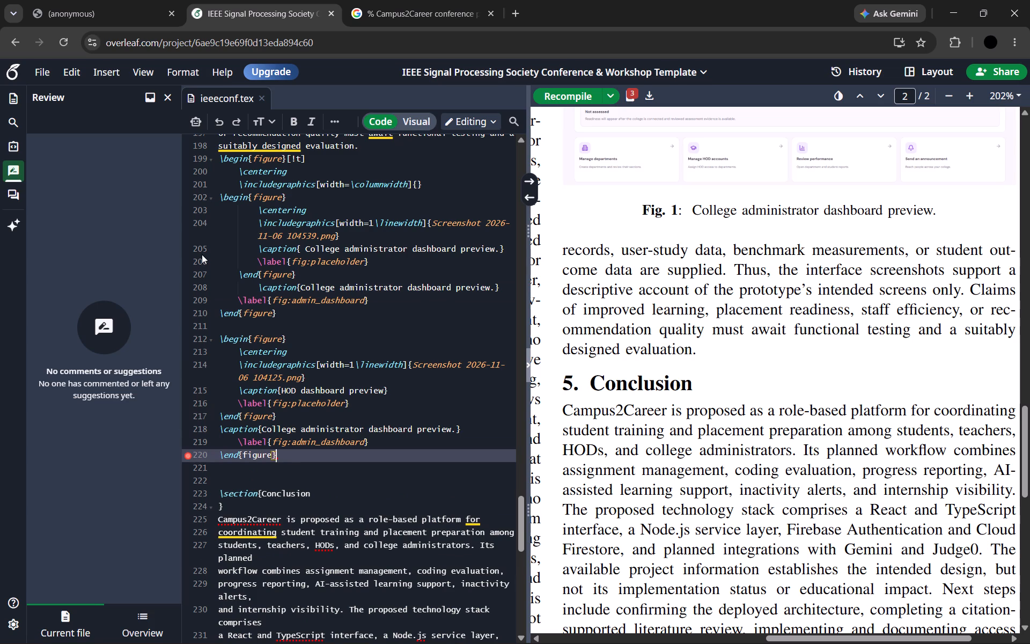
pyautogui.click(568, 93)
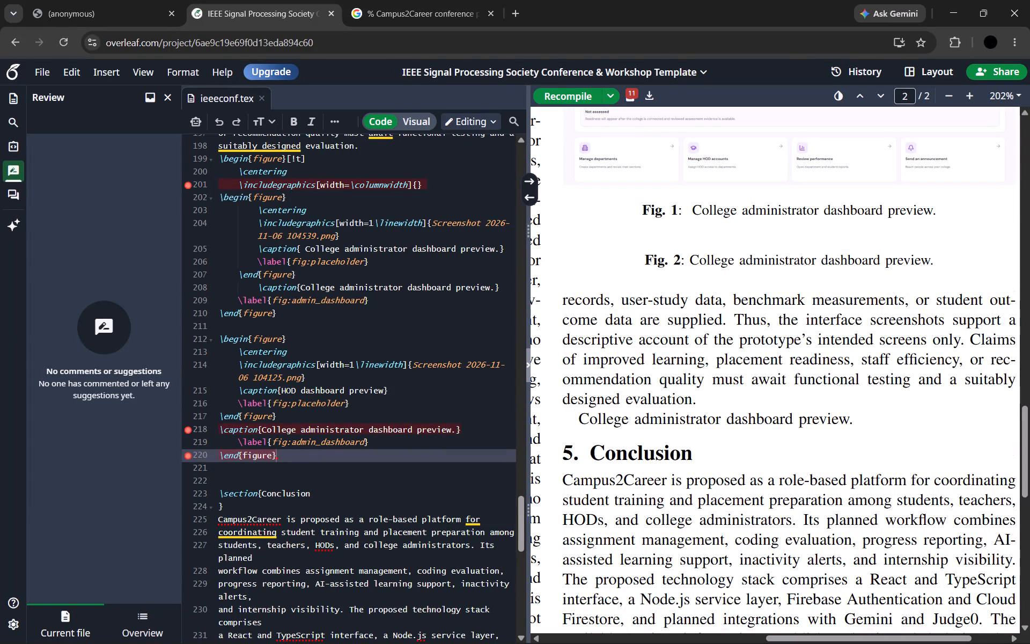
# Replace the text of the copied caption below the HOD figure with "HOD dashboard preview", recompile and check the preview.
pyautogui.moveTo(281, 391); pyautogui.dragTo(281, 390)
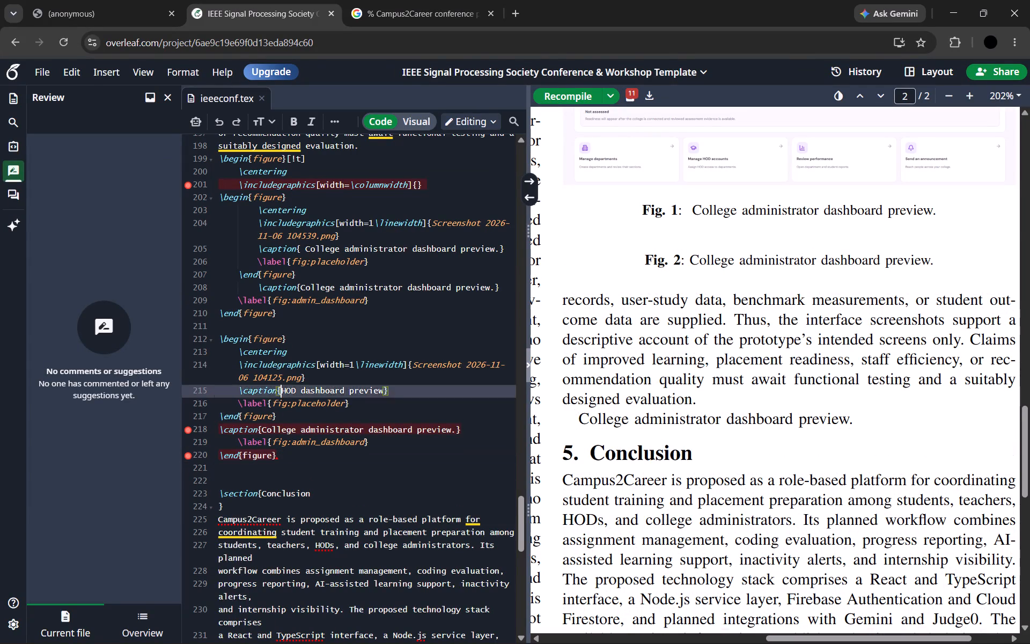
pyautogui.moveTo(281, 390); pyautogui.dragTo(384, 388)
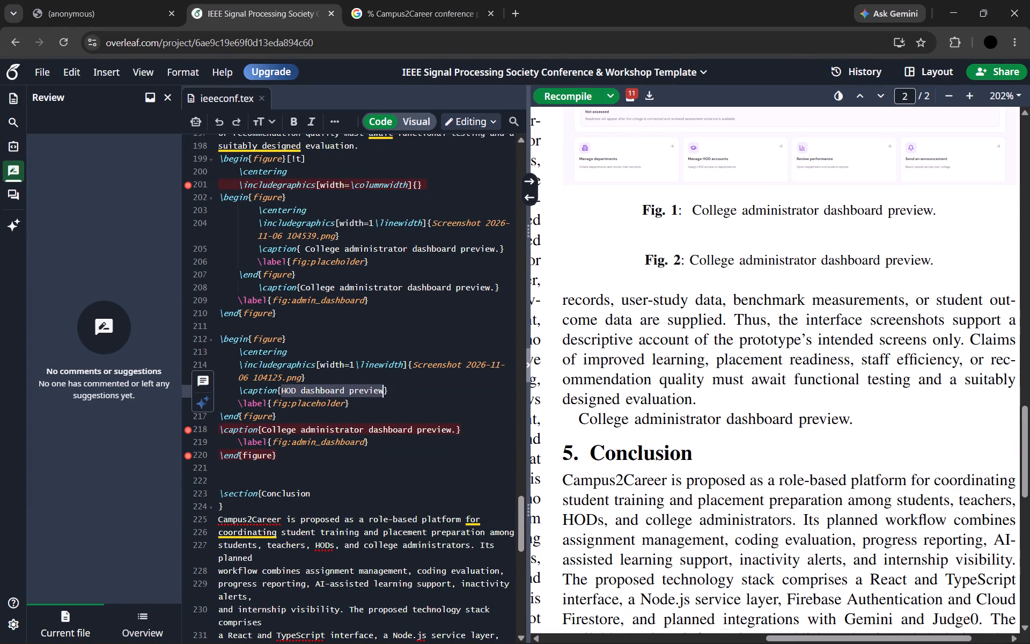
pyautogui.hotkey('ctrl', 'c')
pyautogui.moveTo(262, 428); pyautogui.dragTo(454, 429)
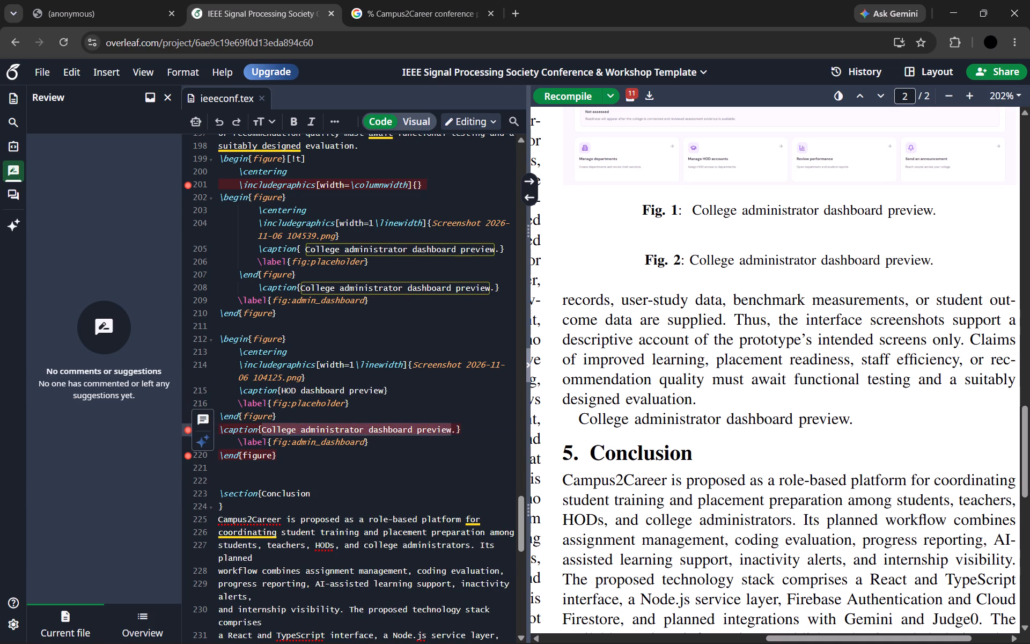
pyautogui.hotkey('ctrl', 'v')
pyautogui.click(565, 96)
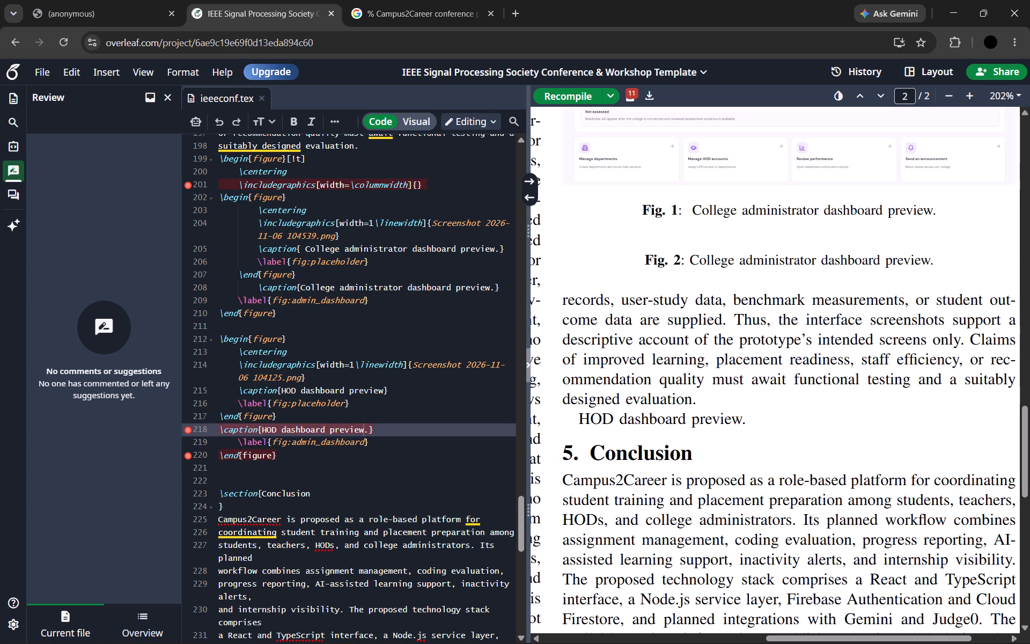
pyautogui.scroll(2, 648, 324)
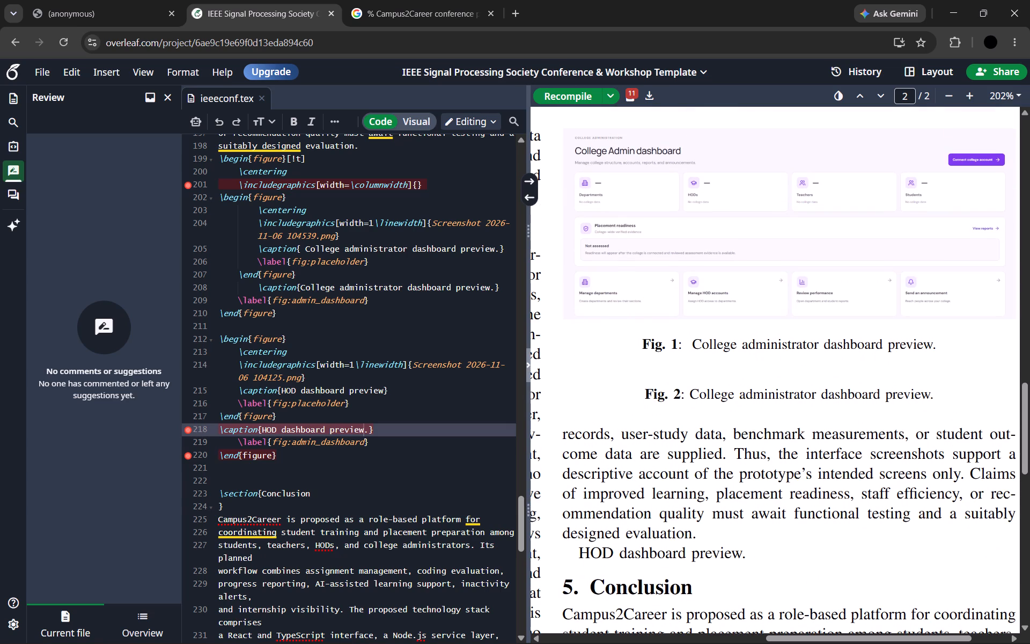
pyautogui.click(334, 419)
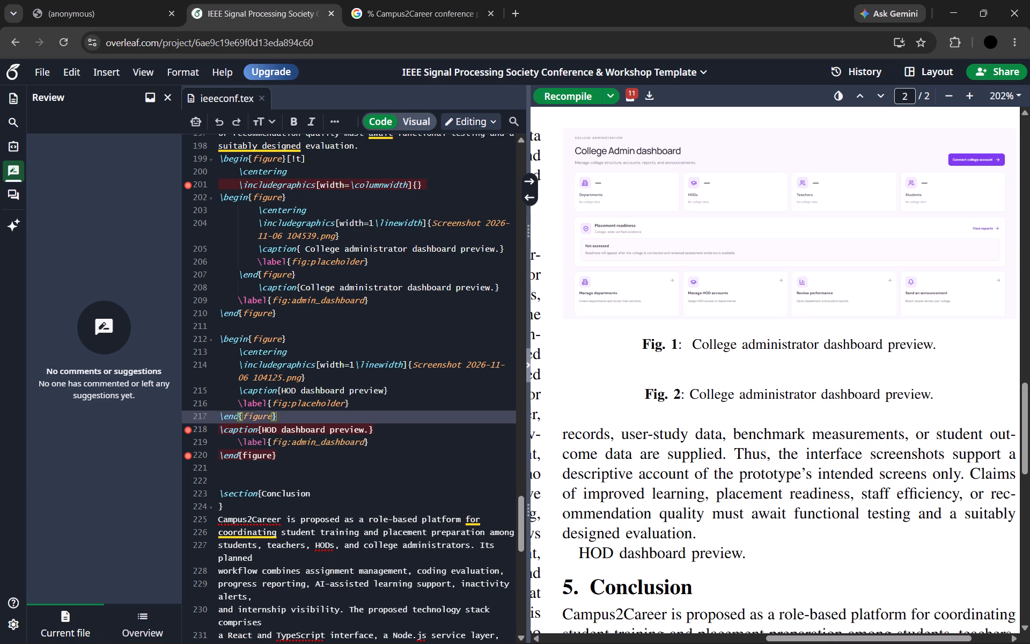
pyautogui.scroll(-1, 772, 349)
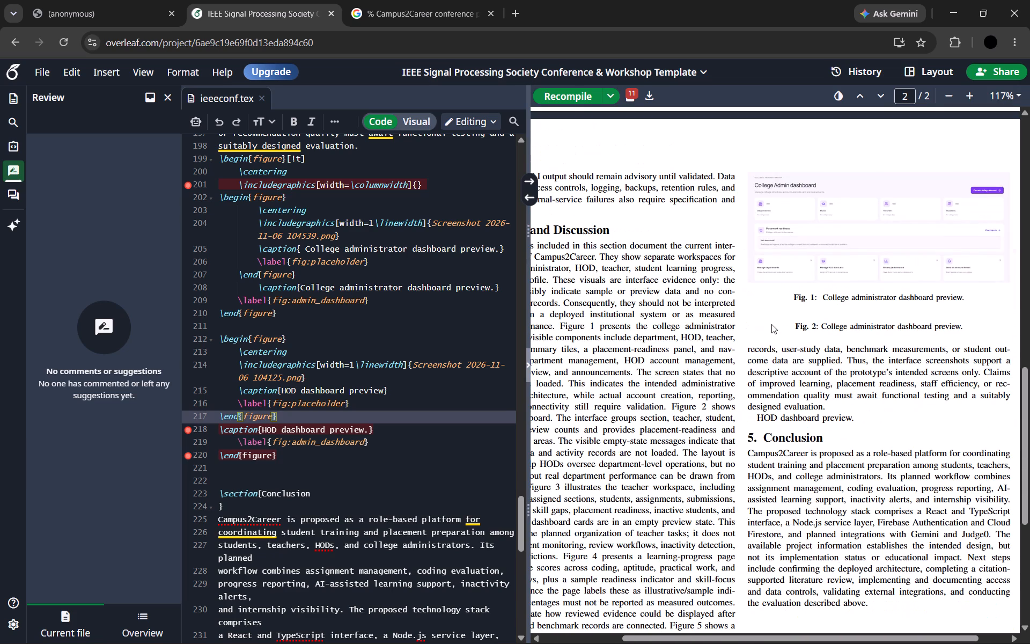
# Delete all the admin and HOD dashboard figure code between the discussion text and the Conclusion section, recompile and check the preview.
pyautogui.scroll(2, 297, 331)
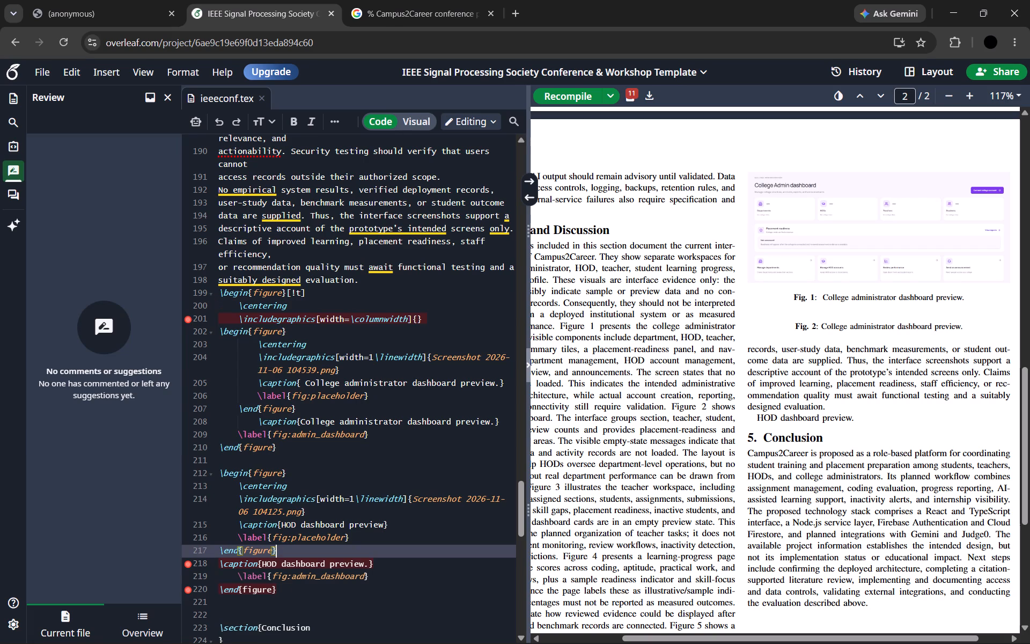
pyautogui.moveTo(220, 293); pyautogui.dragTo(337, 595)
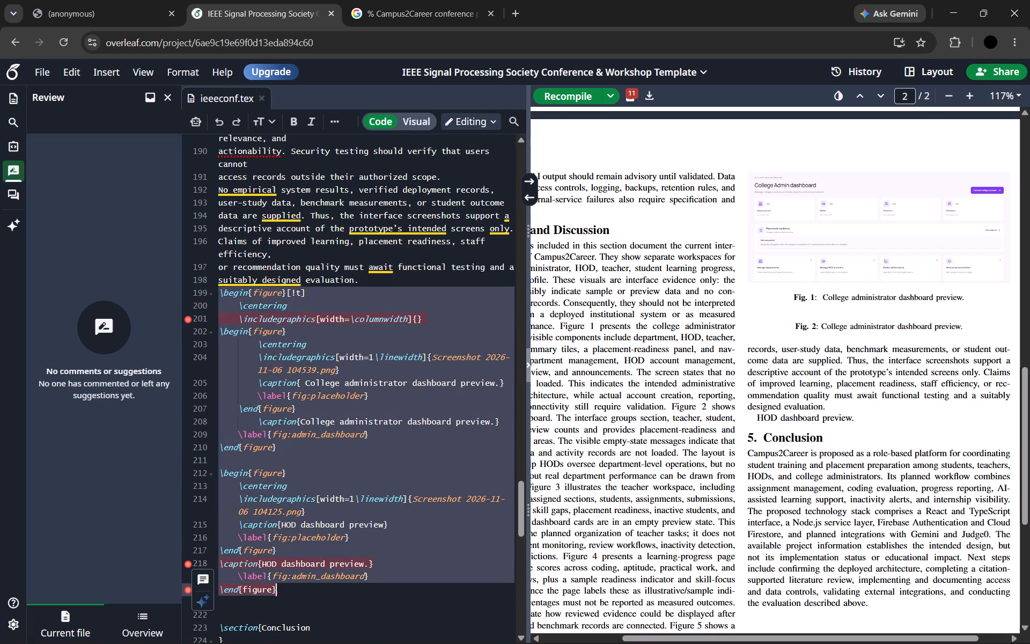
pyautogui.press('BackSpace')
pyautogui.click(553, 87)
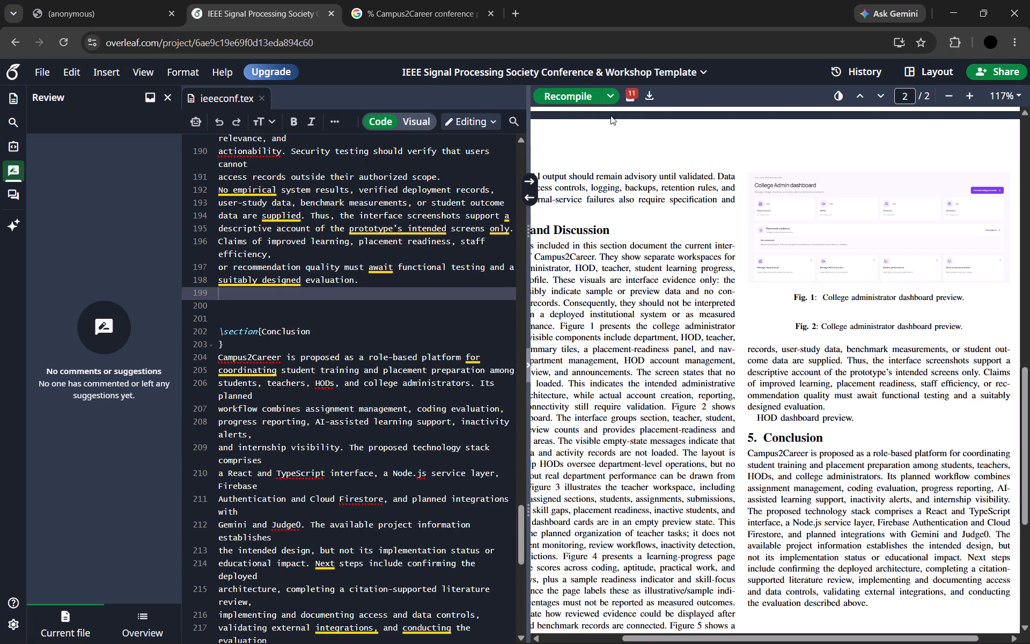
pyautogui.click(566, 98)
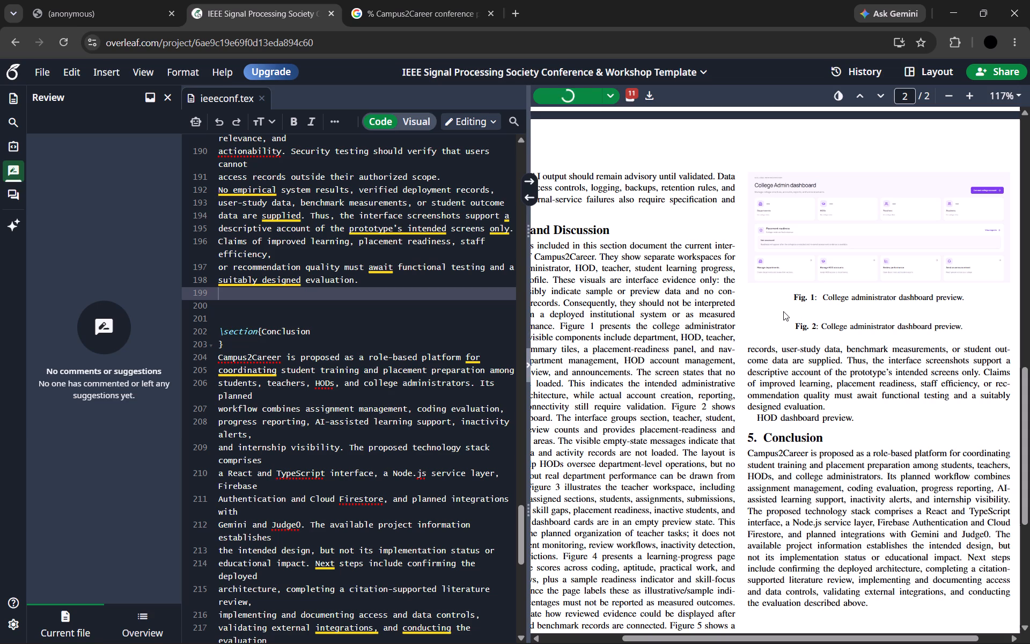
pyautogui.scroll(-6, 783, 312)
pyautogui.scroll(5, 785, 320)
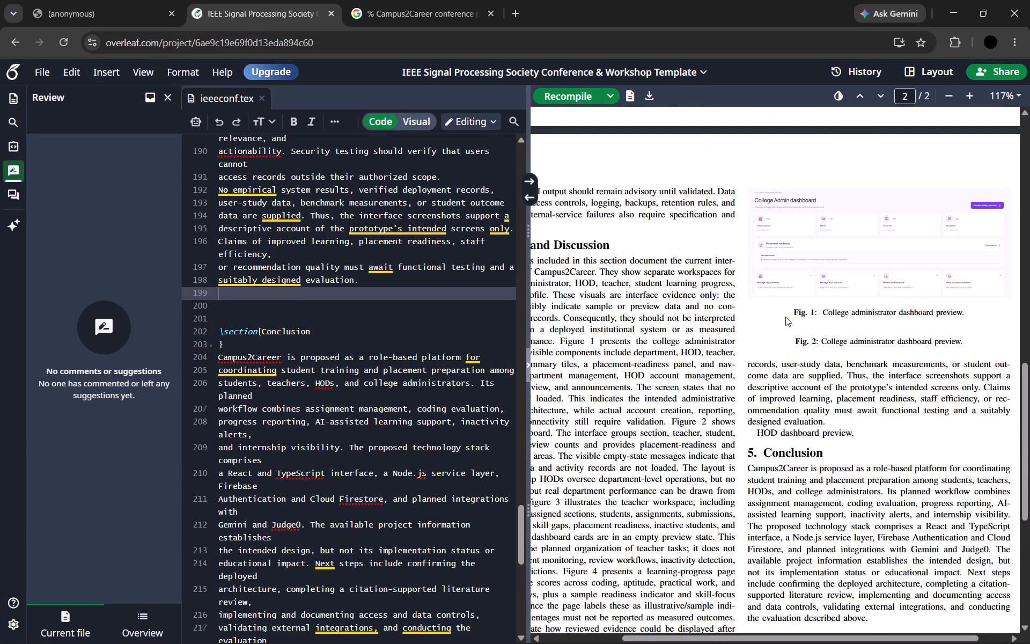
pyautogui.scroll(7, 785, 317)
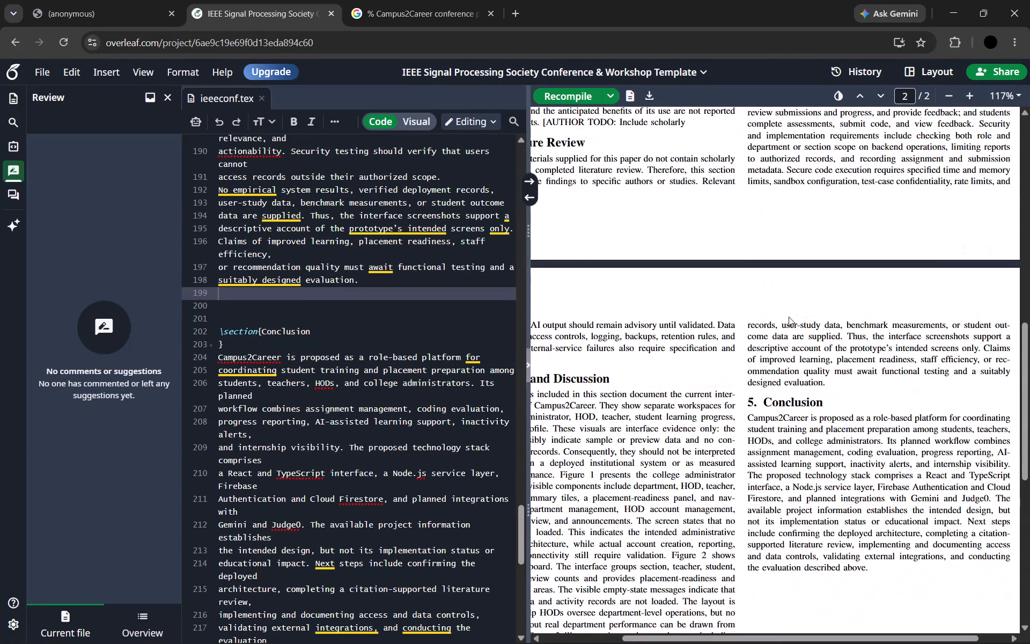
# Download the compiled Campus2Career paper as a PDF, open the downloaded file and review its pages.
pyautogui.scroll(-1, 416, 372)
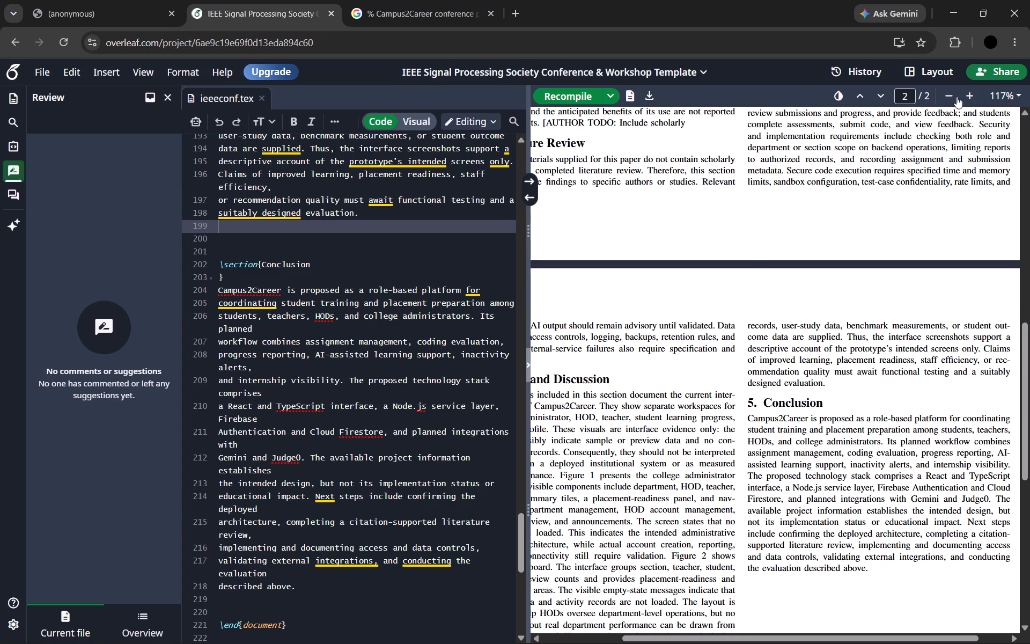
pyautogui.click(654, 93)
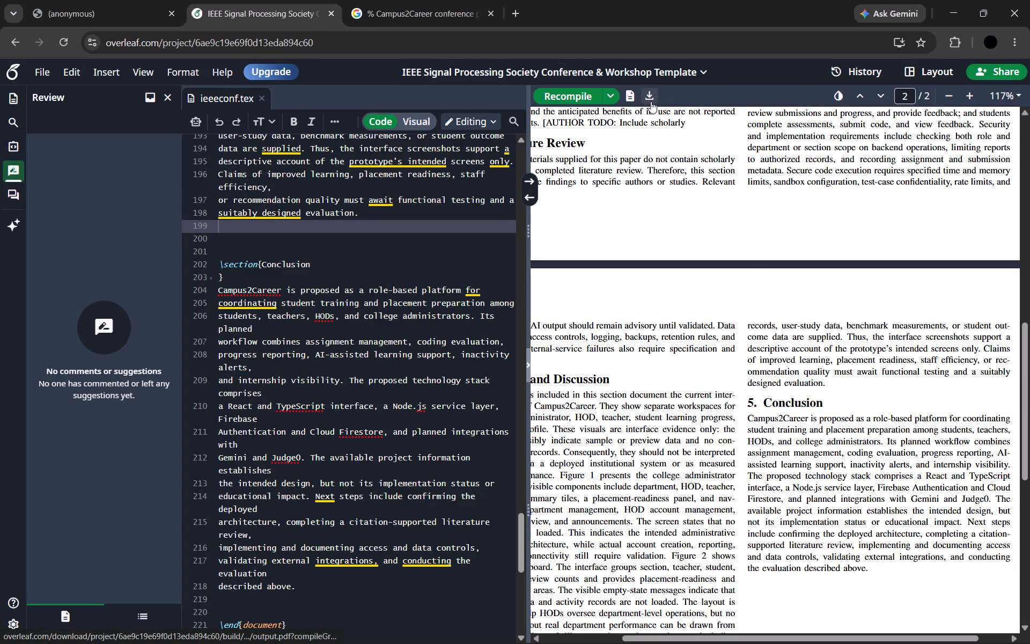
pyautogui.click(847, 74)
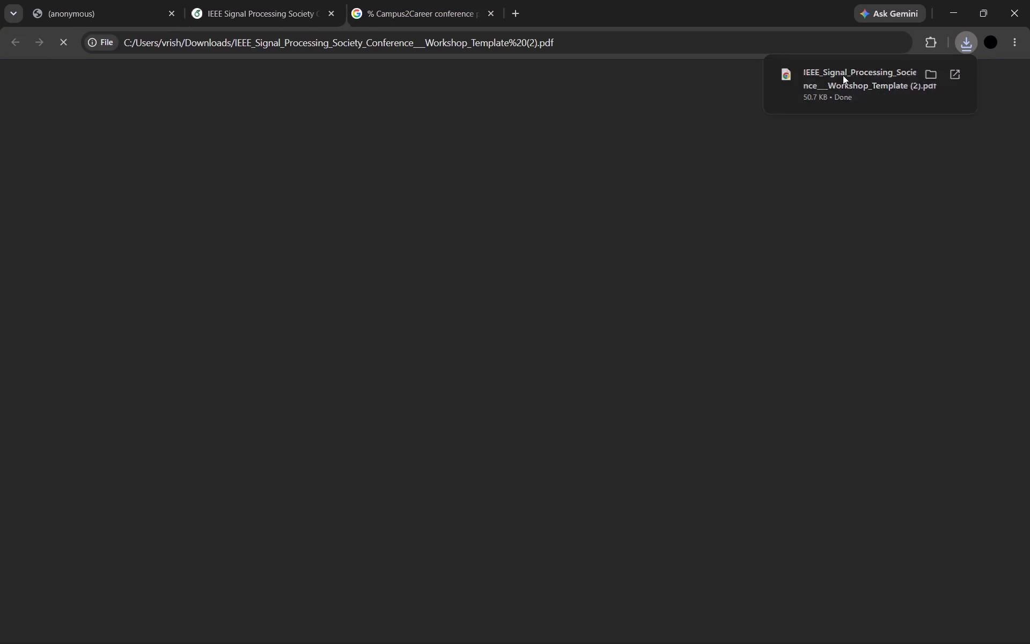
pyautogui.scroll(-5, 454, 182)
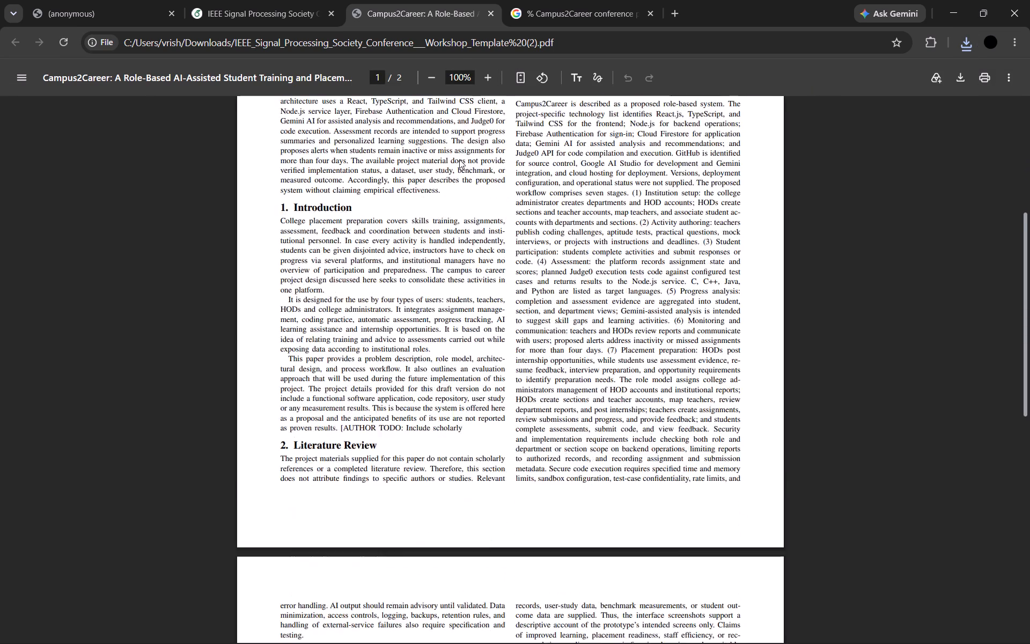
pyautogui.scroll(-6, 458, 156)
pyautogui.scroll(4, 454, 143)
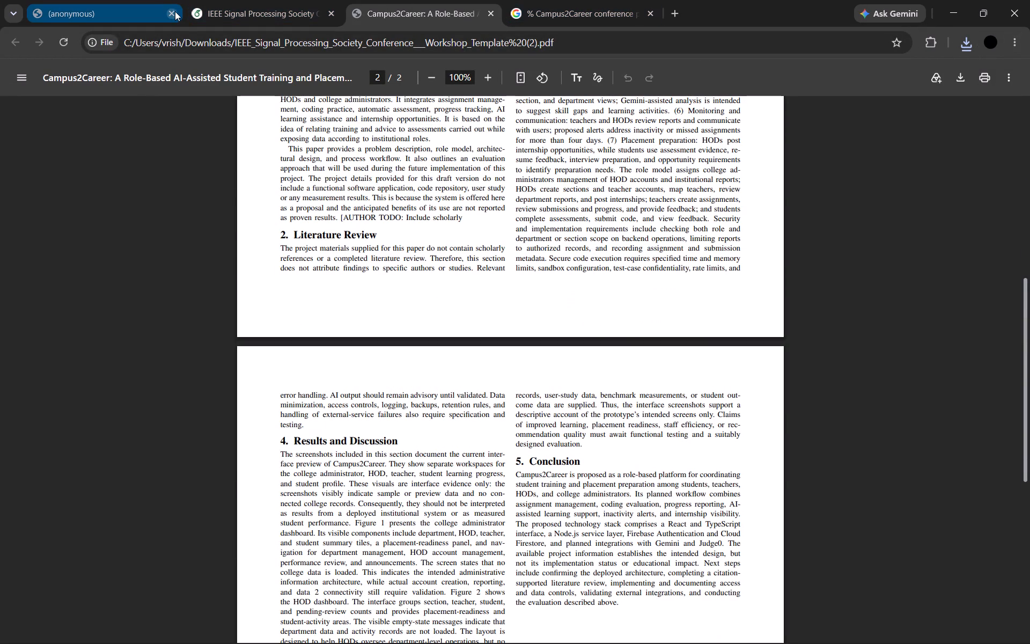
# Close the Overleaf project, the Campus2Career Google search and the downloaded PDF, keeping the reference paper open.
pyautogui.click(325, 15)
pyautogui.click(329, 12)
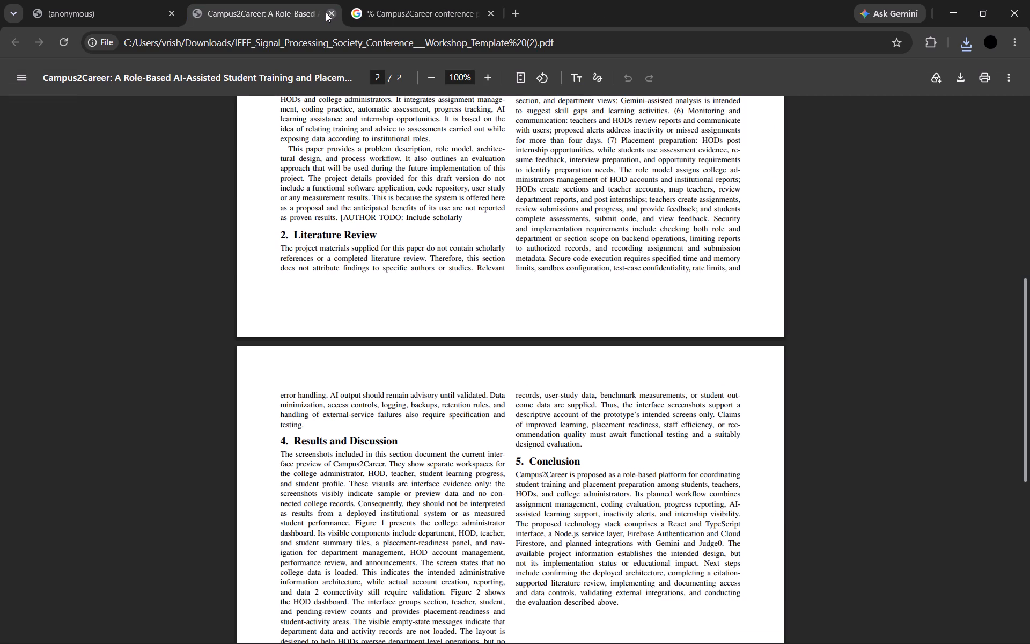
pyautogui.click(493, 10)
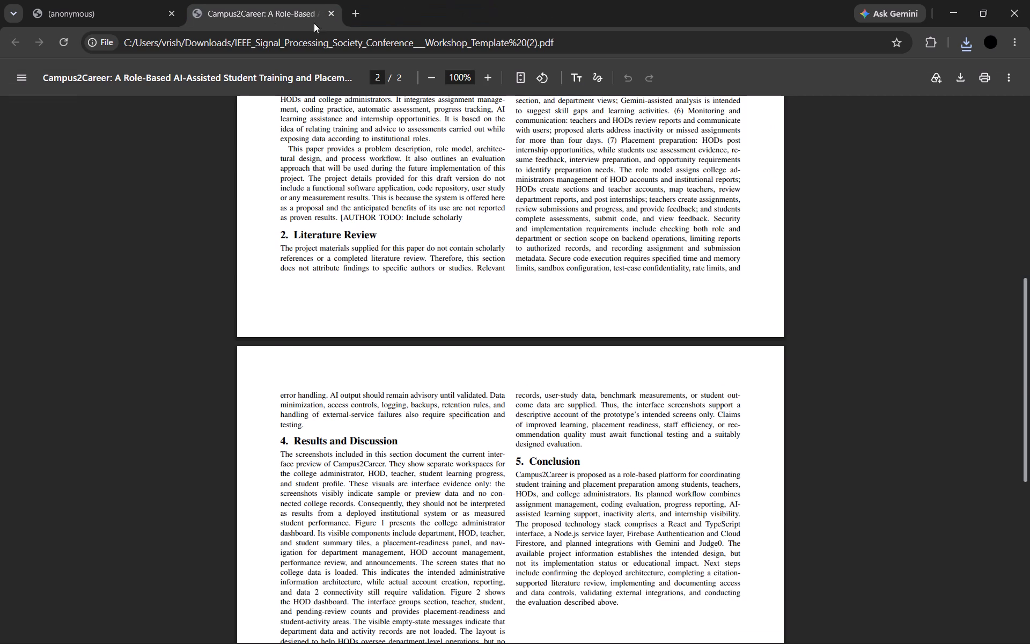
pyautogui.click(330, 12)
# Search Google for "pdf to word" in a new tab and open iLovePDF's PDF to Word converter.
pyautogui.click(208, 16)
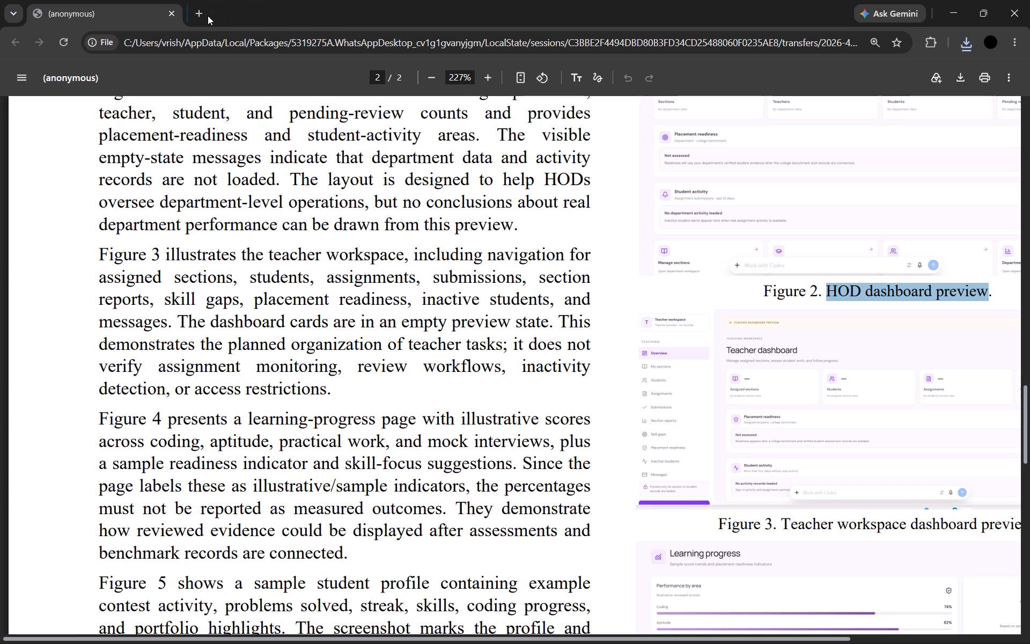
pyautogui.click(202, 13)
pyautogui.moveTo(407, 240); pyautogui.dragTo(413, 237)
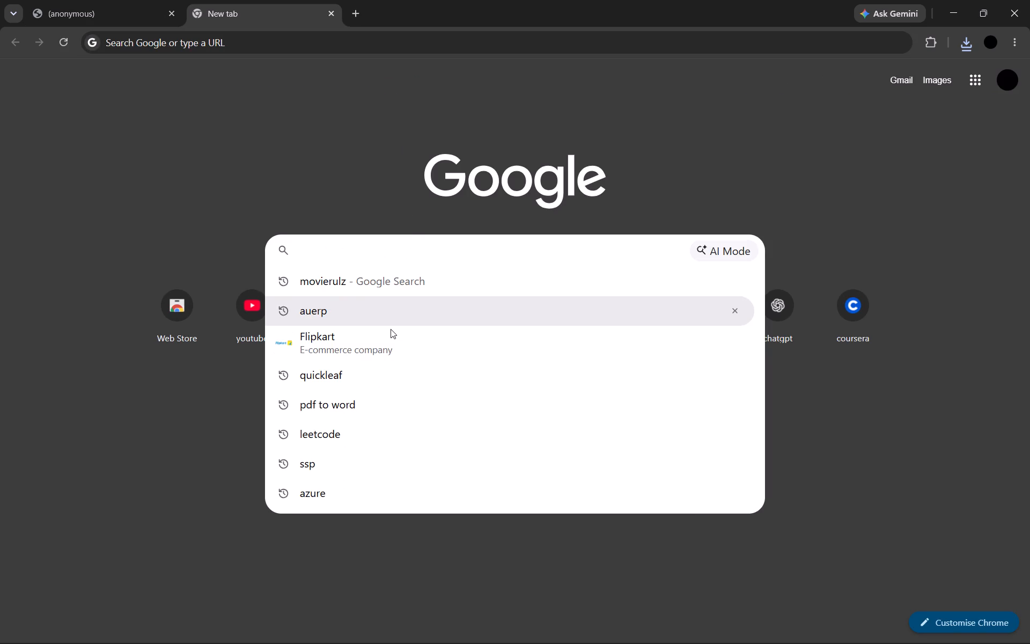
pyautogui.press('Down')
pyautogui.press('Down')
pyautogui.press('Down')
pyautogui.press('Down')
pyautogui.press('Down')
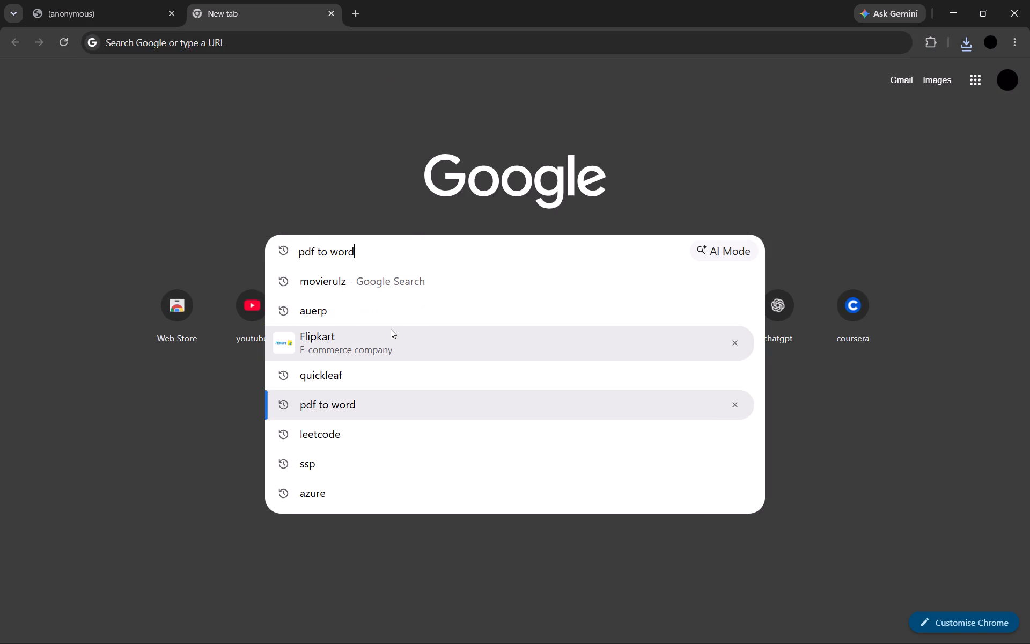
pyautogui.press('Return')
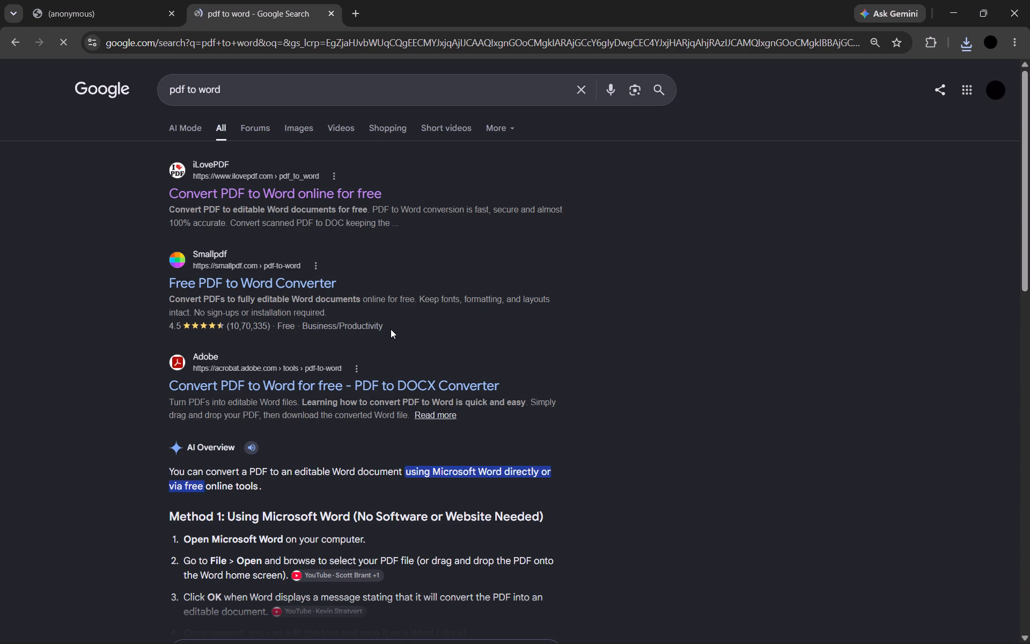
pyautogui.click(236, 184)
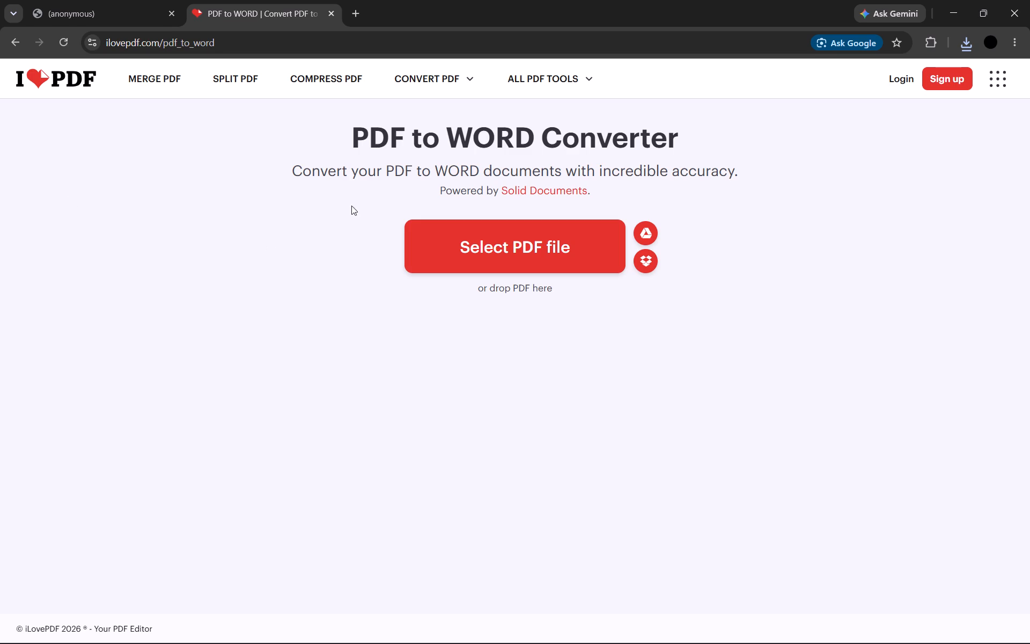
# Convert IEEE_Signal_Processing_Society_Conference___Workshop_Template (2).pdf from Downloads to Word without OCR and download the result.
pyautogui.click(519, 255)
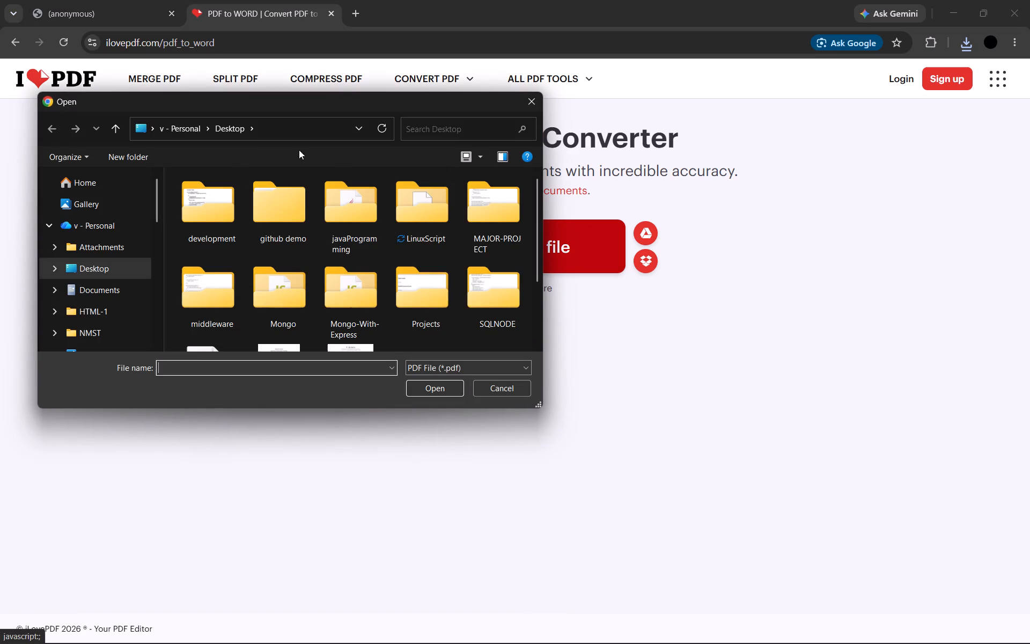
pyautogui.scroll(-1, 115, 276)
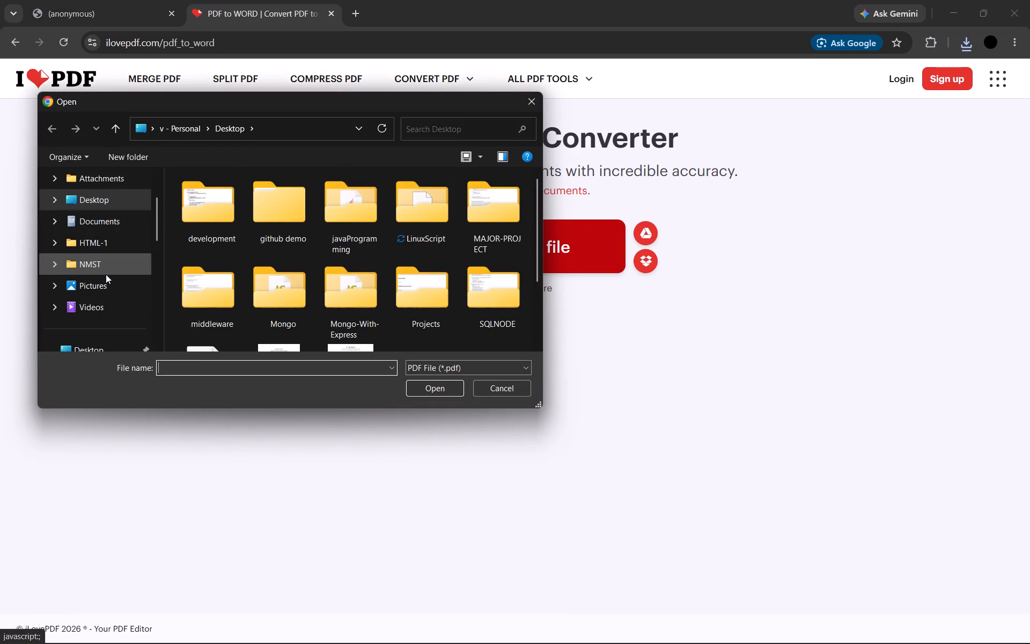
pyautogui.scroll(-1, 107, 272)
pyautogui.click(104, 330)
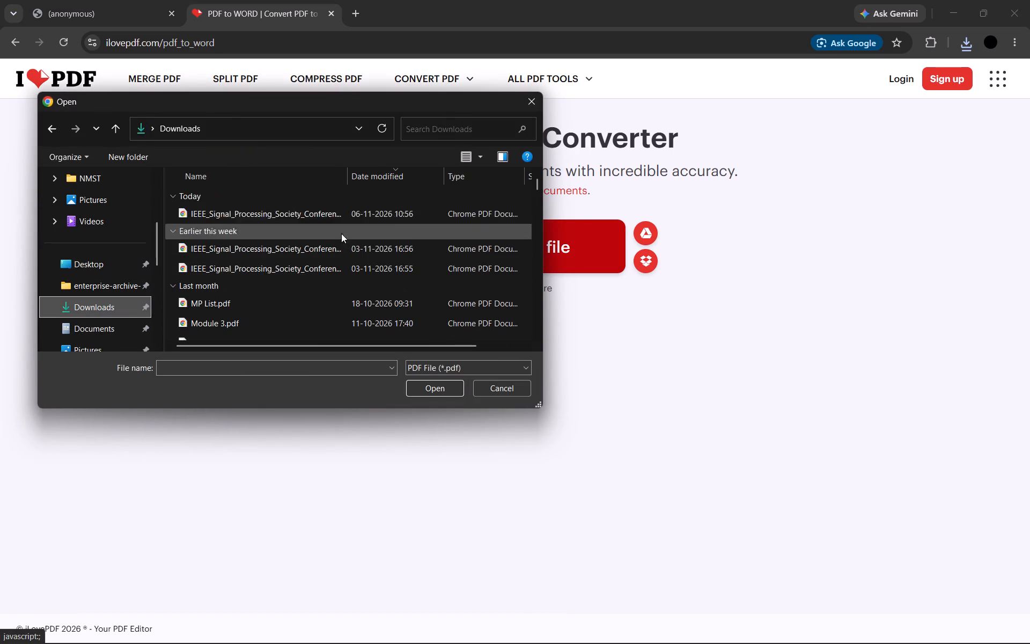
pyautogui.doubleClick(263, 214)
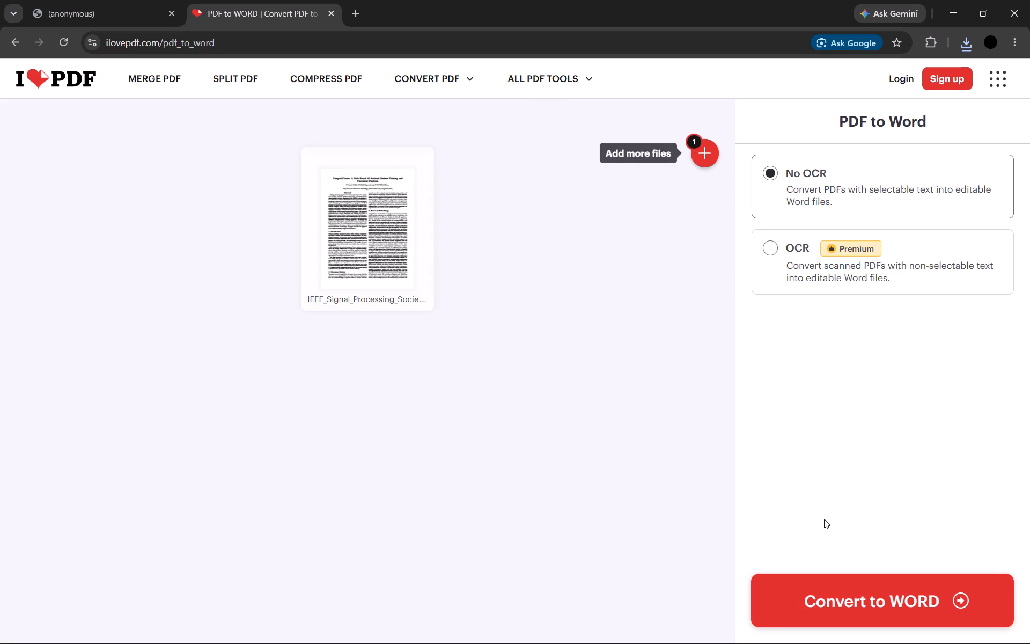
pyautogui.click(916, 600)
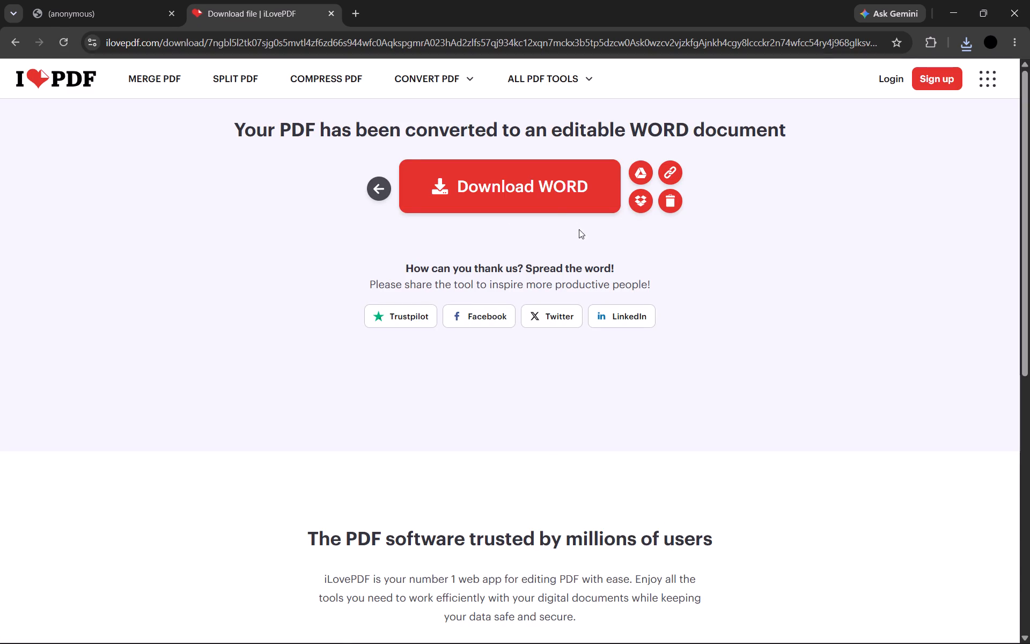
pyautogui.click(517, 184)
# Open the downloaded IEEE_Signal_Processing_Society_Conference___Workshop_Template (2).docx in Word and enable editing.
pyautogui.click(948, 28)
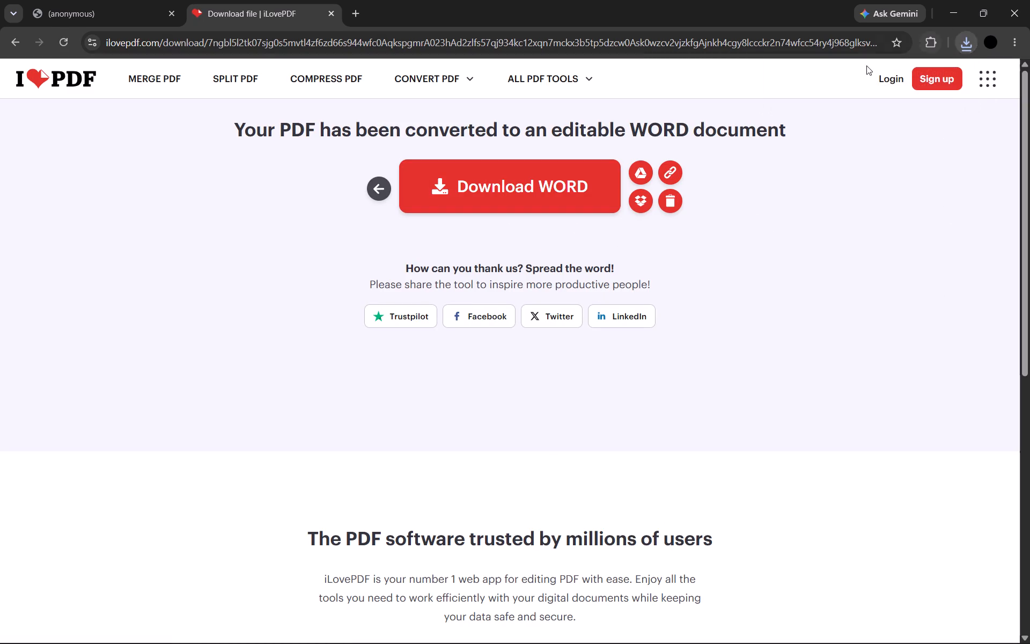
pyautogui.click(961, 42)
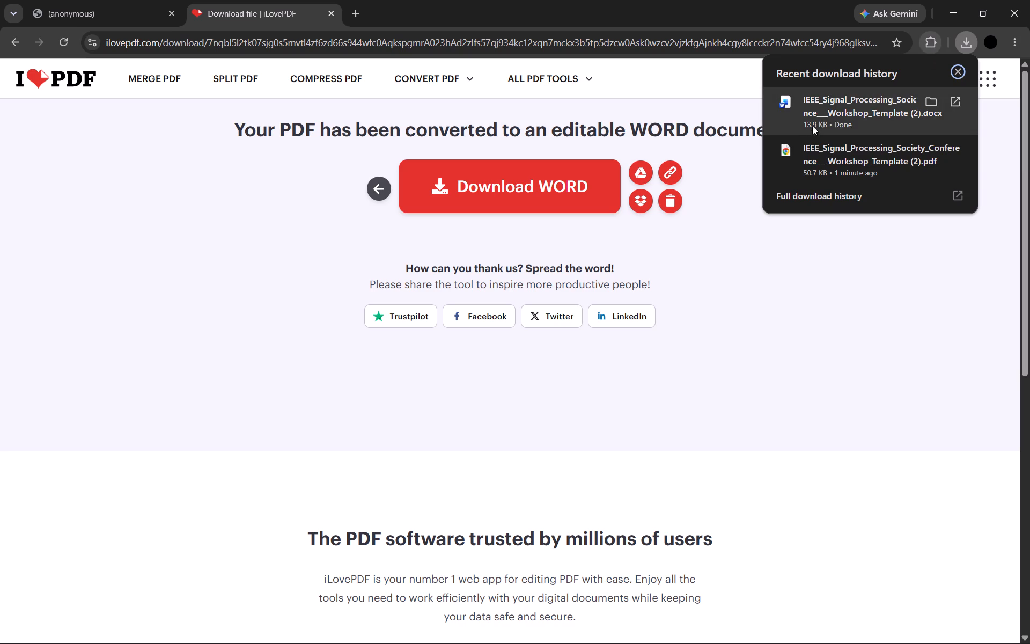
pyautogui.click(820, 116)
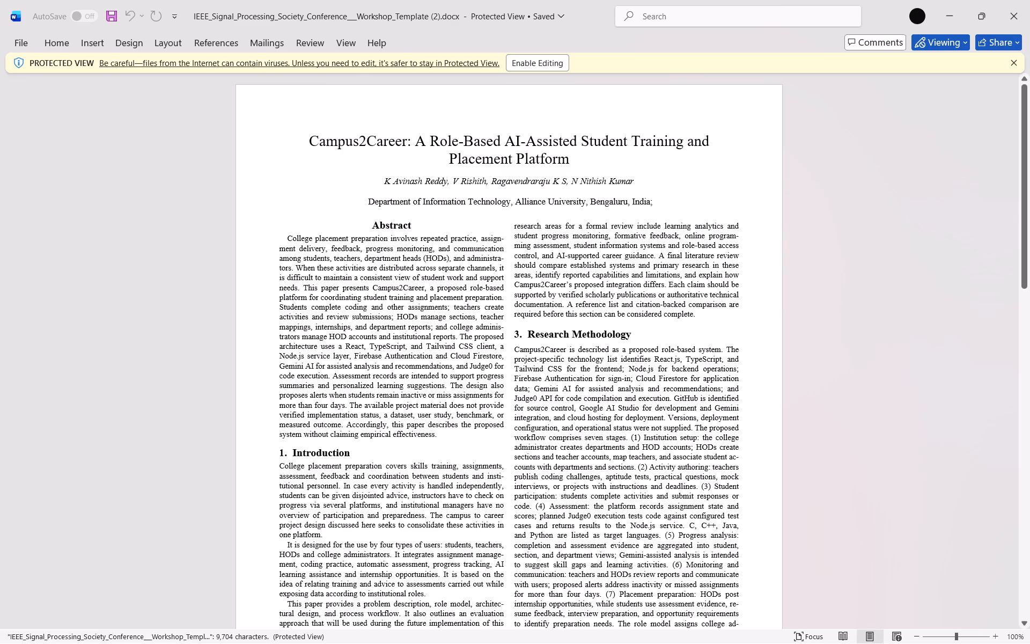
pyautogui.click(532, 70)
# Add an empty paragraph after "designed evaluation." on page 2, just before the 5. Conclusion heading.
pyautogui.scroll(-1, 515, 243)
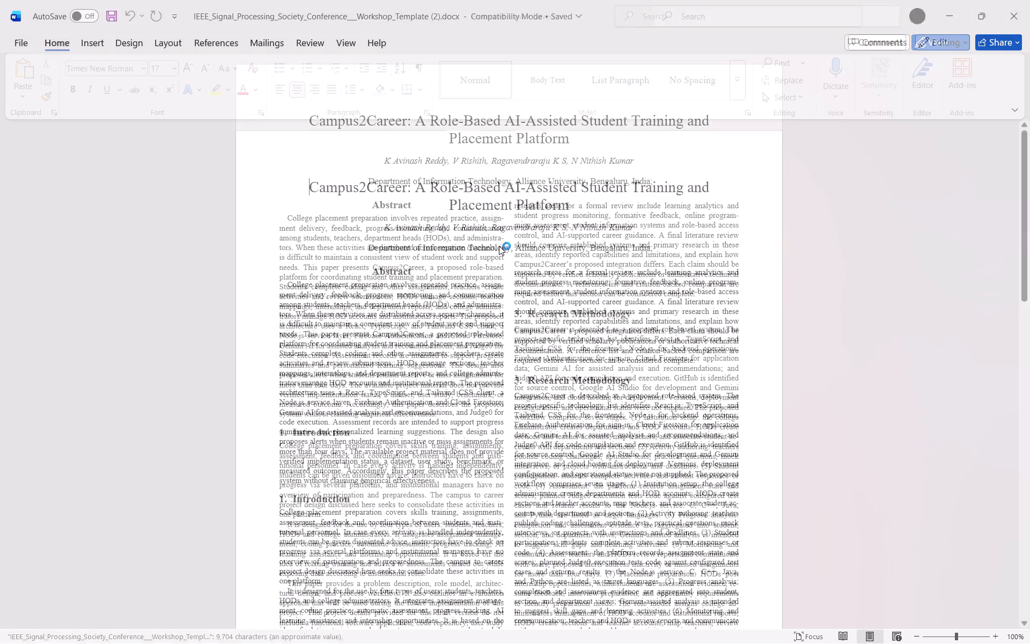
pyautogui.scroll(-3, 279, 345)
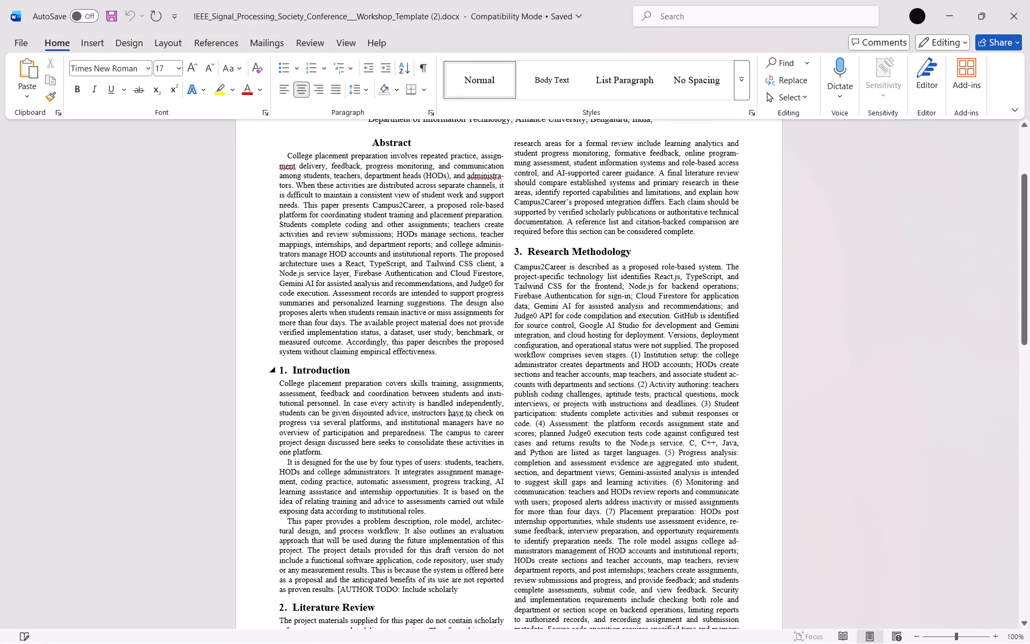
pyautogui.scroll(-5, 431, 267)
pyautogui.scroll(-11, 479, 256)
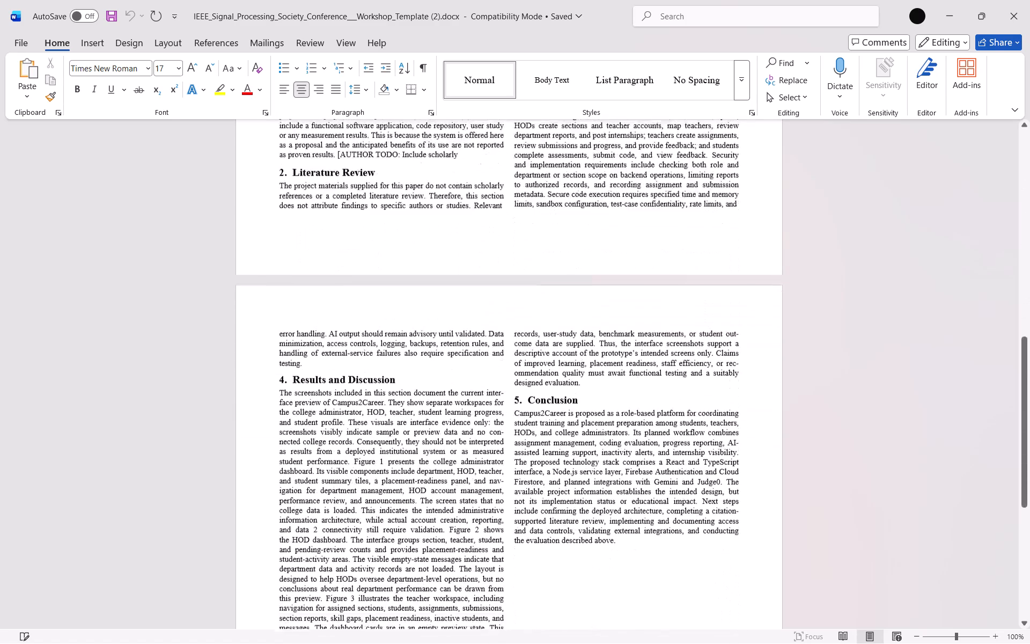
pyautogui.scroll(-2, 495, 241)
pyautogui.click(551, 239)
pyautogui.click(579, 239)
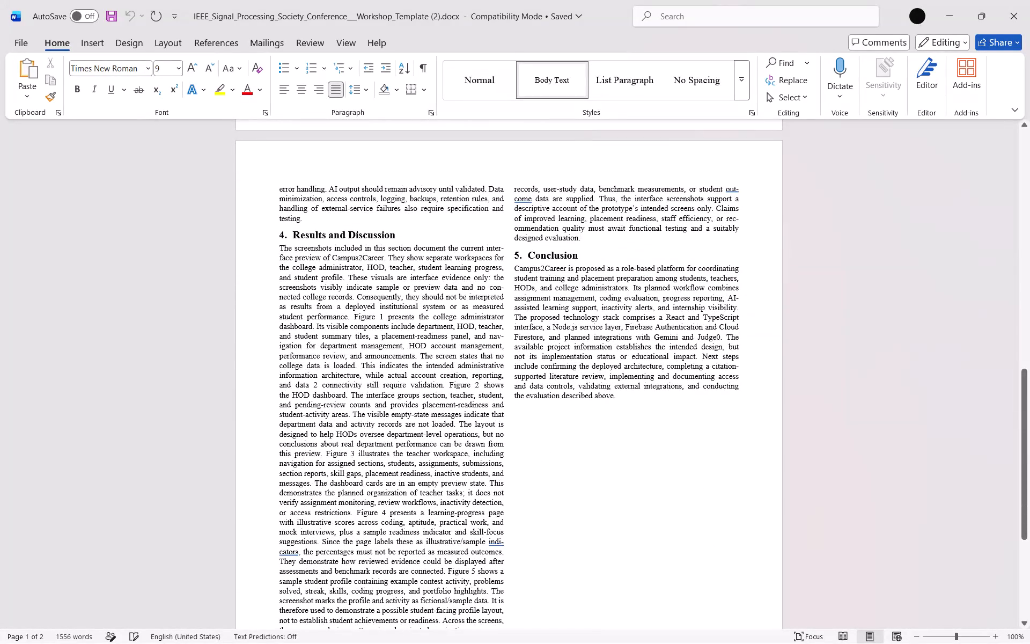
pyautogui.press('Return')
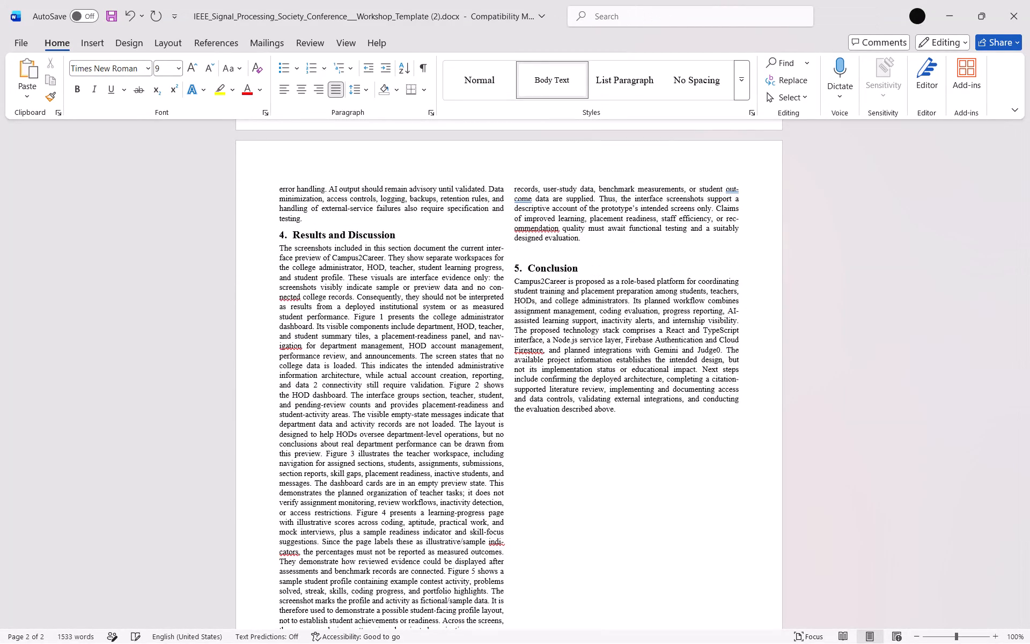
# Switch to Chrome, close the iLovePDF page, check the figure placement and captions in the reference PDF, and return to Word.
pyautogui.hotkey('alt', 'Tab')
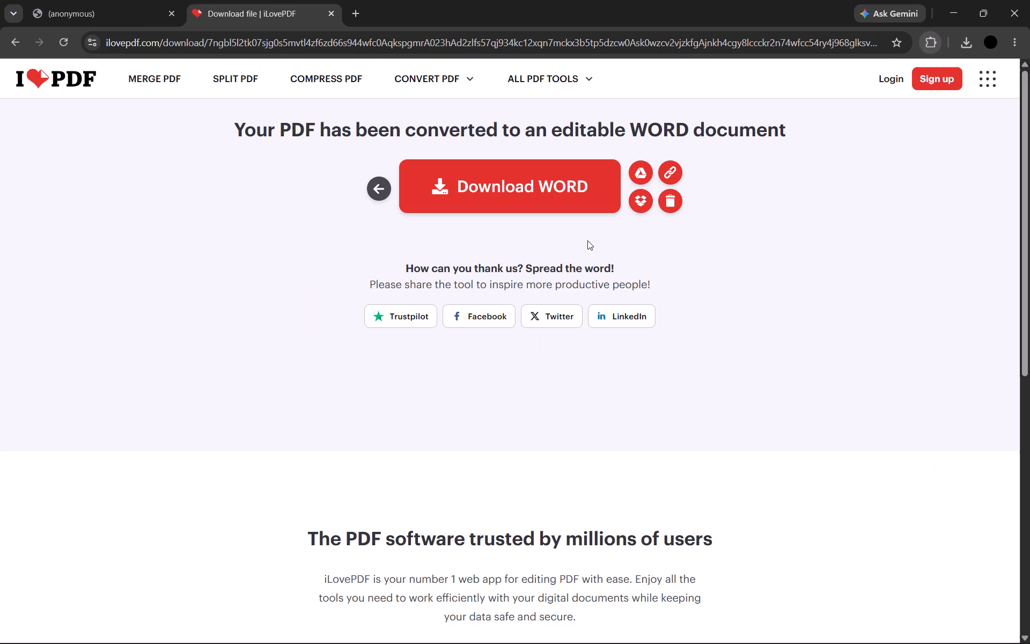
pyautogui.click(335, 15)
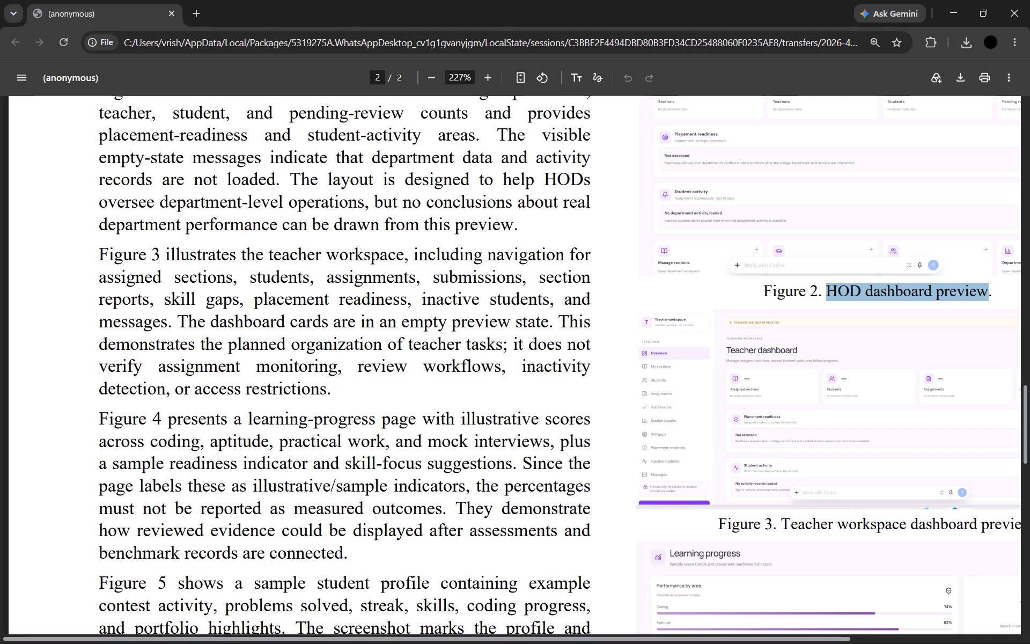
pyautogui.scroll(-4, 372, 295)
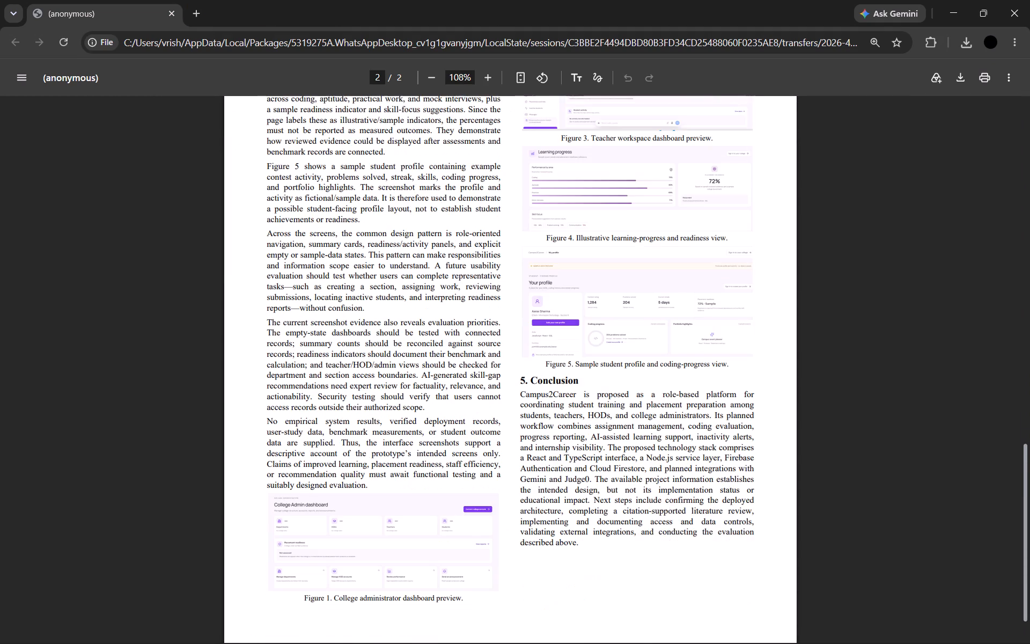
pyautogui.scroll(-1, 383, 299)
pyautogui.hotkey('alt', 'Tab')
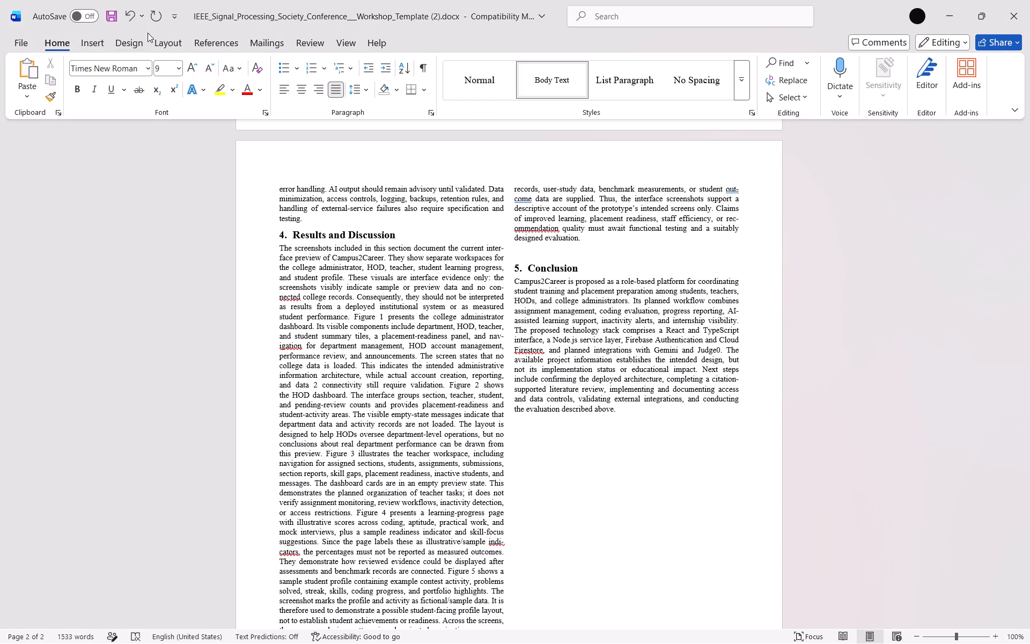
# Insert the College Admin dashboard picture, Screenshot 2026-11-06 104539.png from the Gallery, into the empty paragraph before the Conclusion.
pyautogui.click(87, 40)
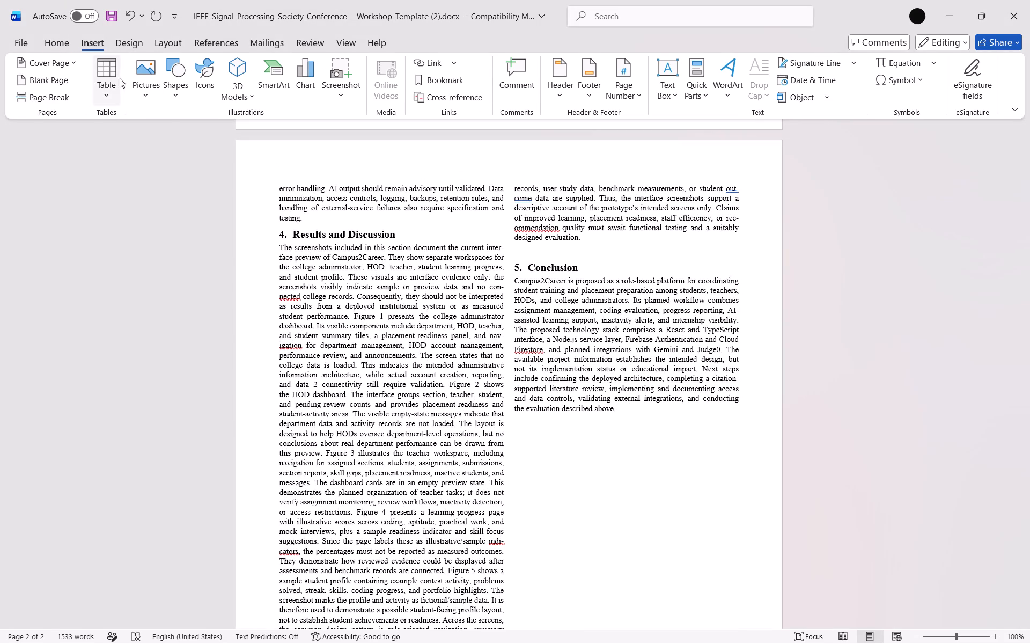
pyautogui.click(139, 62)
pyautogui.click(180, 131)
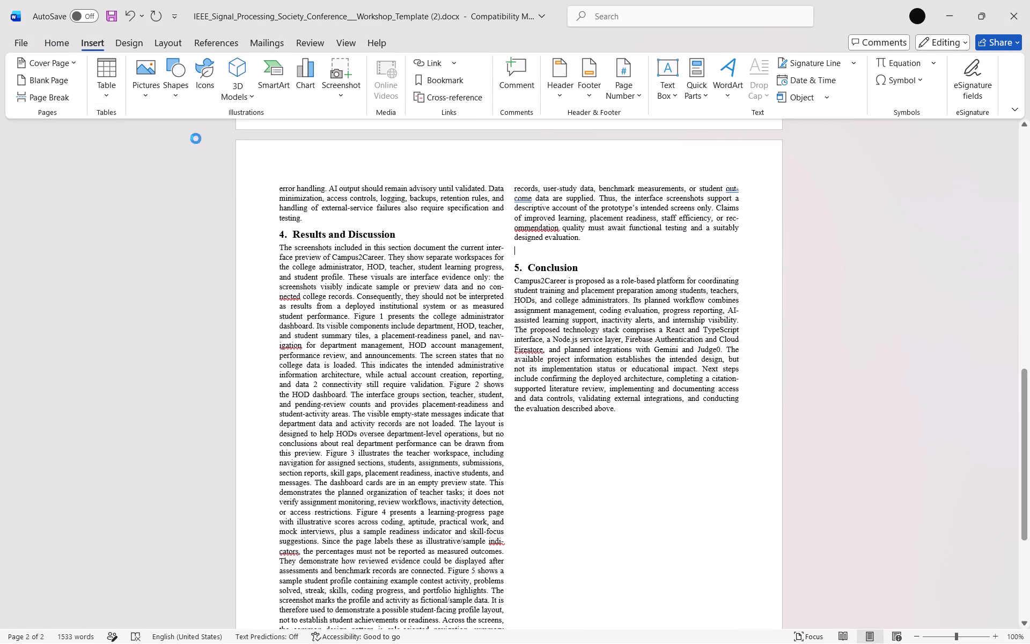
pyautogui.click(55, 108)
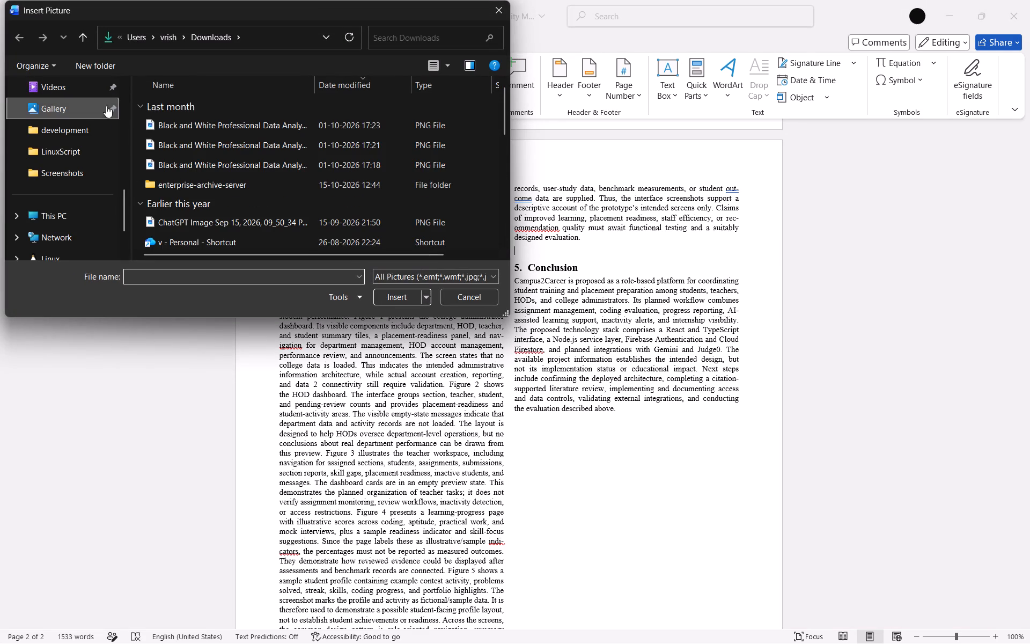
pyautogui.click(89, 108)
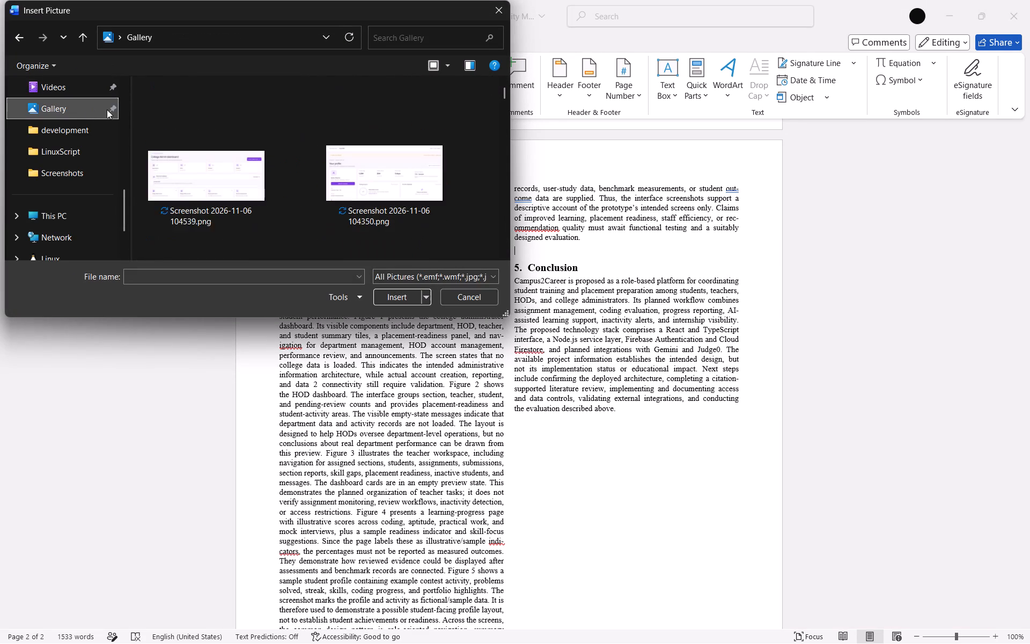
pyautogui.doubleClick(208, 164)
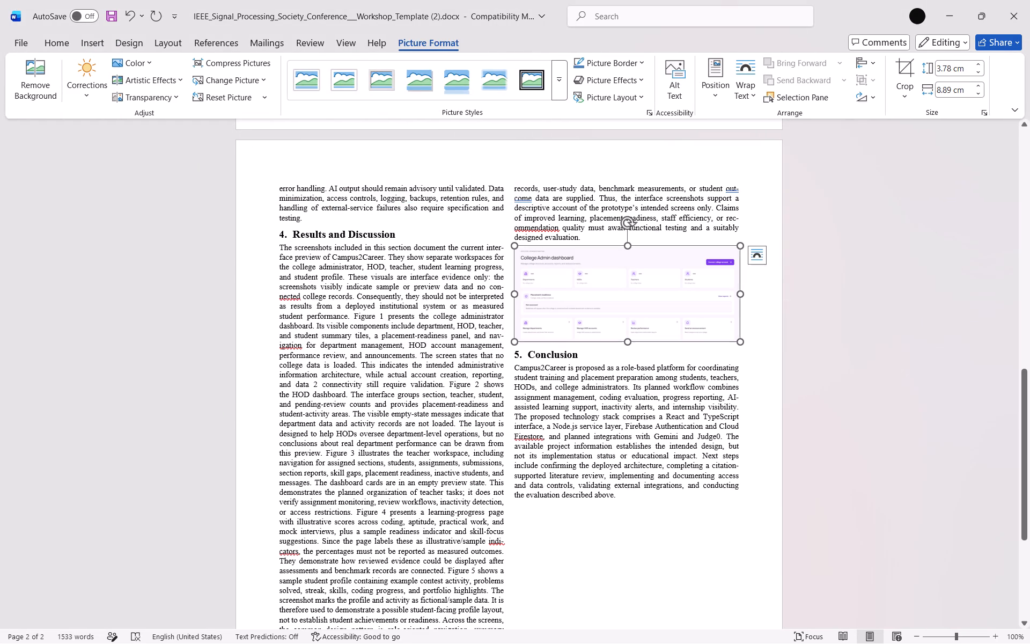
# Copy the caption "Figure 1. College administrator dashboard preview." from the reference PDF in Chrome into a new line below the dashboard picture in Word.
pyautogui.click(643, 352)
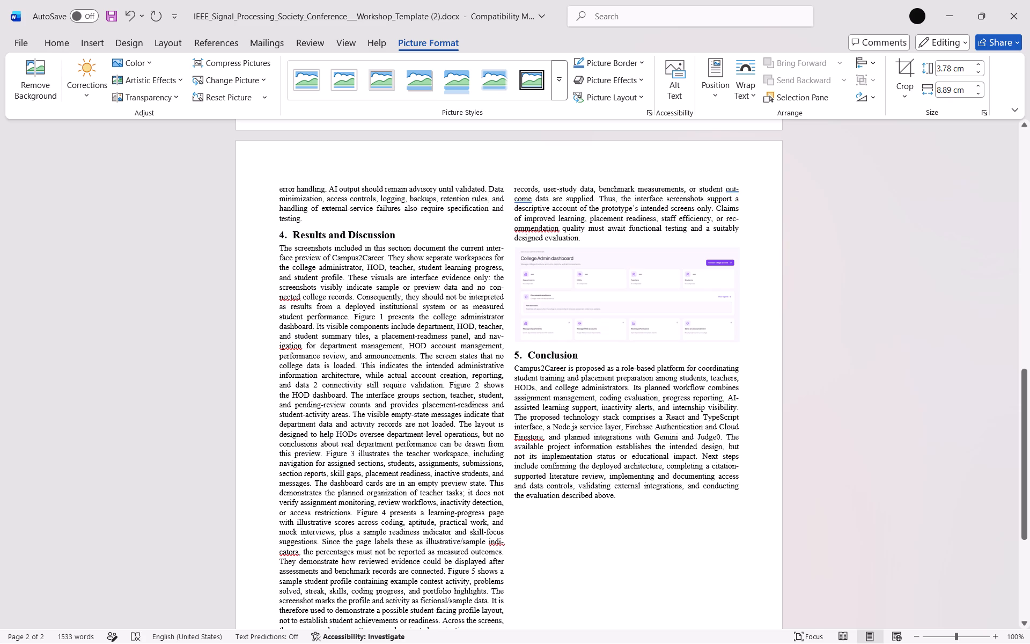
pyautogui.hscroll(1, 602, 271)
pyautogui.keyDown('ctrl'); pyautogui.scroll(1, 601, 270); pyautogui.keyUp('ctrl')
pyautogui.keyDown('ctrl'); pyautogui.hscroll(1, 601, 270); pyautogui.keyUp('ctrl')
pyautogui.keyDown('ctrl'); pyautogui.scroll(9, 601, 270); pyautogui.keyUp('ctrl')
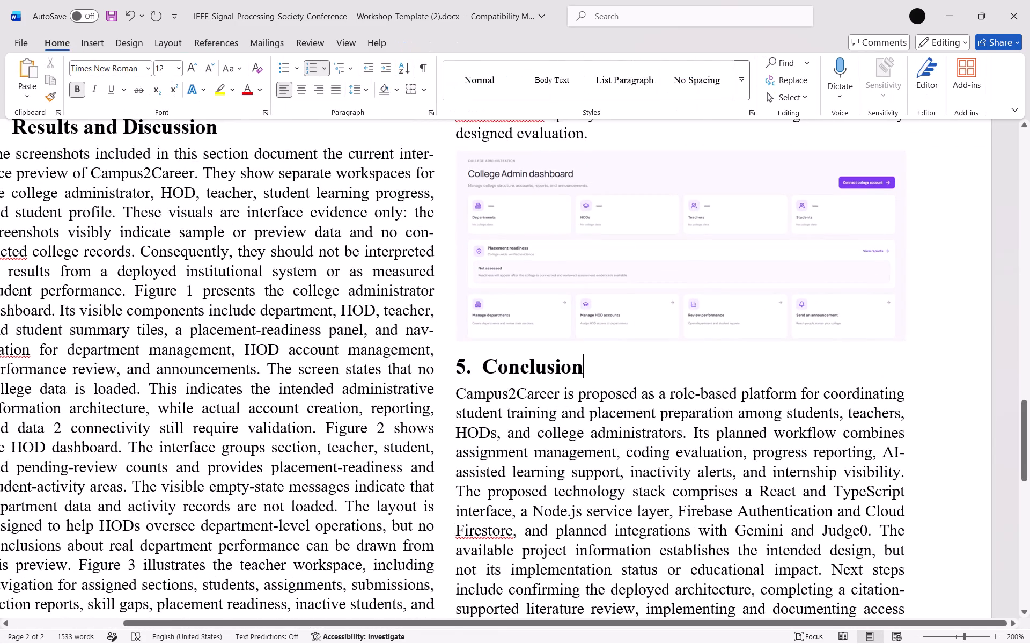
pyautogui.keyDown('ctrl'); pyautogui.scroll(-3, 635, 253); pyautogui.keyUp('ctrl')
pyautogui.hotkey('alt', 'Tab')
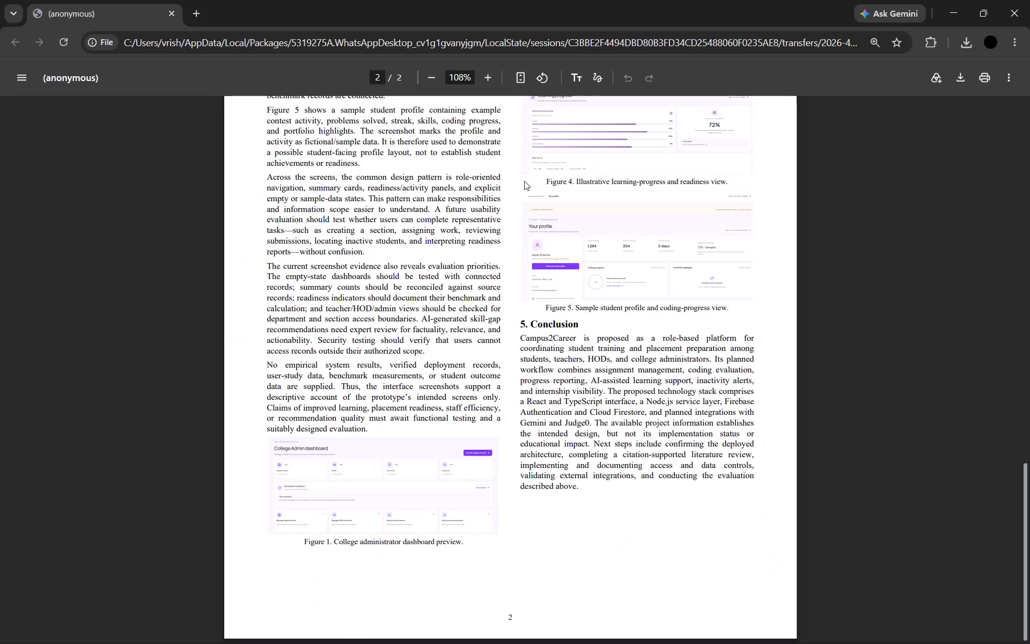
pyautogui.hotkey('alt', 'Tab')
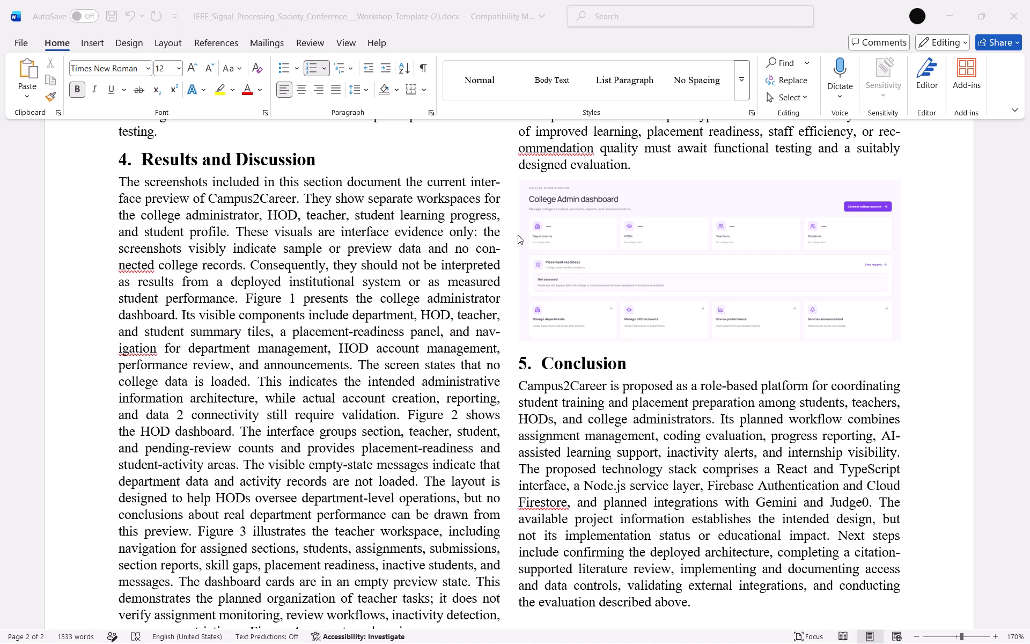
pyautogui.hotkey('alt', 'Tab')
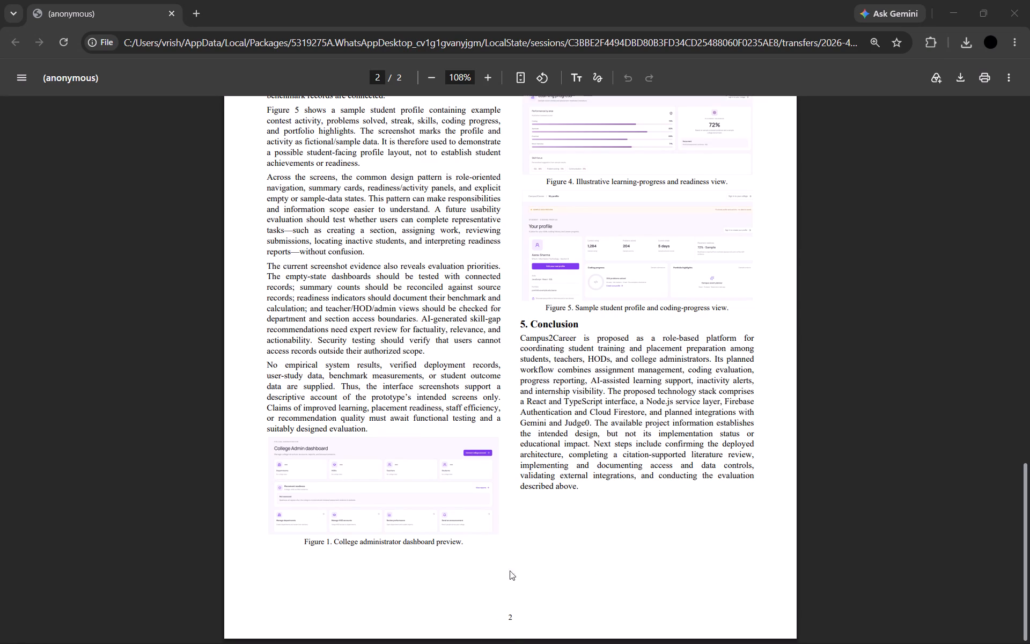
pyautogui.moveTo(468, 543); pyautogui.dragTo(295, 546)
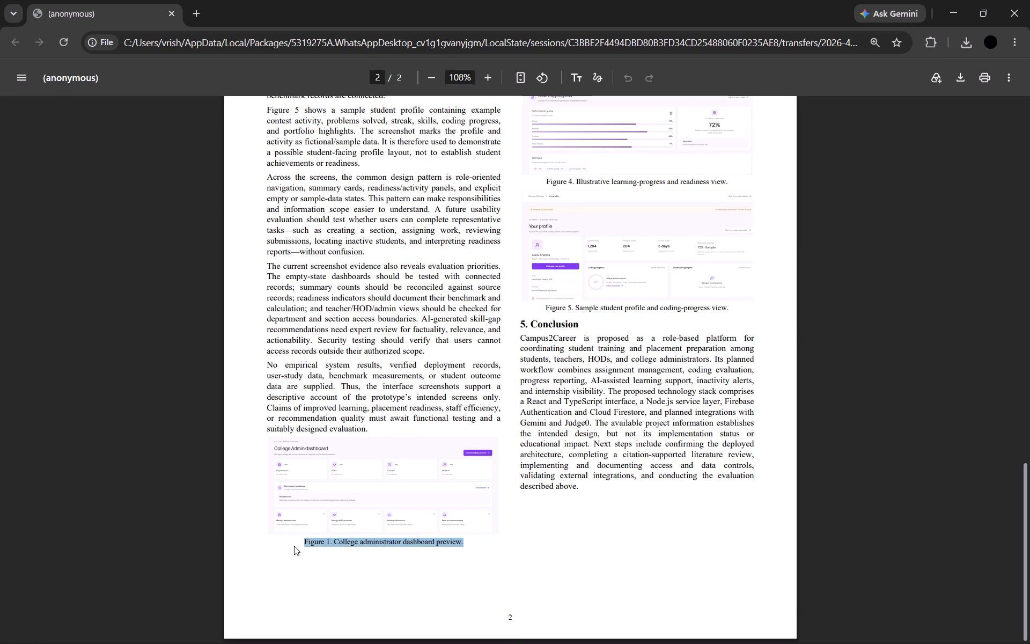
pyautogui.hotkey('ctrl', 'c')
pyautogui.hotkey('alt', 'Tab')
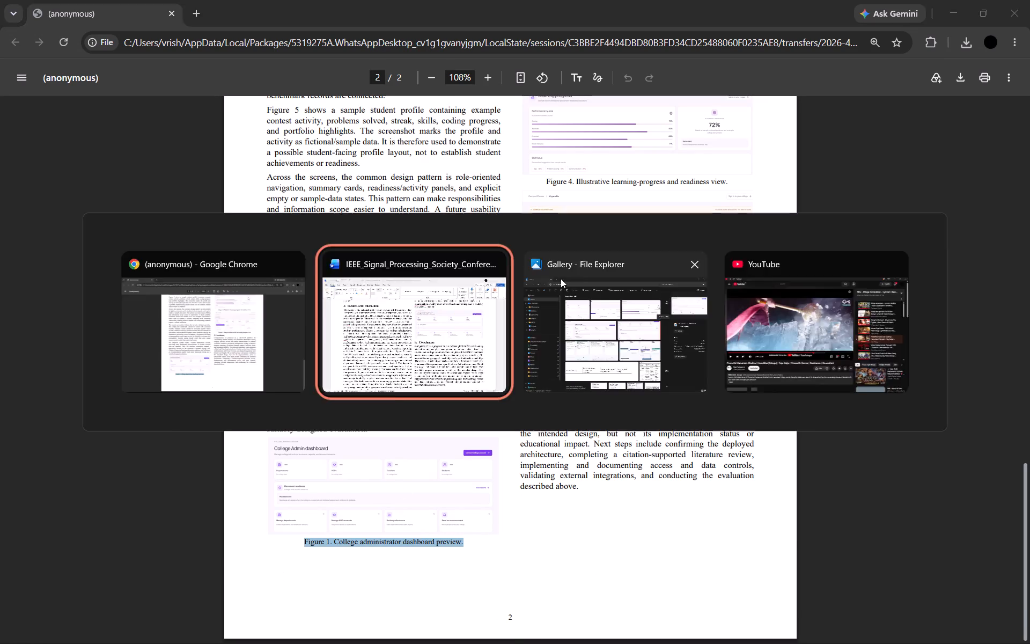
pyautogui.click(912, 333)
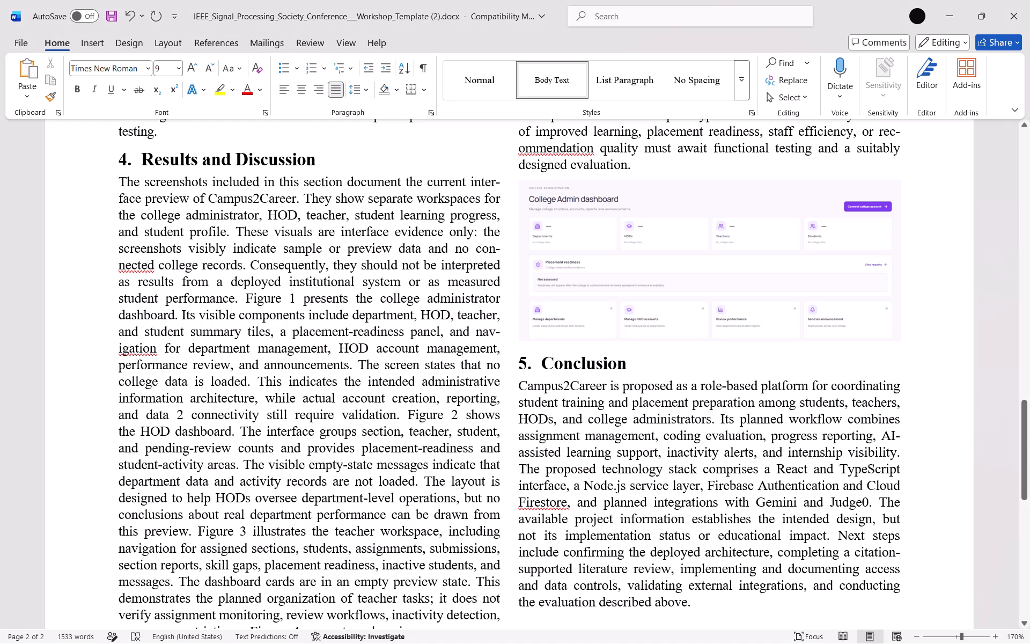
pyautogui.press('Return')
pyautogui.hotkey('ctrl', 'v')
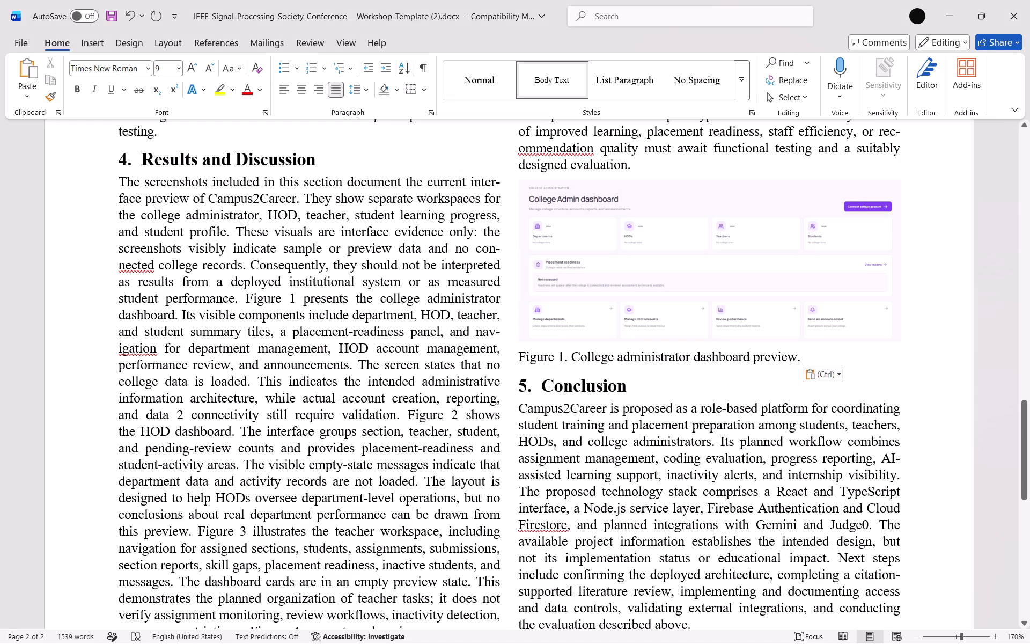
# Indent the Figure 1 caption with tabs and a space, and apply centre alignment to it.
pyautogui.hotkey('alt', 'Tab')
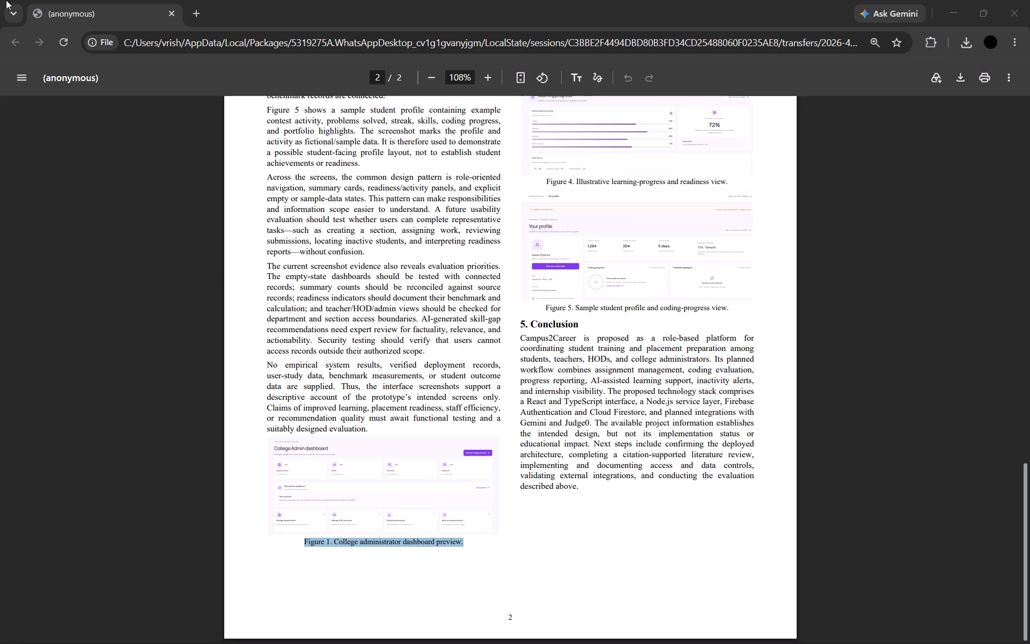
pyautogui.hotkey('alt', 'Tab')
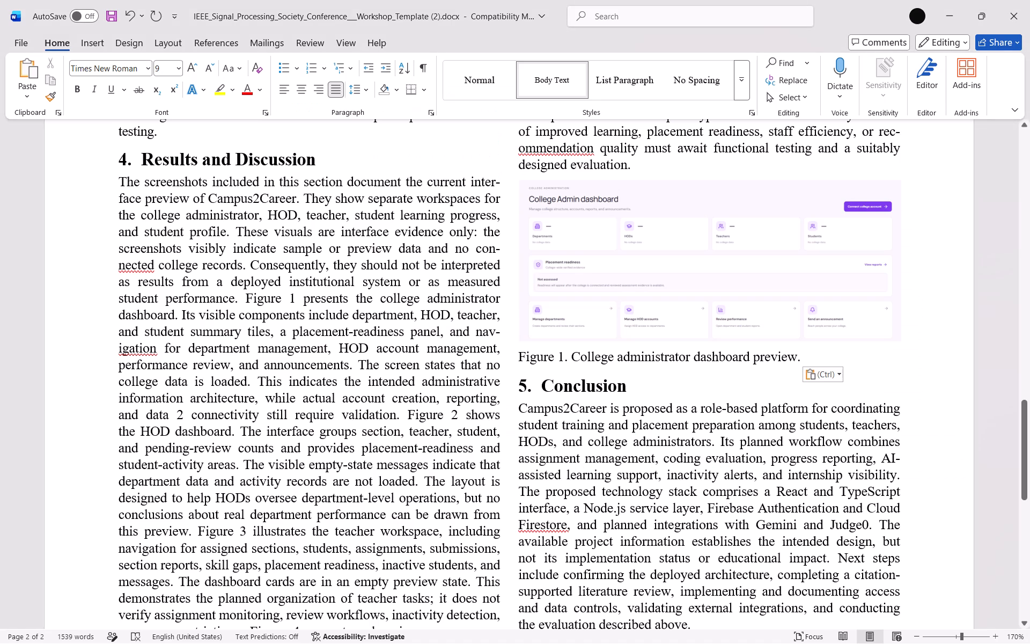
pyautogui.click(519, 354)
pyautogui.press('Tab')
pyautogui.press('Tab')
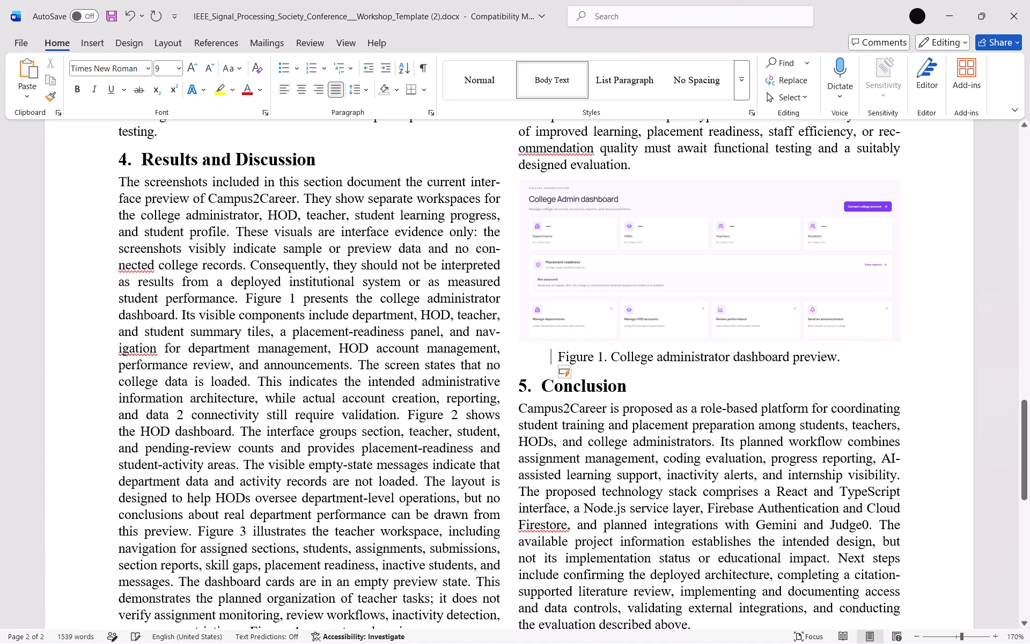
pyautogui.press('Tab')
pyautogui.press('BackSpace')
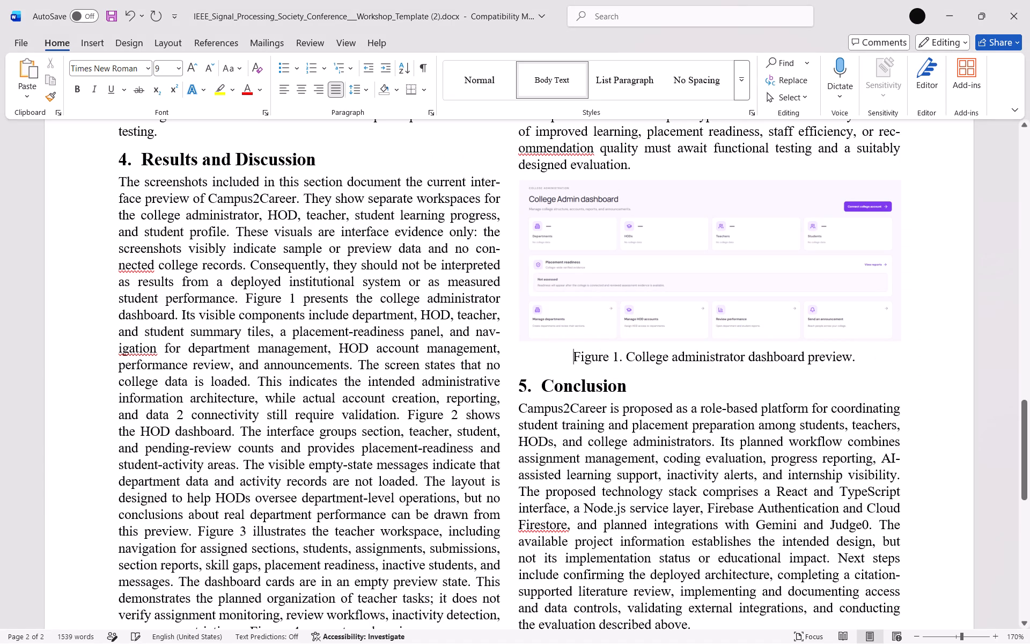
pyautogui.press('space')
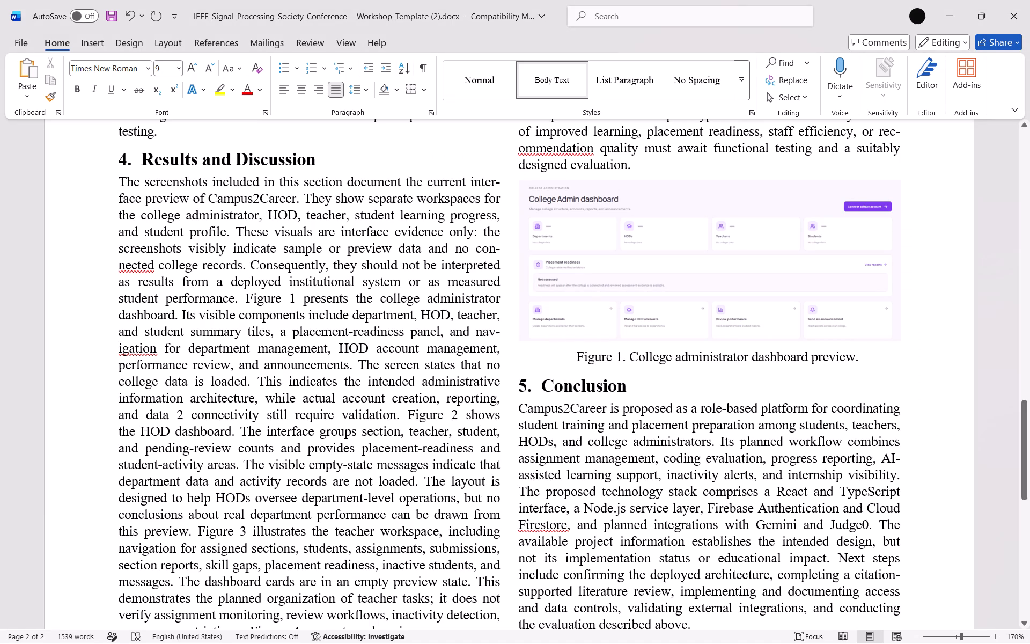
pyautogui.moveTo(564, 364); pyautogui.dragTo(858, 357)
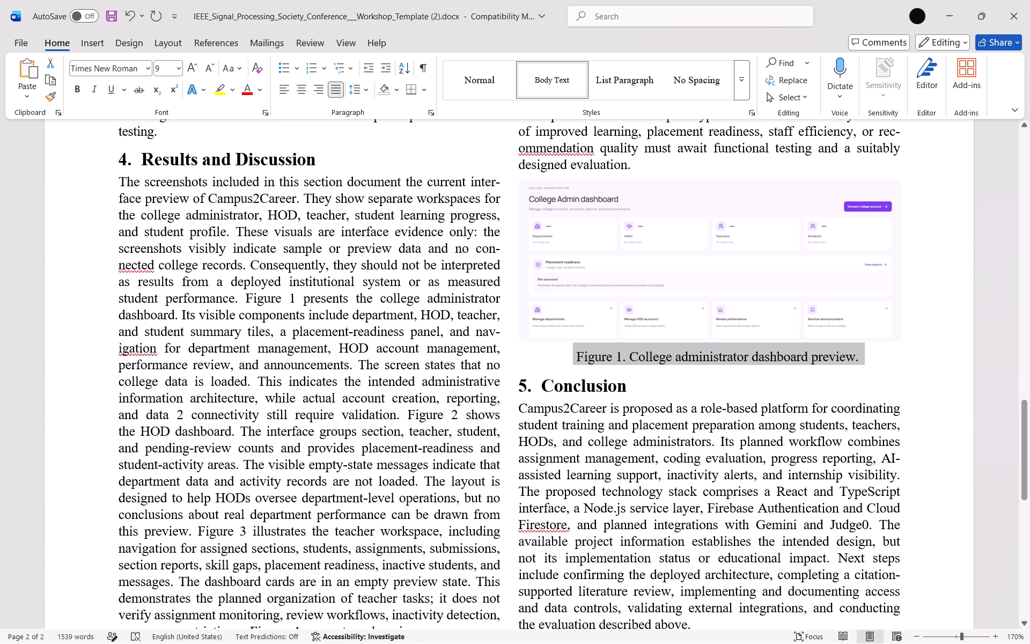
pyautogui.click(299, 94)
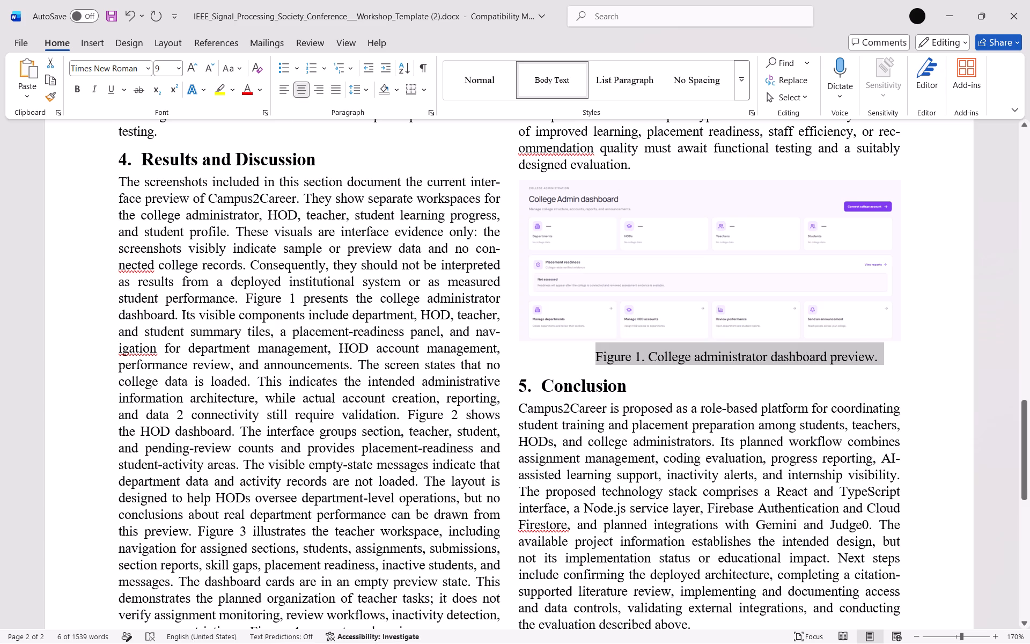
# Set the font size of the Figure 1 caption to 8.
pyautogui.click(166, 62)
pyautogui.click(160, 65)
pyautogui.tripleClick(158, 67)
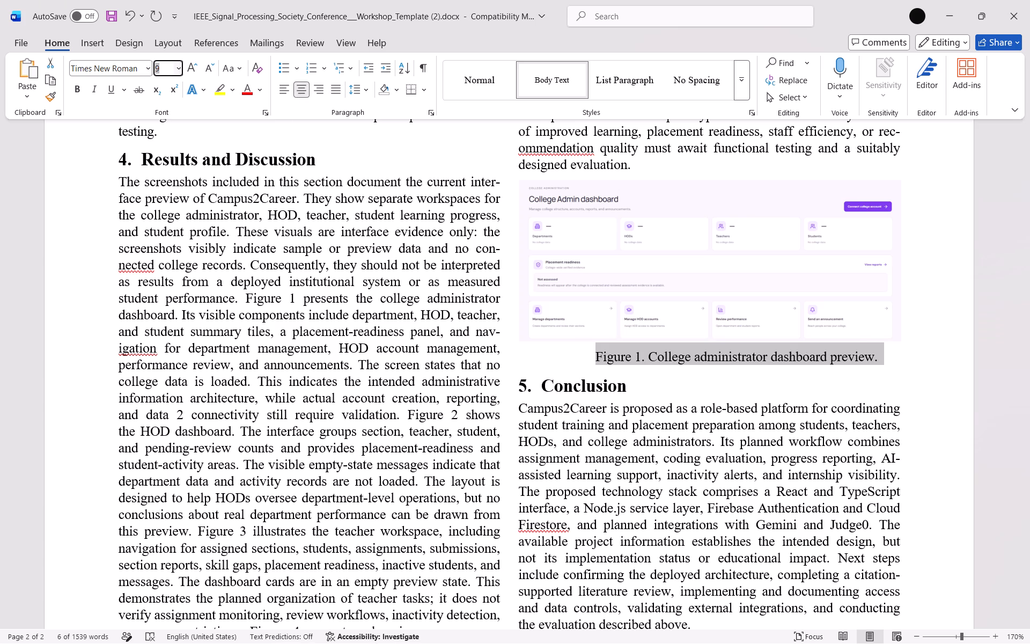
pyautogui.press('8')
pyautogui.press('Return')
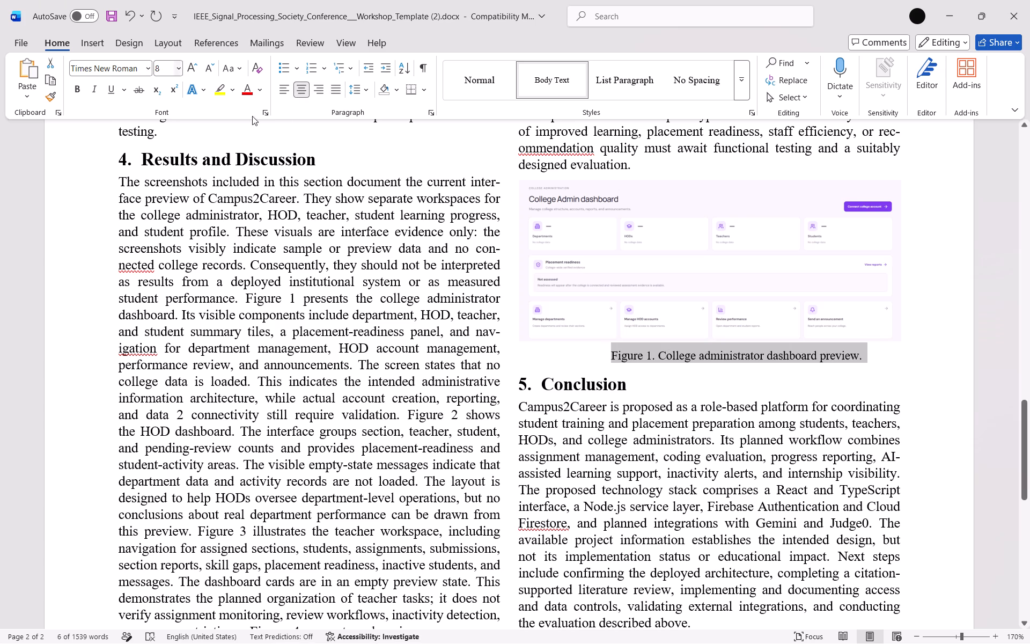
pyautogui.click(698, 418)
pyautogui.scroll(3, 686, 379)
pyautogui.scroll(-1, 687, 378)
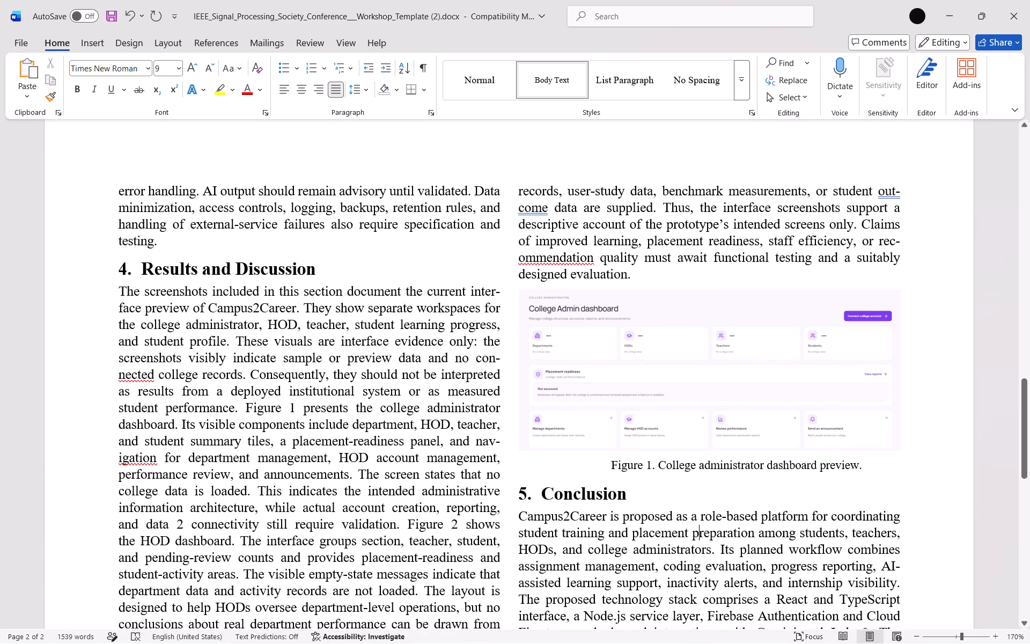
# Switch to Chrome, compare the Figure 1 caption and the placement of the following figures in the reference PDF, and return to Word.
pyautogui.hotkey('alt', 'Tab')
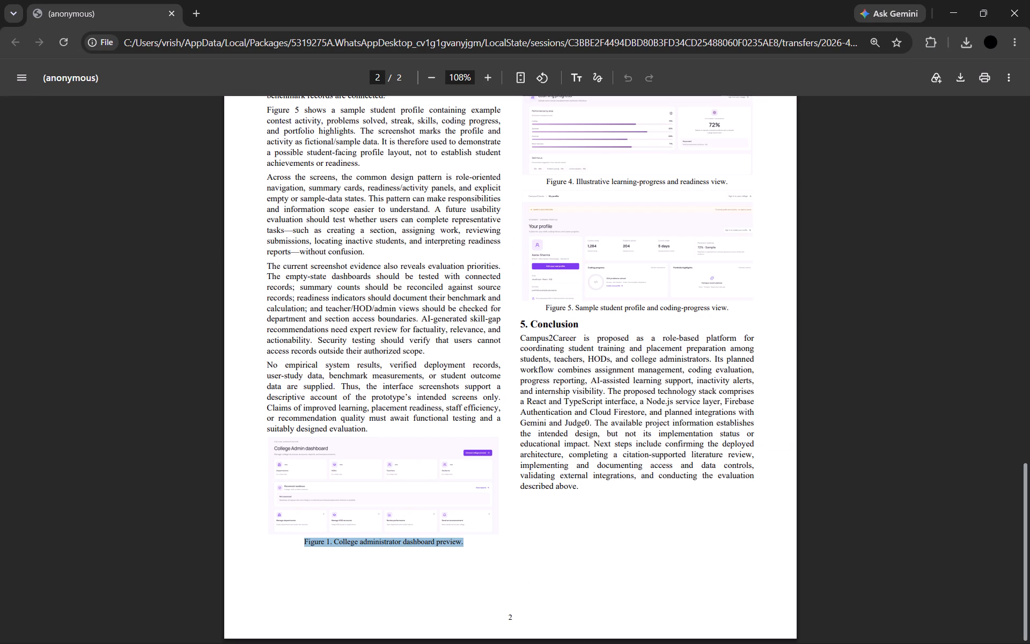
pyautogui.click(291, 519)
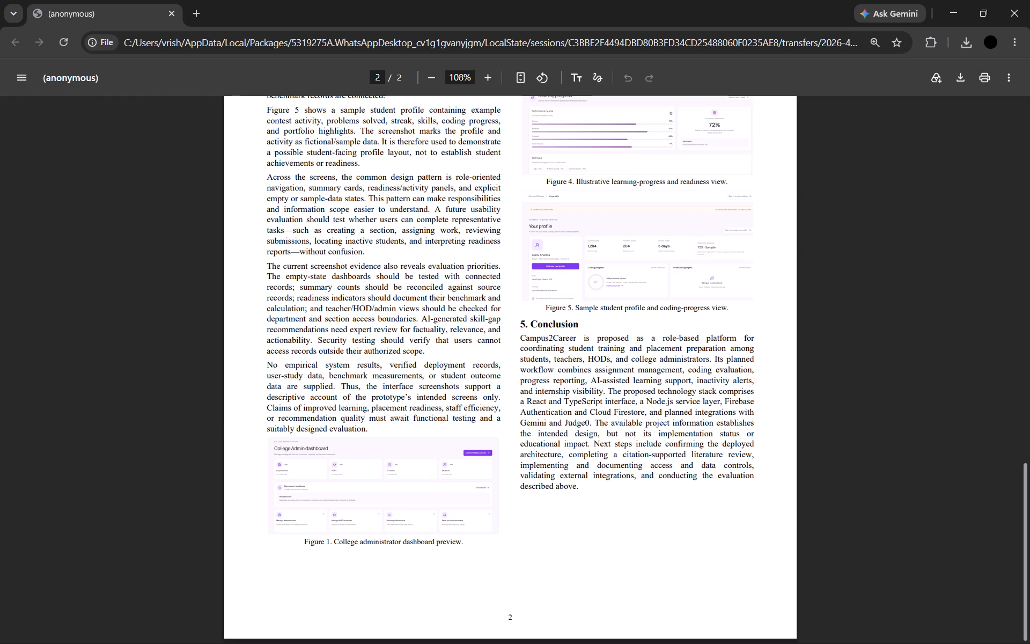
pyautogui.hotkey('alt', 'Tab')
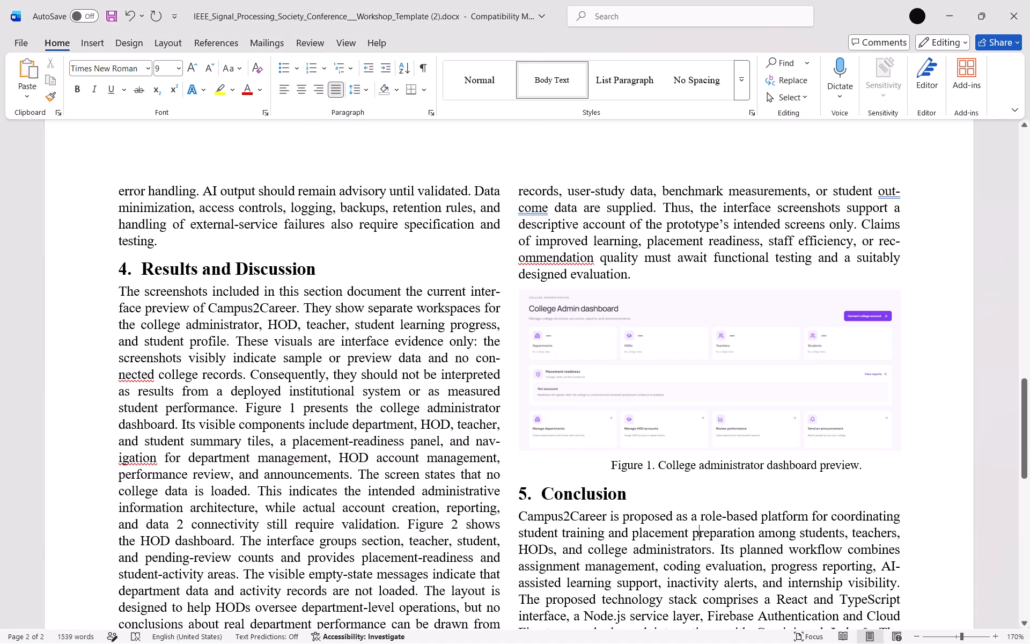
pyautogui.hotkey('alt', 'Tab')
pyautogui.hotkey('alt', 'Tab')
pyautogui.hotkey('alt', 'Tab')
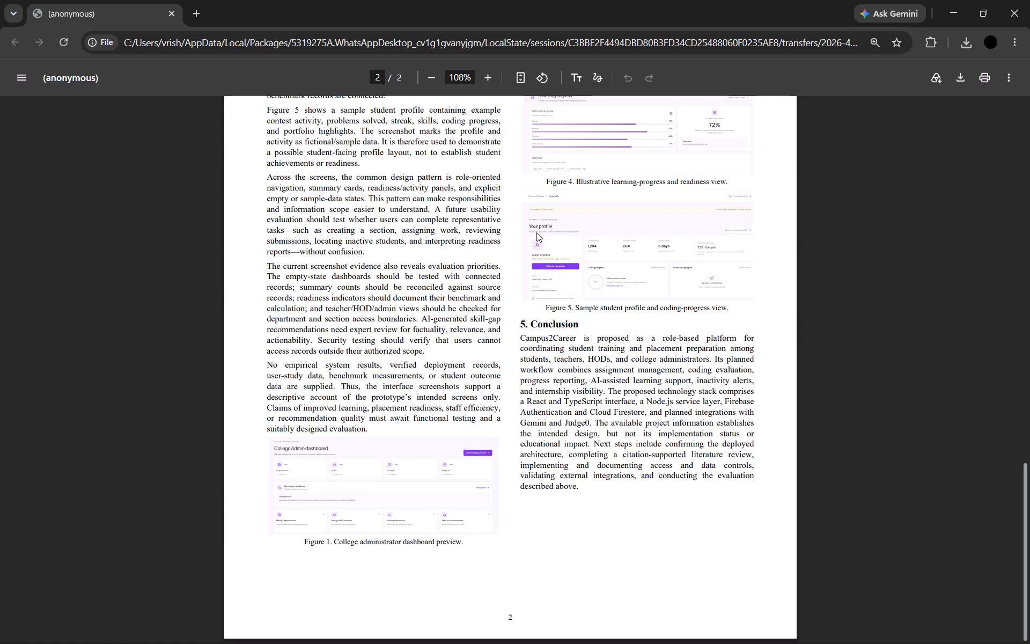
pyautogui.scroll(7, 615, 264)
pyautogui.scroll(-1, 599, 251)
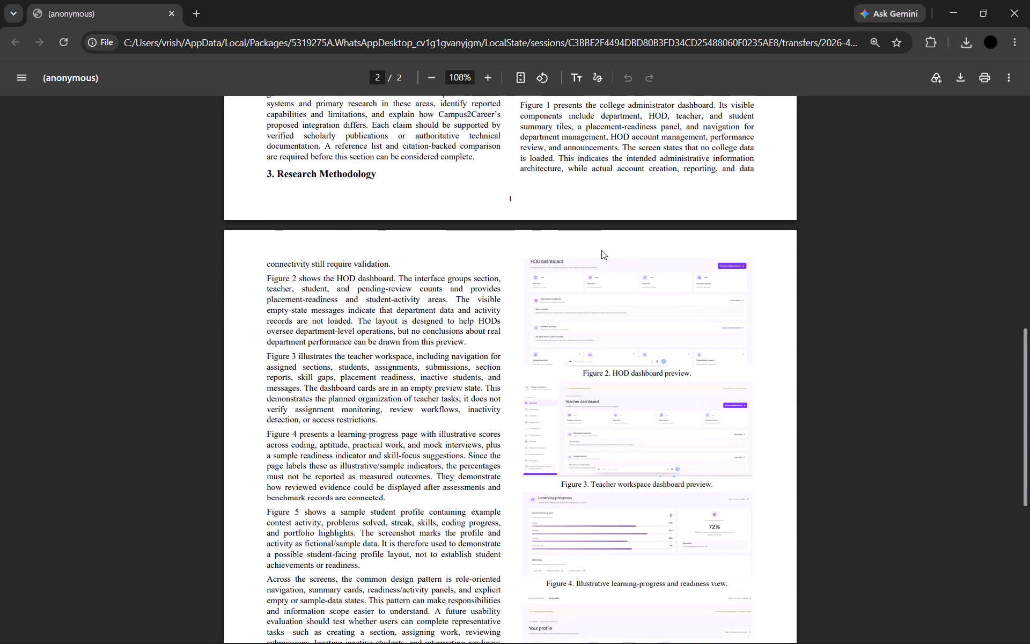
pyautogui.hotkey('alt', 'Tab')
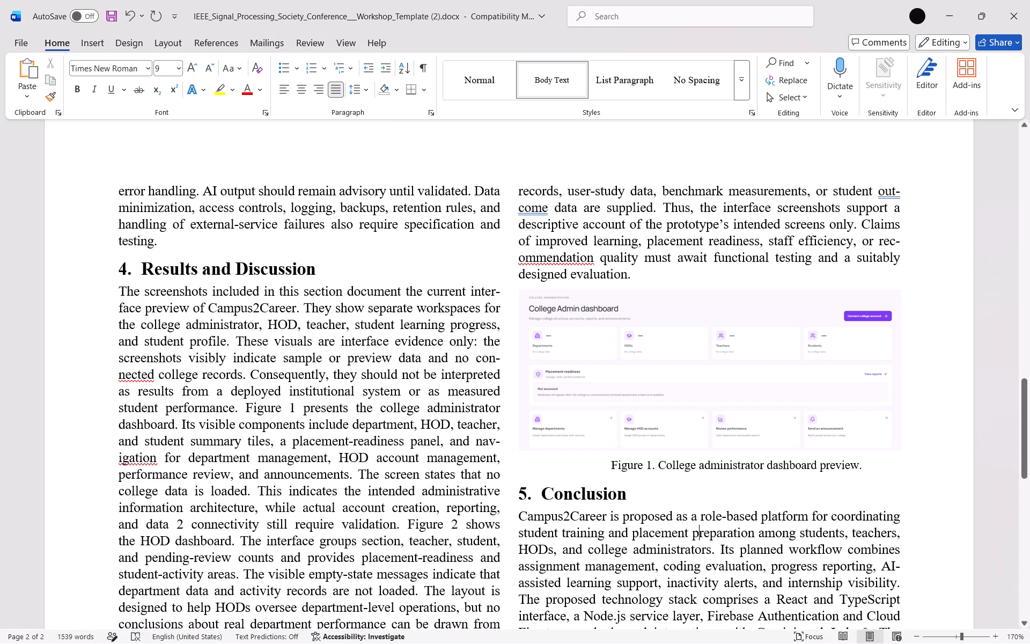
# Add an empty left-aligned paragraph below the Figure 1 caption, before the 5. Conclusion heading.
pyautogui.click(897, 467)
pyautogui.press('Return')
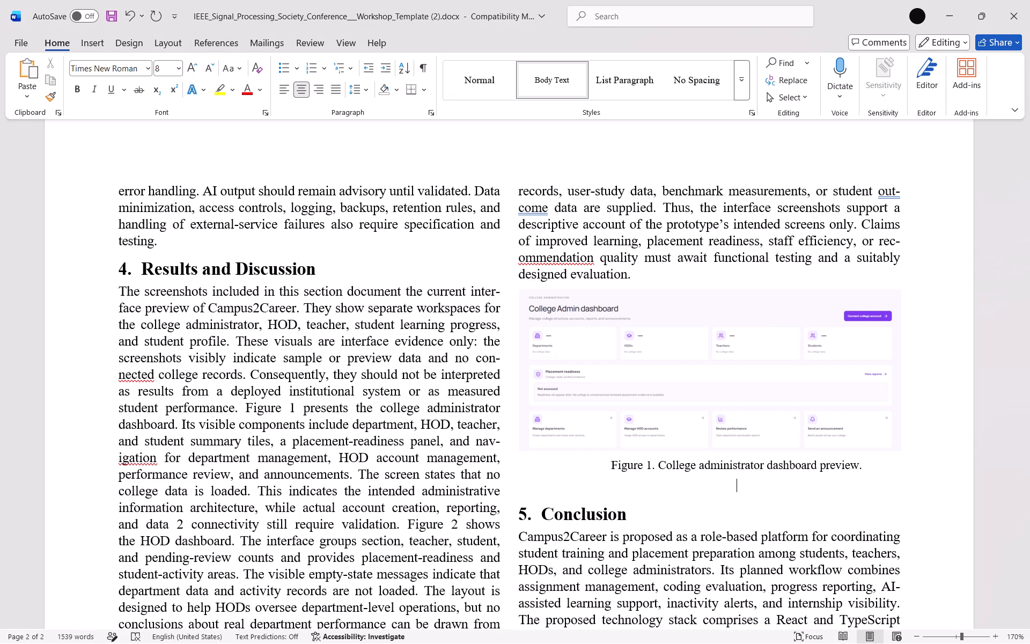
pyautogui.click(277, 91)
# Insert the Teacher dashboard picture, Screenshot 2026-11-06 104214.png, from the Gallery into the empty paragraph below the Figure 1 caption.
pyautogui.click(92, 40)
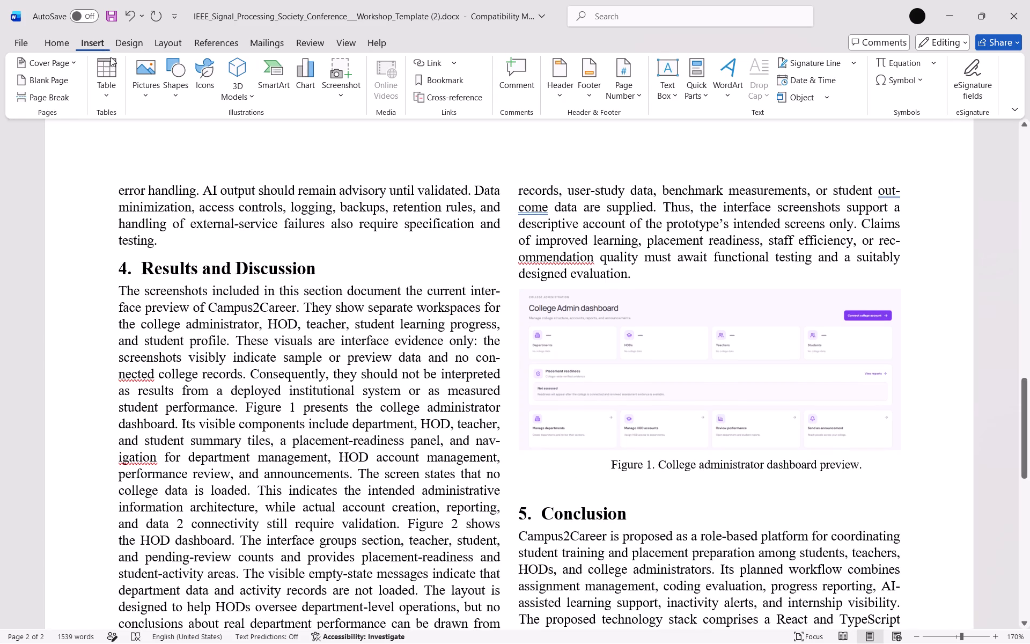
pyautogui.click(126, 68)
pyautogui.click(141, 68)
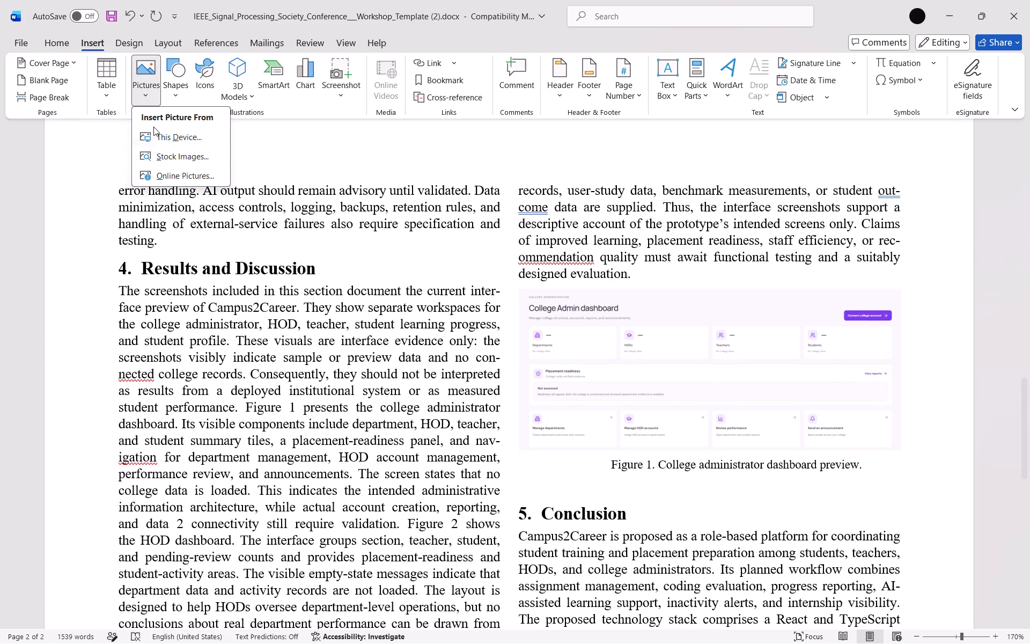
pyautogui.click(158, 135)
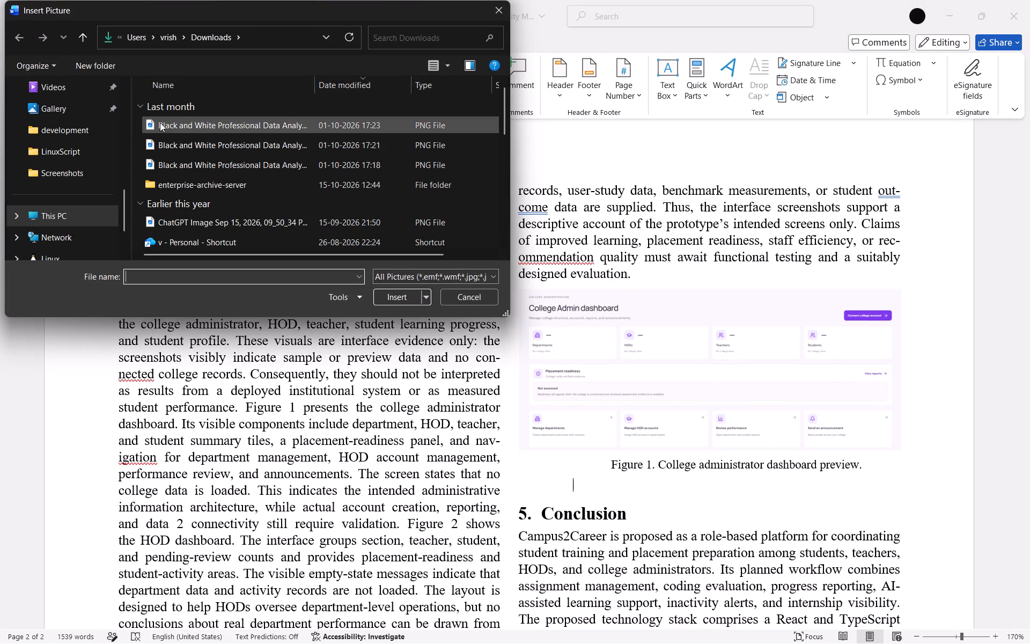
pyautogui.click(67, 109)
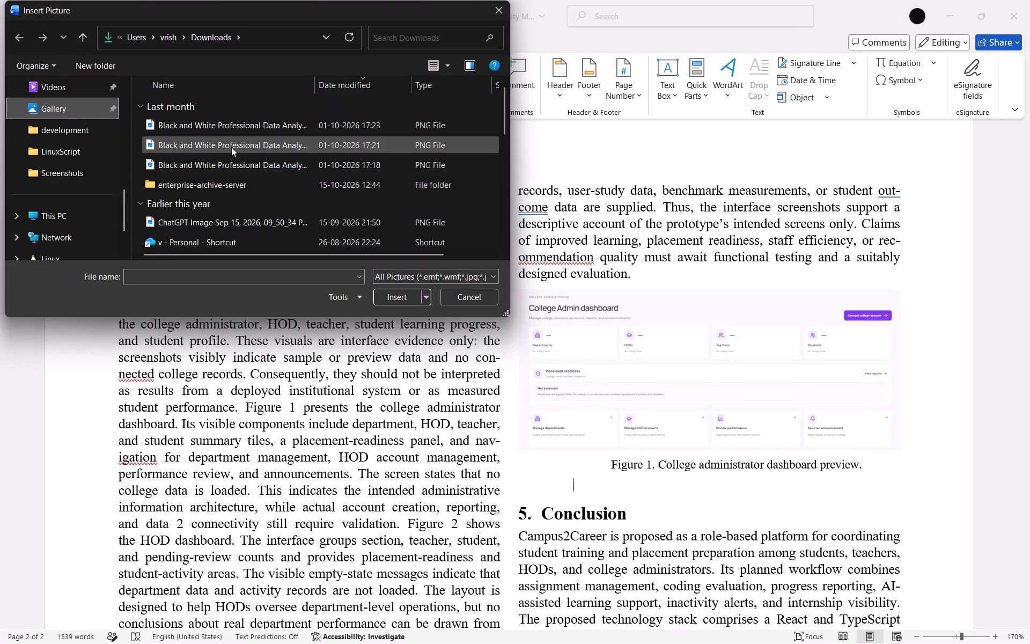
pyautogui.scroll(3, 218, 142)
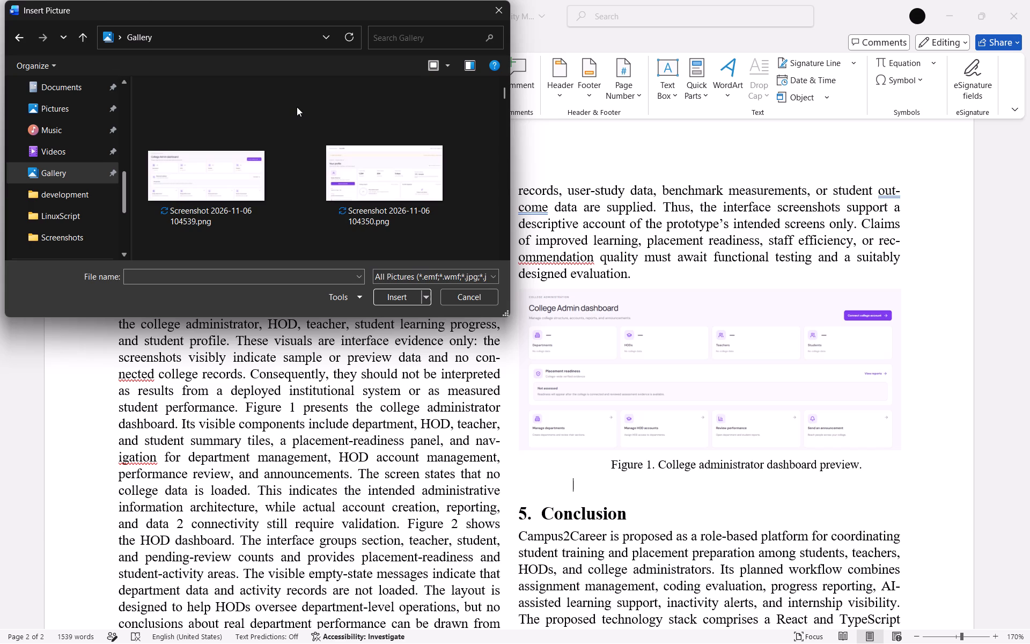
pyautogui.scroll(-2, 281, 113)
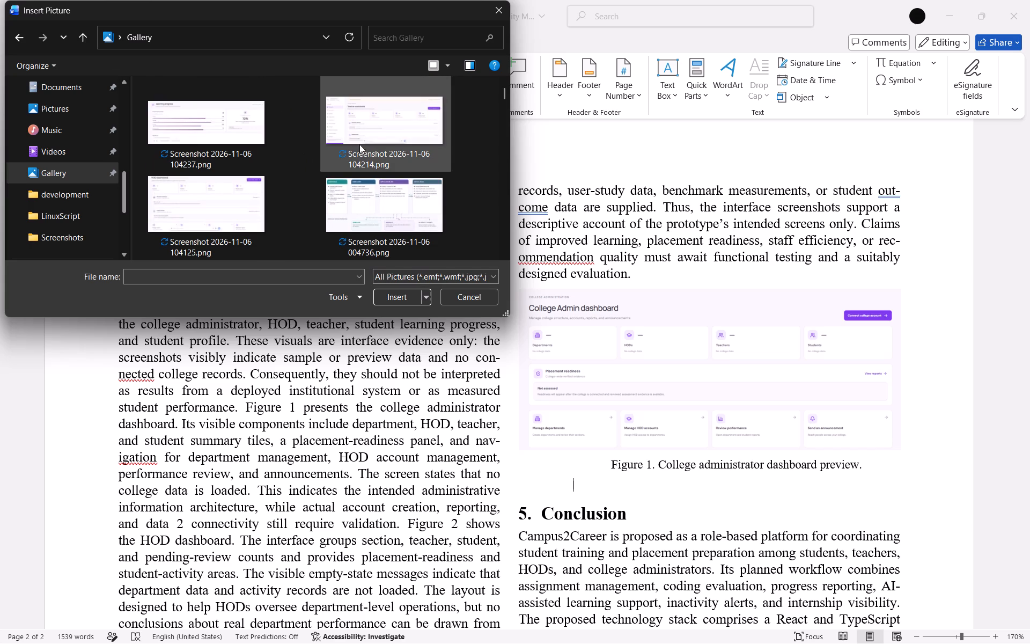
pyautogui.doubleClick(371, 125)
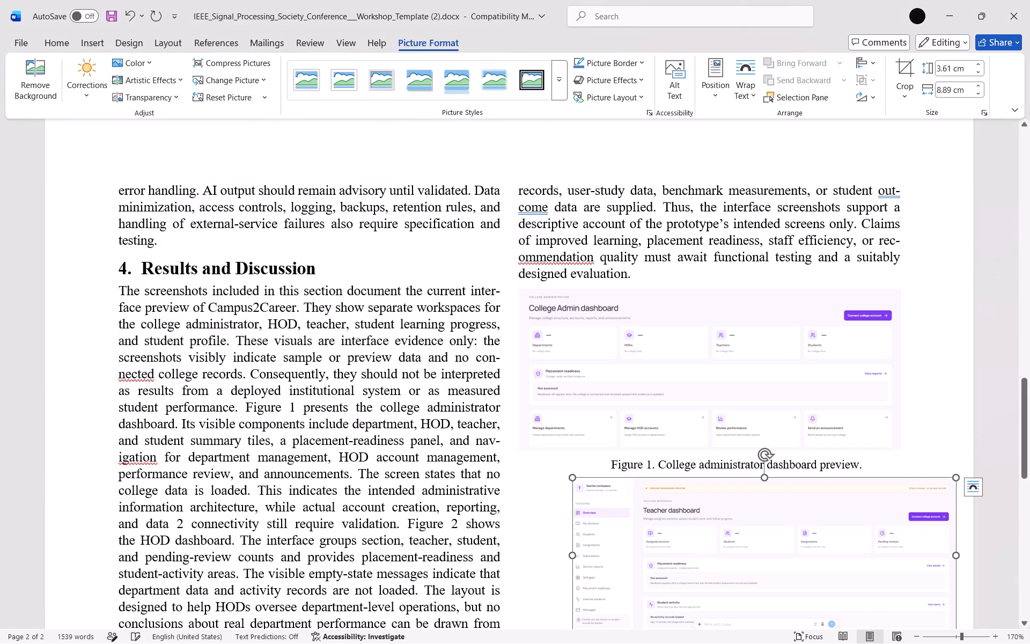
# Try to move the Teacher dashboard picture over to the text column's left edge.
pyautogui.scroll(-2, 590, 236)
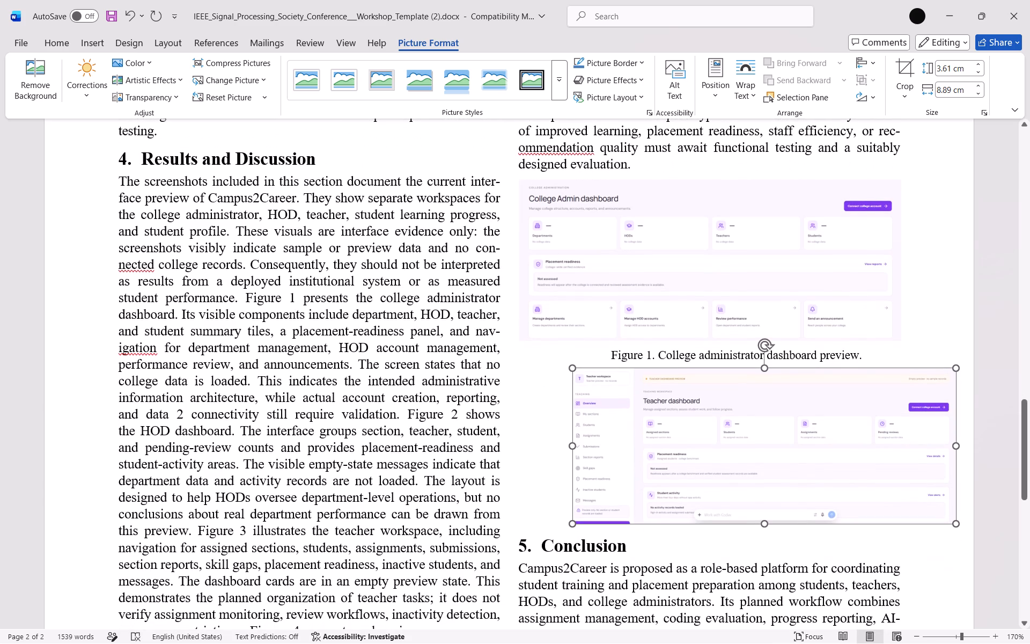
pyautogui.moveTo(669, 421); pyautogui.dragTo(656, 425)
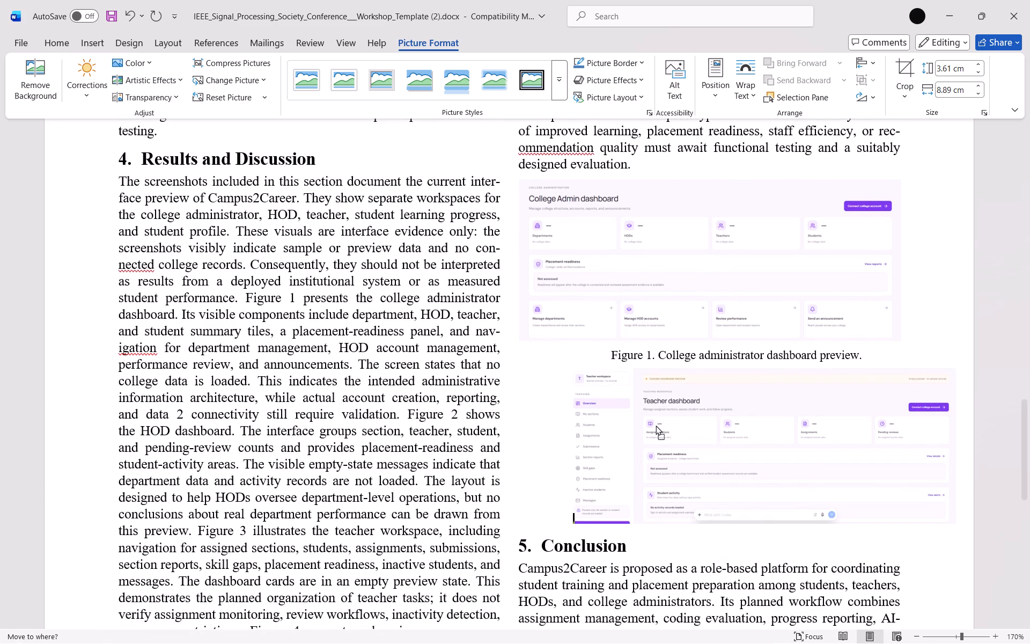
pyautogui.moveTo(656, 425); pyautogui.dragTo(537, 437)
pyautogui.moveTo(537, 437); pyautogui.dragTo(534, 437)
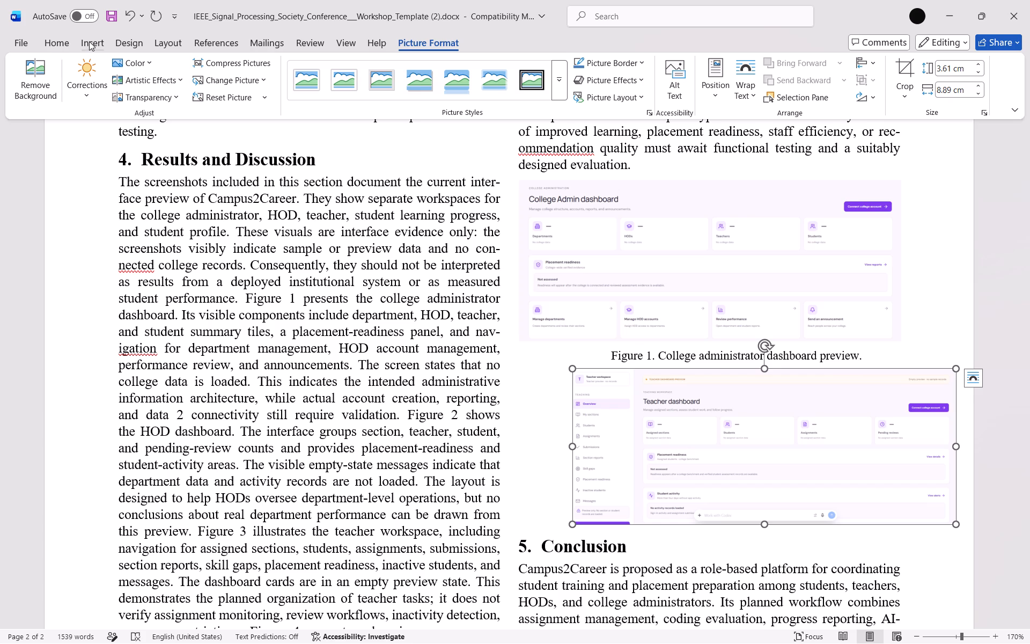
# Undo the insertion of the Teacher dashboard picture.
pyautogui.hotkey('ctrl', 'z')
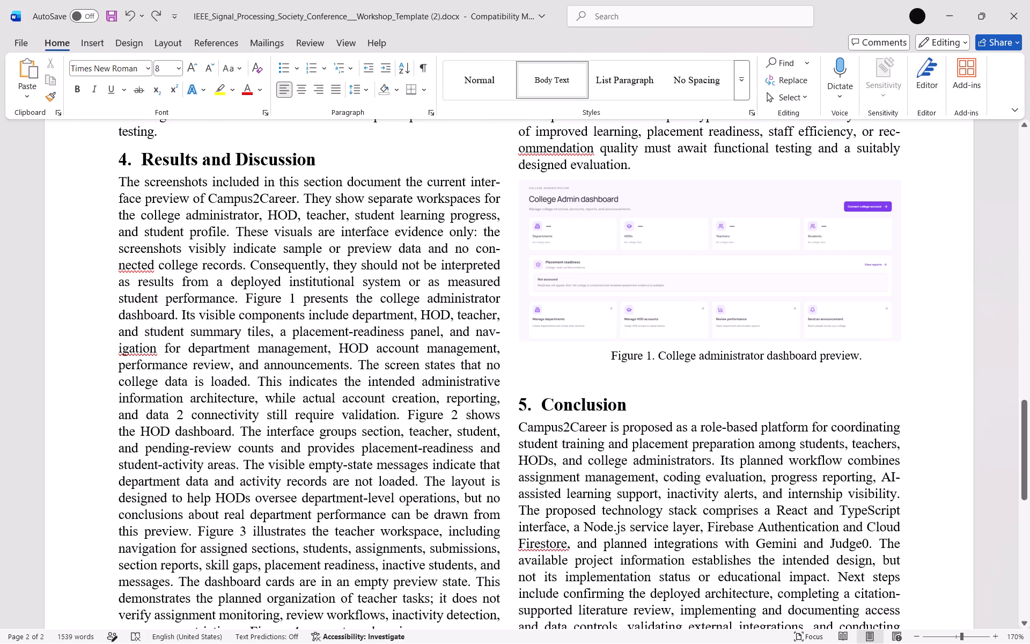
# Insert the HOD dashboard picture, Screenshot 2026-11-06 104125.png, from the Gallery at the end of the Figure 1 caption.
pyautogui.click(874, 355)
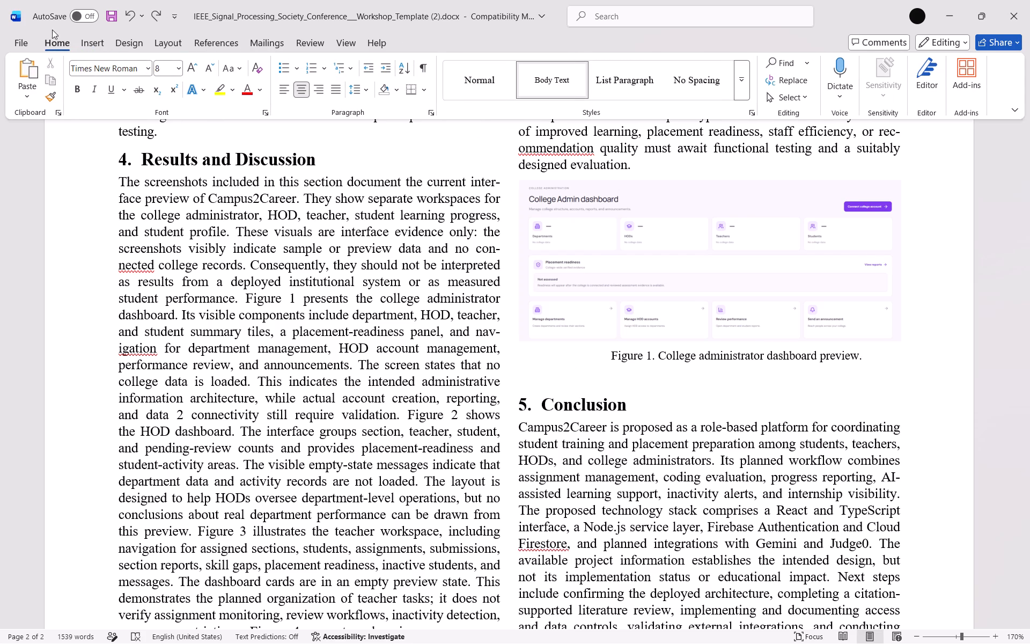
pyautogui.click(95, 43)
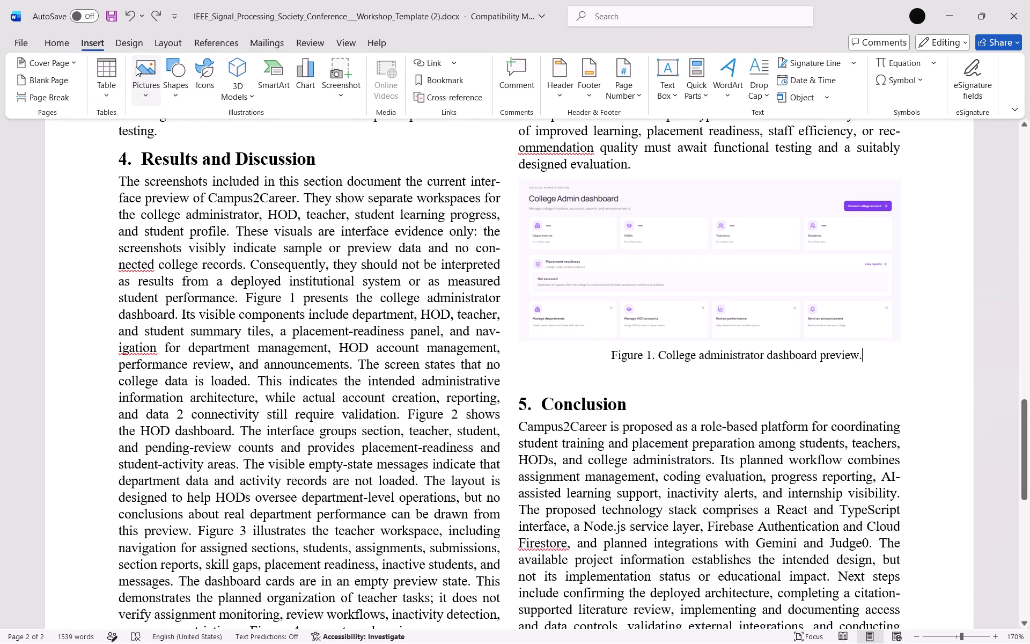
pyautogui.click(136, 67)
pyautogui.click(192, 137)
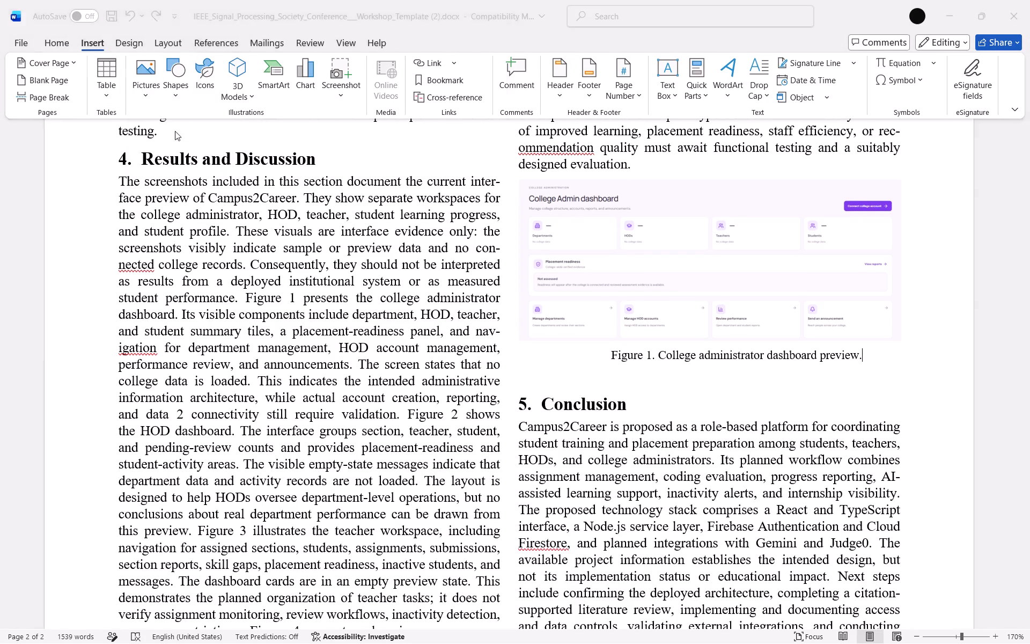
pyautogui.click(40, 121)
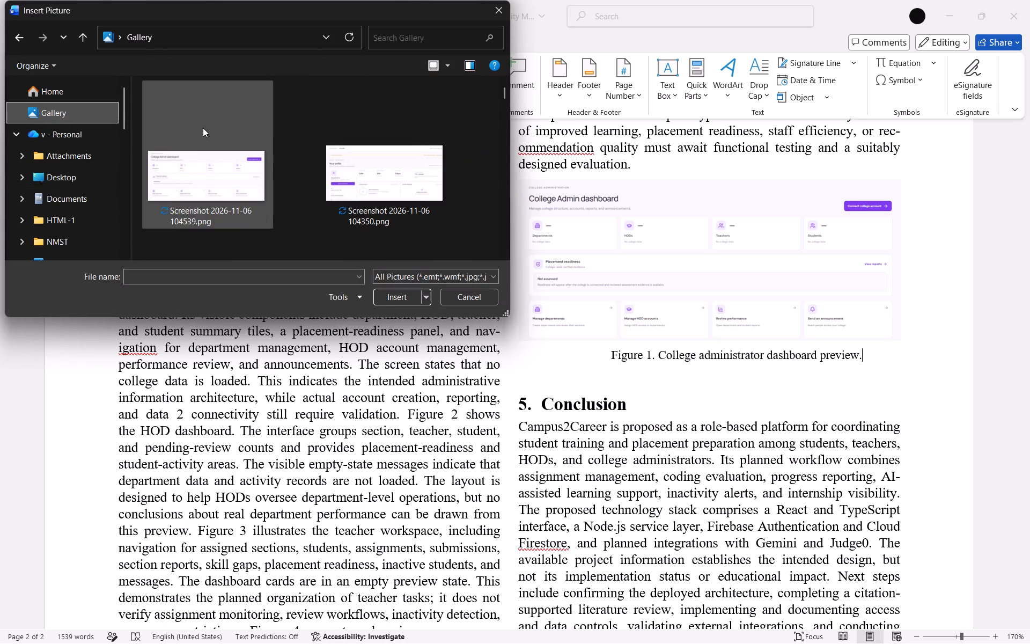
pyautogui.scroll(-2, 269, 172)
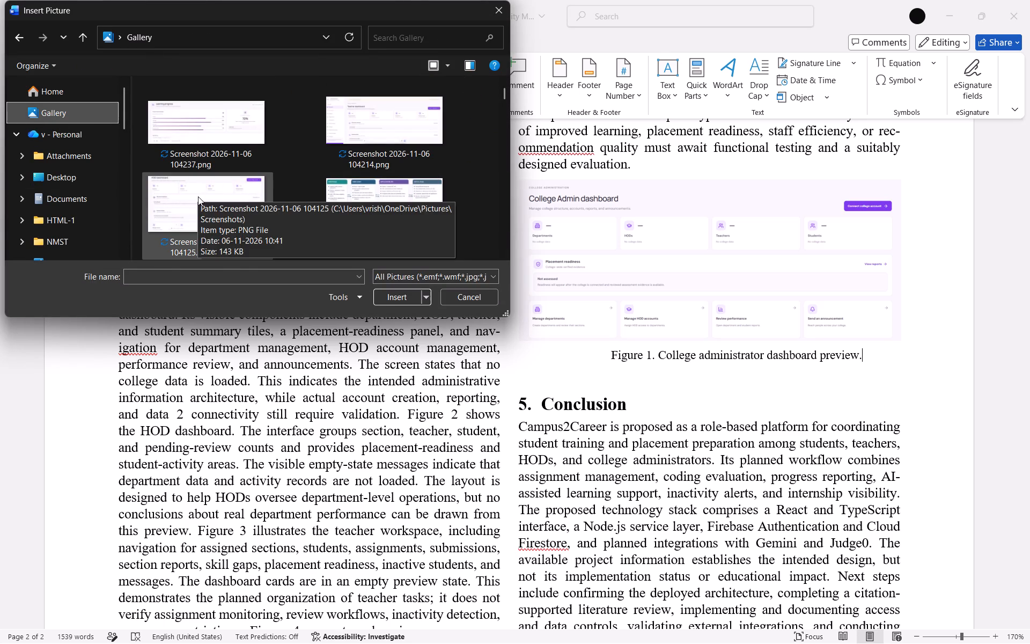
pyautogui.doubleClick(198, 196)
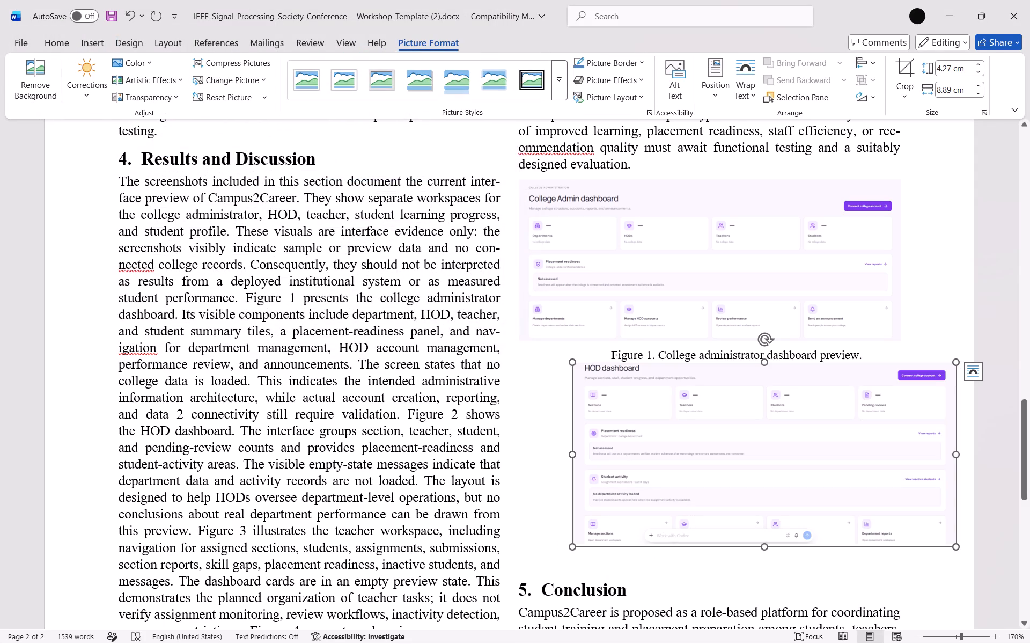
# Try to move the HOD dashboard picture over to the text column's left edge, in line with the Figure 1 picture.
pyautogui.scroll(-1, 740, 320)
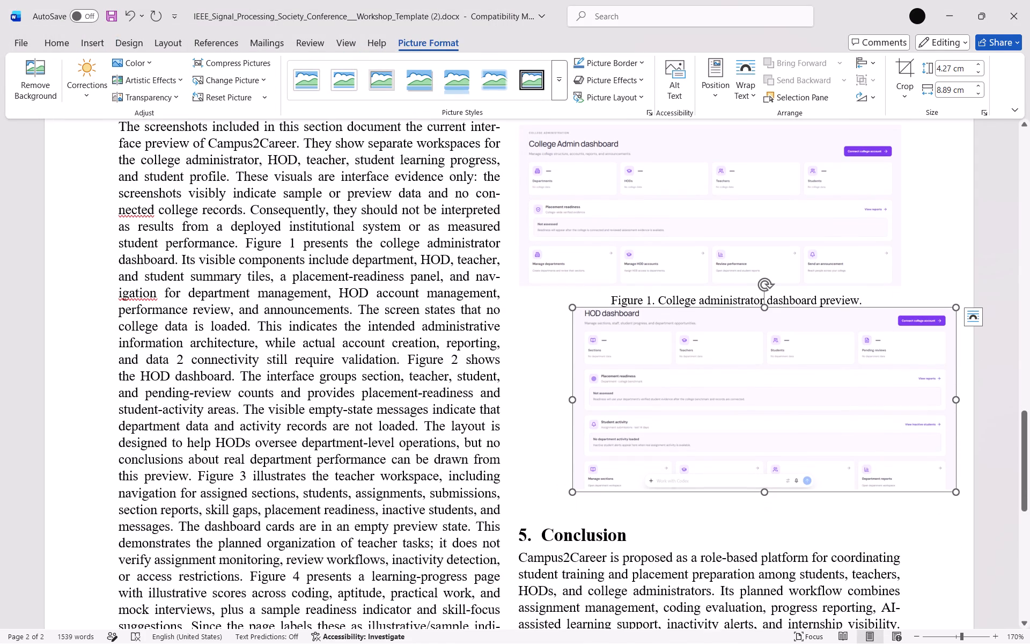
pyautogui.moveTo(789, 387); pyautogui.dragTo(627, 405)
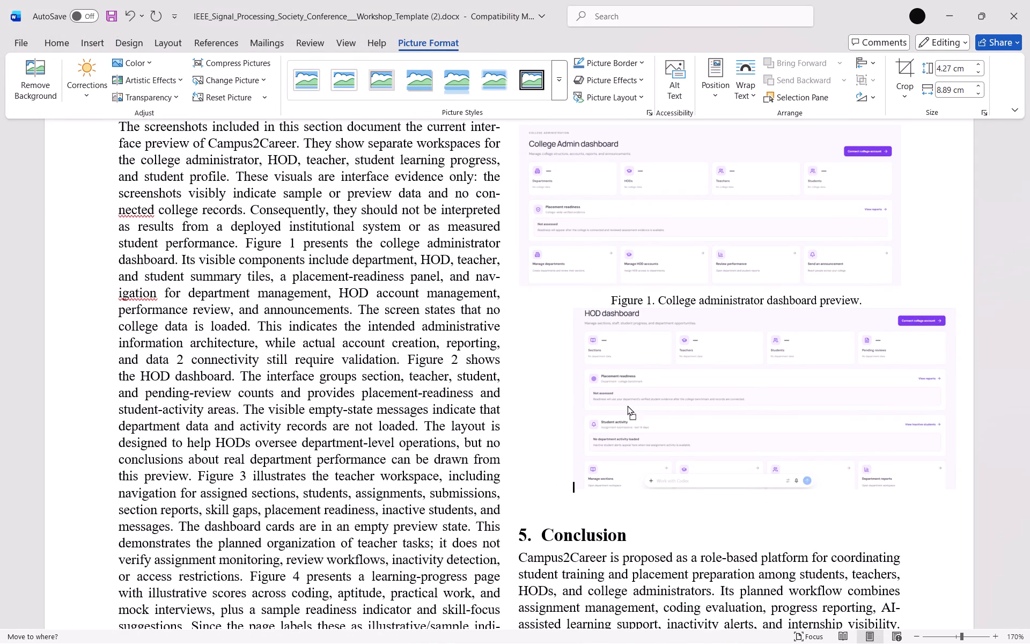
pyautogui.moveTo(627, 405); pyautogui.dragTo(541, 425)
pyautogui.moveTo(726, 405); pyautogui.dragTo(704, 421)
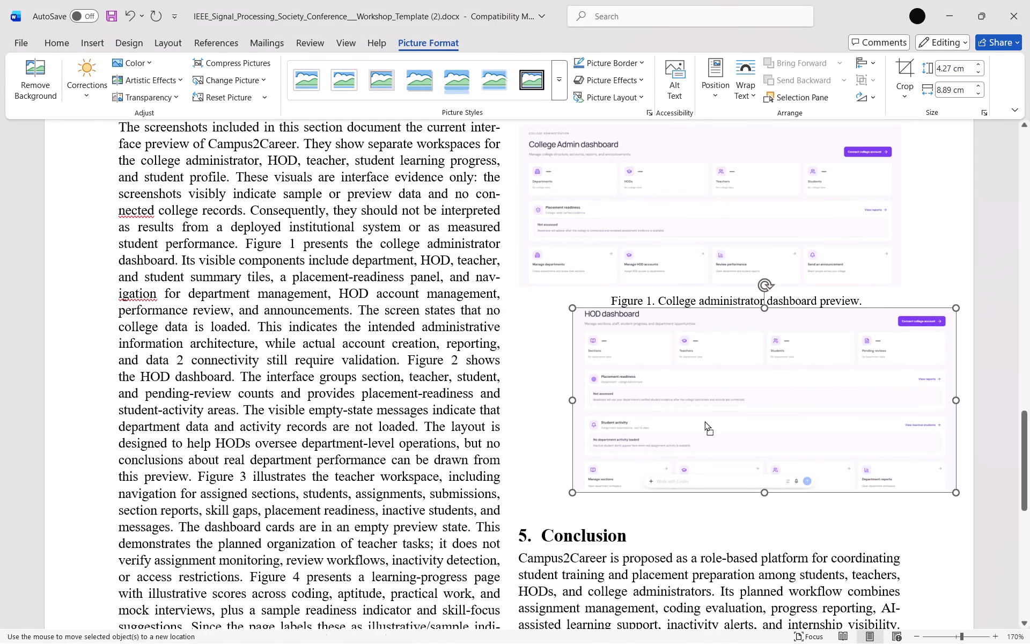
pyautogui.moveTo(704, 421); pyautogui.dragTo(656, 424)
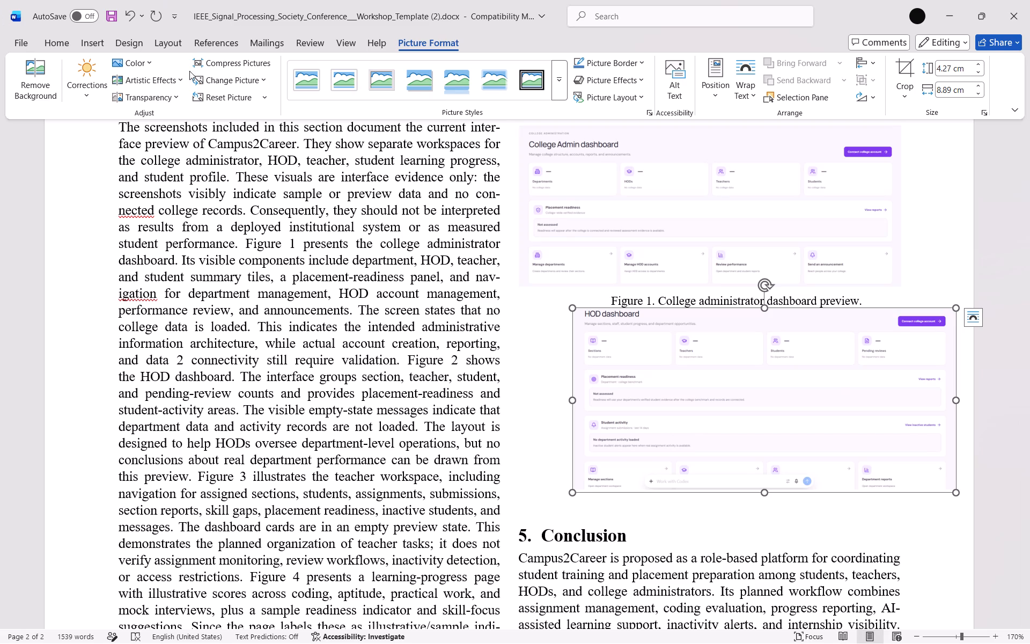